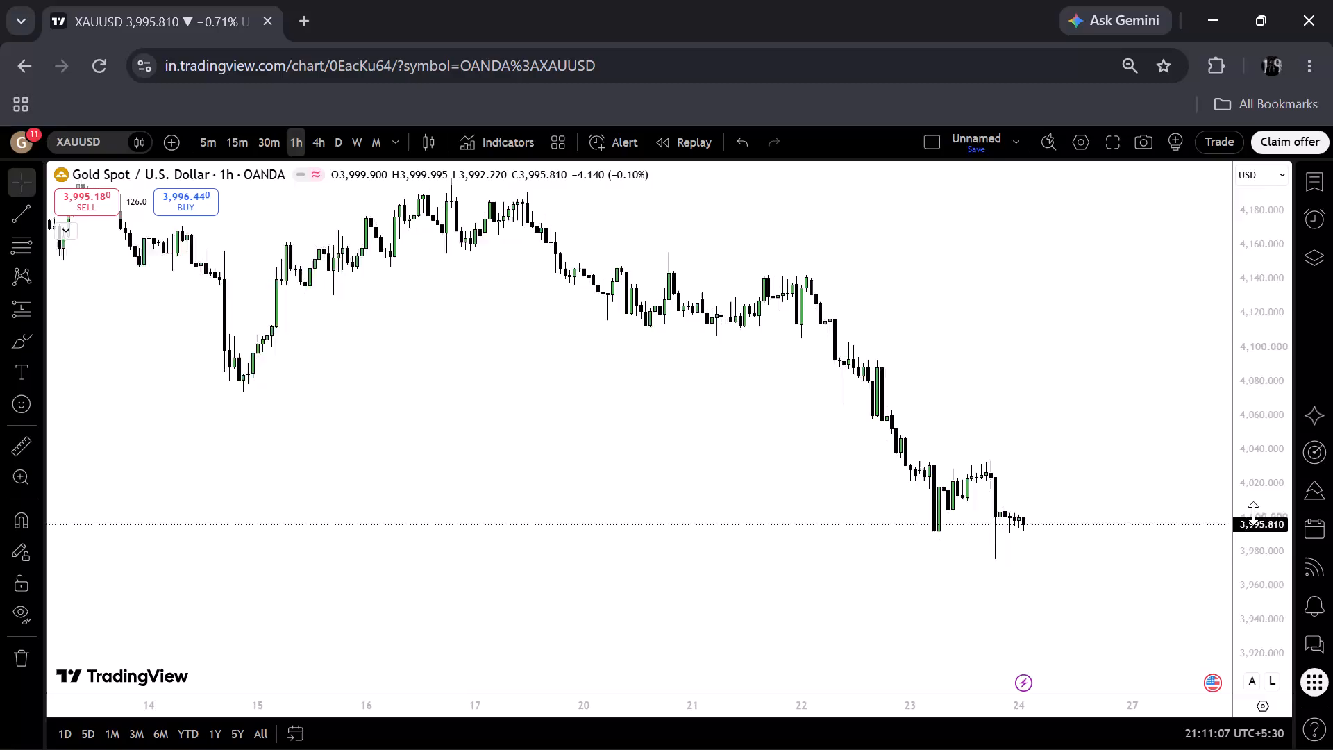
Examine the hourly gold (XAUUSD) price history from June to late October.
{"action": "scroll", "coordinate": [1253, 513], "scroll_direction": "up", "scroll_amount": 6}
{"action": "scroll", "coordinate": [1253, 513], "scroll_direction": "down", "scroll_amount": 6}
{"action": "scroll", "coordinate": [1253, 514], "scroll_direction": "up", "scroll_amount": 6}
{"action": "scroll", "coordinate": [1253, 515], "scroll_direction": "down", "scroll_amount": 5}
{"action": "scroll", "coordinate": [1253, 515], "scroll_direction": "up", "scroll_amount": 4}
{"action": "scroll", "coordinate": [1253, 515], "scroll_direction": "down", "scroll_amount": 5}
{"action": "scroll", "coordinate": [1253, 517], "scroll_direction": "up", "scroll_amount": 6}
{"action": "scroll", "coordinate": [1043, 510], "scroll_direction": "down", "scroll_amount": 7}
{"action": "scroll", "coordinate": [1044, 510], "scroll_direction": "up", "scroll_amount": 6}
{"action": "scroll", "coordinate": [1044, 510], "scroll_direction": "down", "scroll_amount": 7}
{"action": "scroll", "coordinate": [1044, 510], "scroll_direction": "up", "scroll_amount": 7}
{"action": "scroll", "coordinate": [1046, 510], "scroll_direction": "down", "scroll_amount": 7}
{"action": "scroll", "coordinate": [1050, 512], "scroll_direction": "up", "scroll_amount": 4}
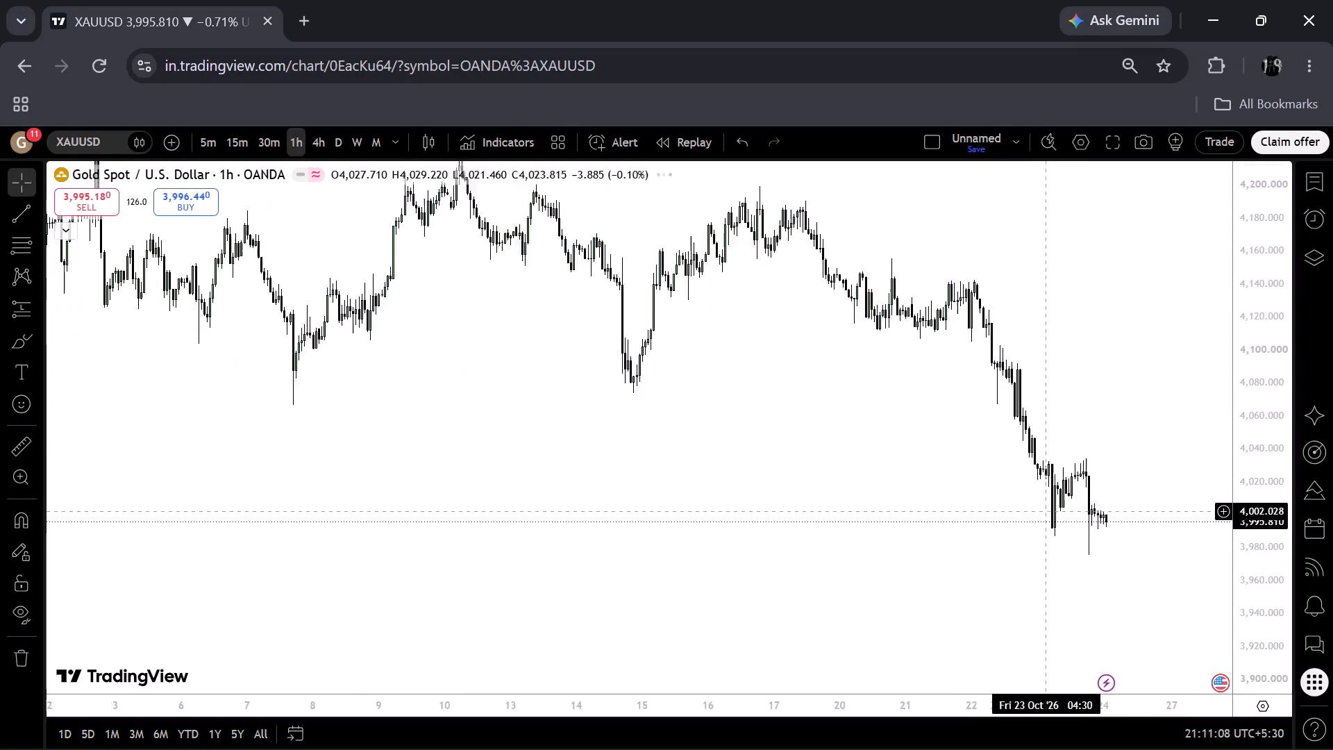
{"action": "scroll", "coordinate": [1050, 512], "scroll_direction": "up", "scroll_amount": 3}
{"action": "scroll", "coordinate": [1074, 503], "scroll_direction": "down", "scroll_amount": 8}
{"action": "scroll", "coordinate": [1095, 467], "scroll_direction": "up", "scroll_amount": 6}
{"action": "scroll", "coordinate": [1319, 497], "scroll_direction": "down", "scroll_amount": 11}
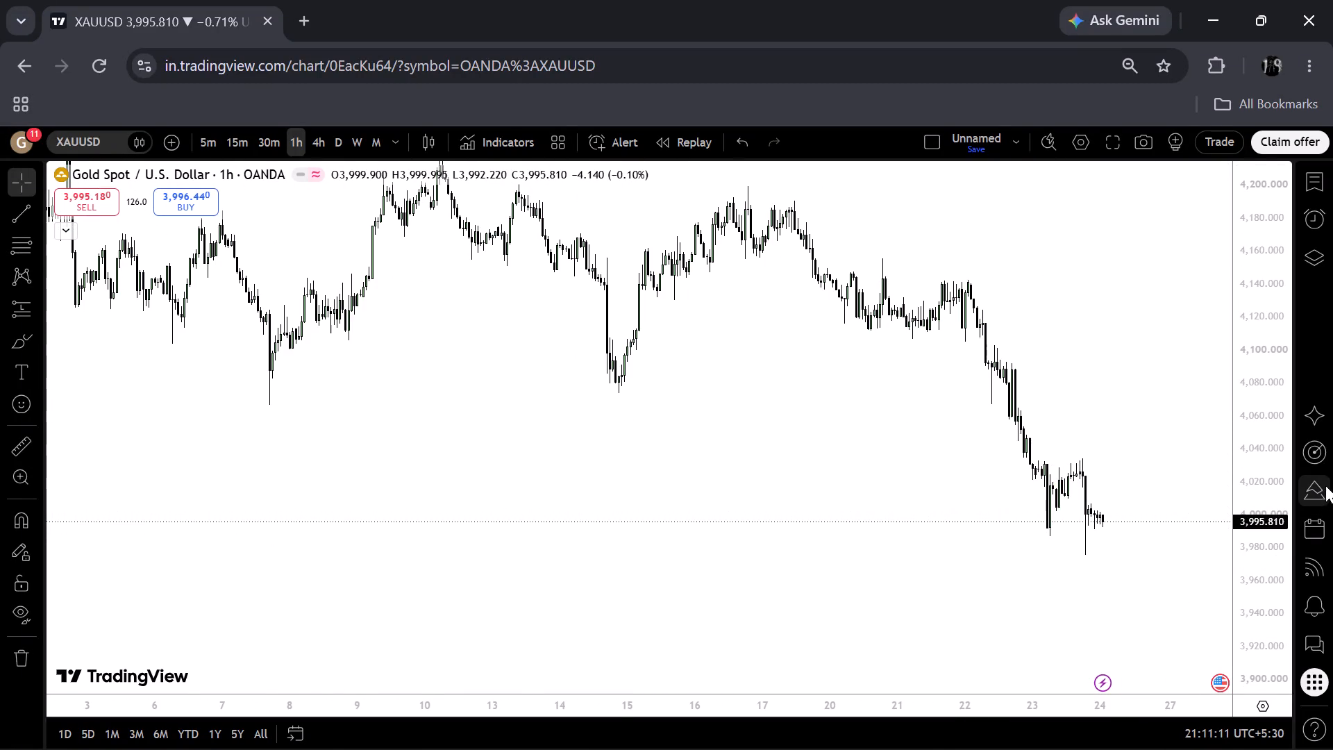
{"action": "scroll", "coordinate": [1325, 485], "scroll_direction": "down", "scroll_amount": 16}
{"action": "scroll", "coordinate": [1308, 562], "scroll_direction": "down", "scroll_amount": 15}
{"action": "scroll", "coordinate": [1275, 585], "scroll_direction": "up", "scroll_amount": 1}
{"action": "scroll", "coordinate": [1271, 589], "scroll_direction": "down", "scroll_amount": 7}
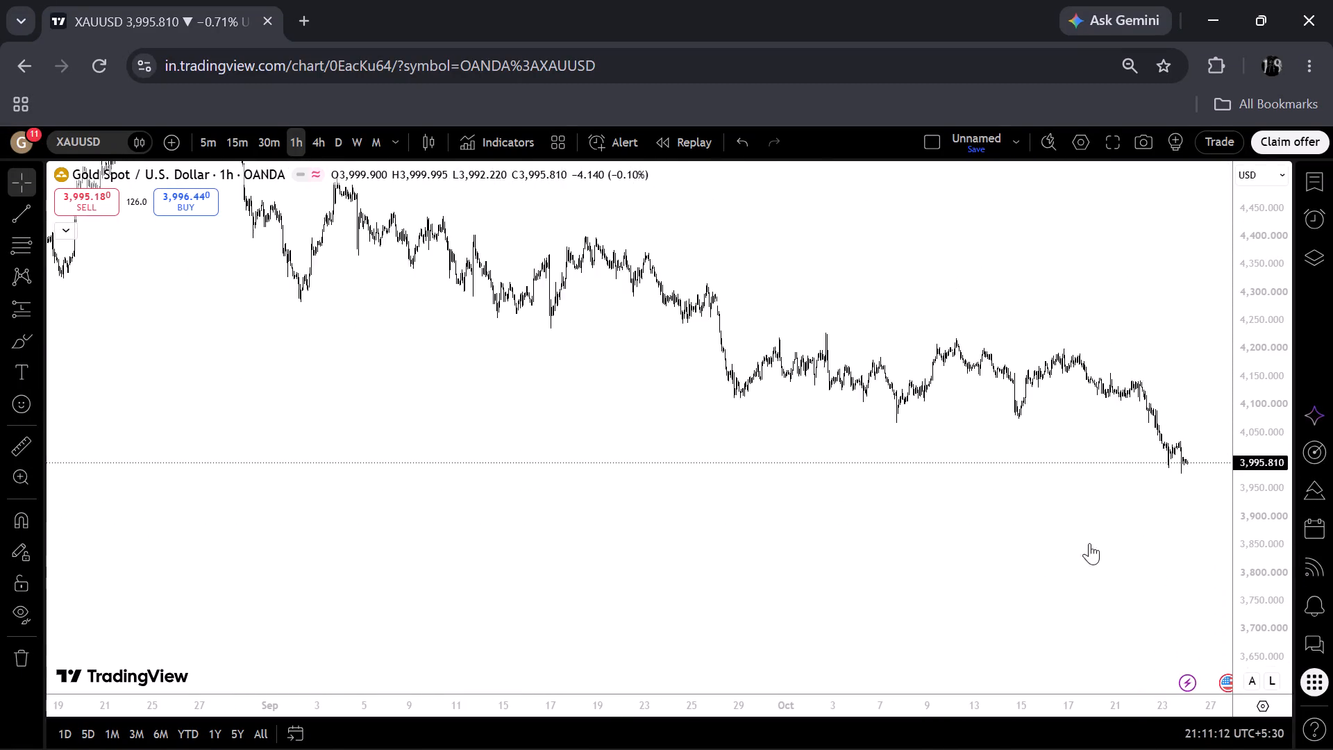
{"action": "scroll", "coordinate": [1089, 543], "scroll_direction": "down", "scroll_amount": 14}
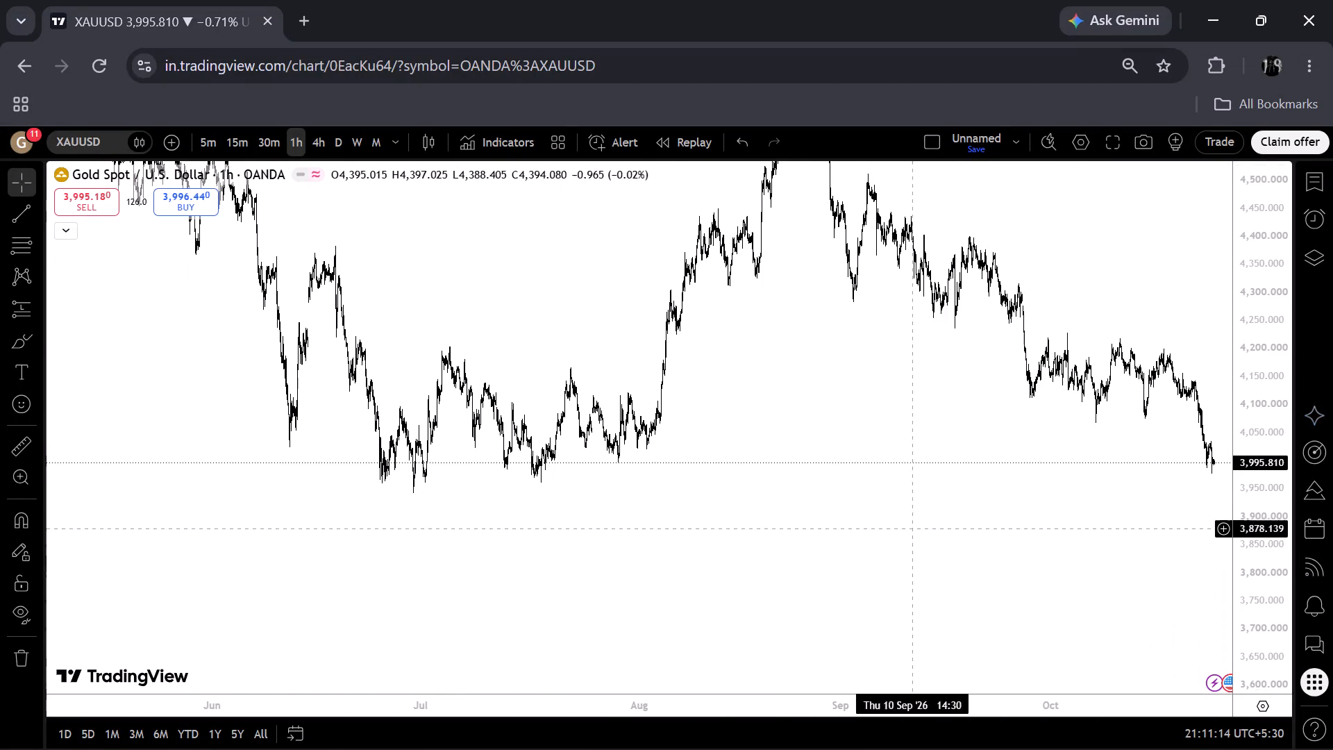
{"action": "scroll", "coordinate": [858, 487], "scroll_direction": "up", "scroll_amount": 7}
{"action": "scroll", "coordinate": [976, 499], "scroll_direction": "up", "scroll_amount": 1}
{"action": "left_click_drag", "start_coordinate": [975, 502], "coordinate": [955, 514]}
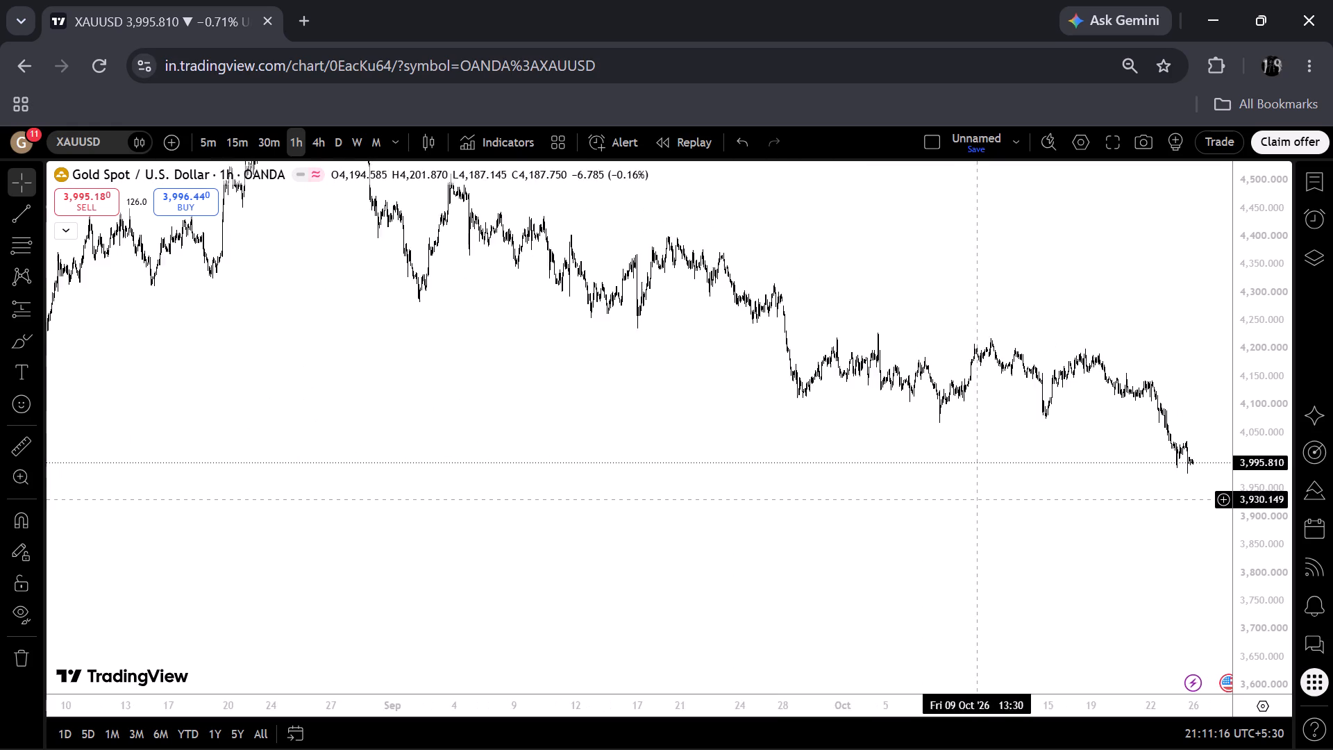
{"action": "left_click_drag", "start_coordinate": [955, 514], "coordinate": [914, 522]}
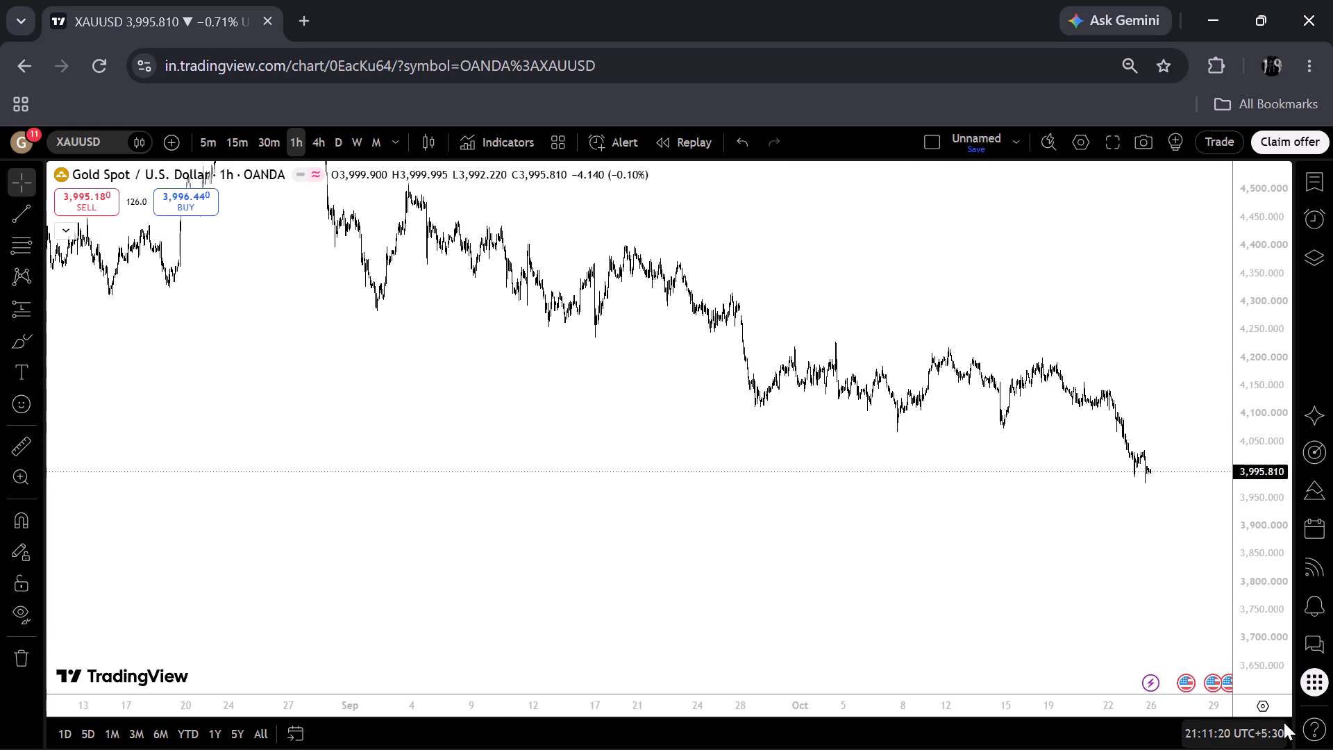
Delete the saved chart template BOT from the chart settings.
{"action": "left_click", "coordinate": [1268, 712]}
{"action": "left_click", "coordinate": [1175, 684]}
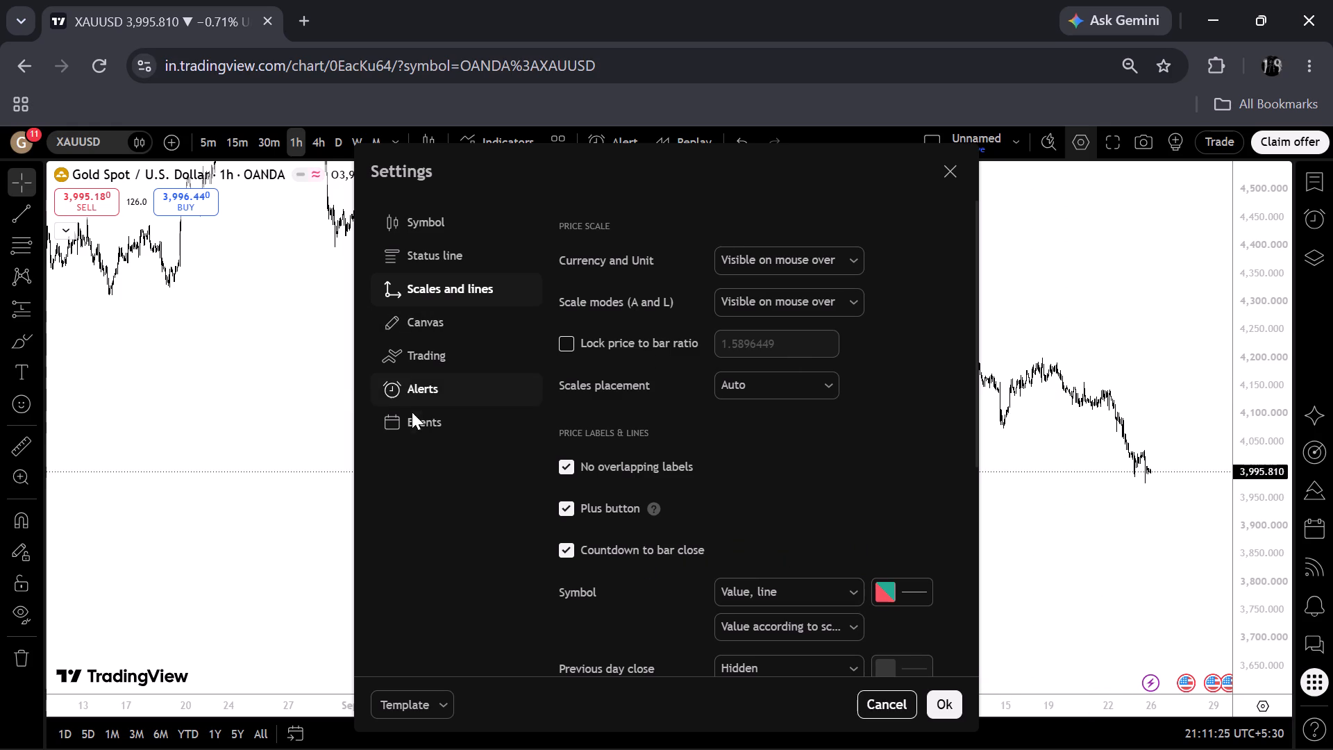
{"action": "left_click", "coordinate": [440, 324]}
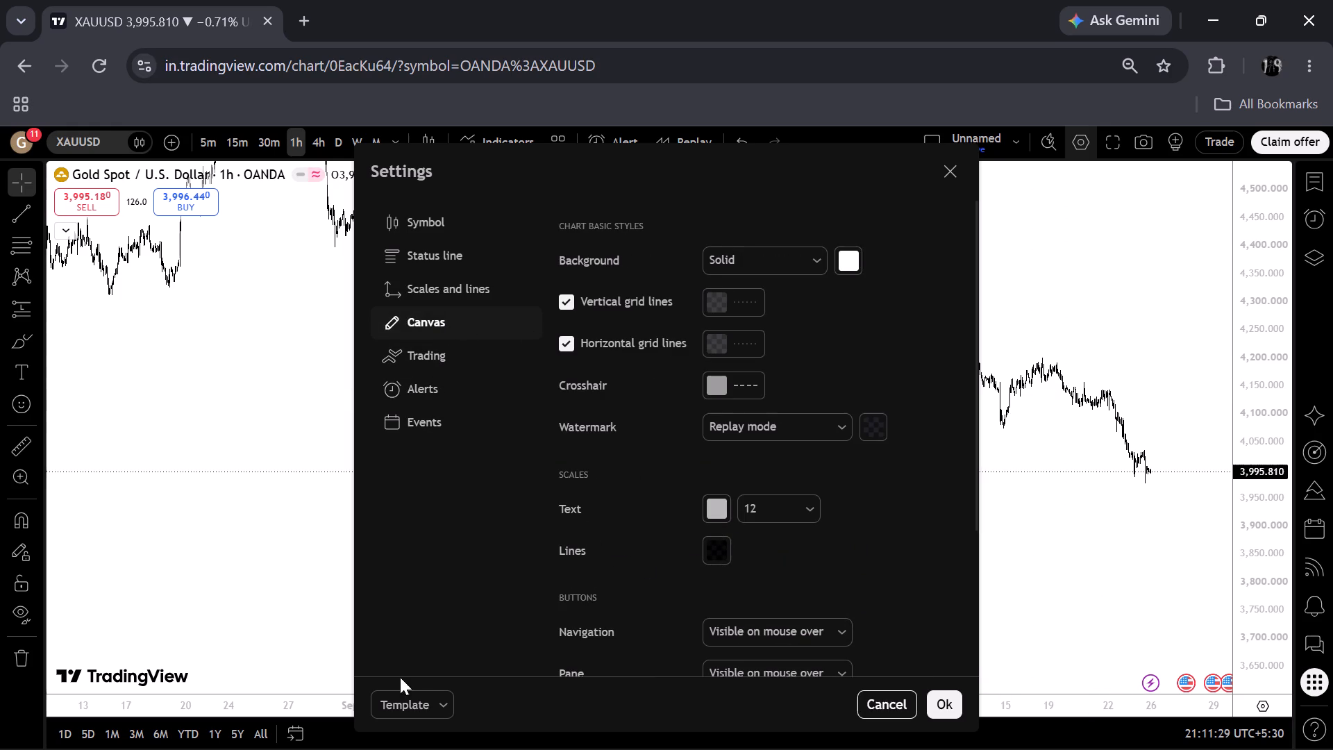
{"action": "left_click", "coordinate": [432, 701]}
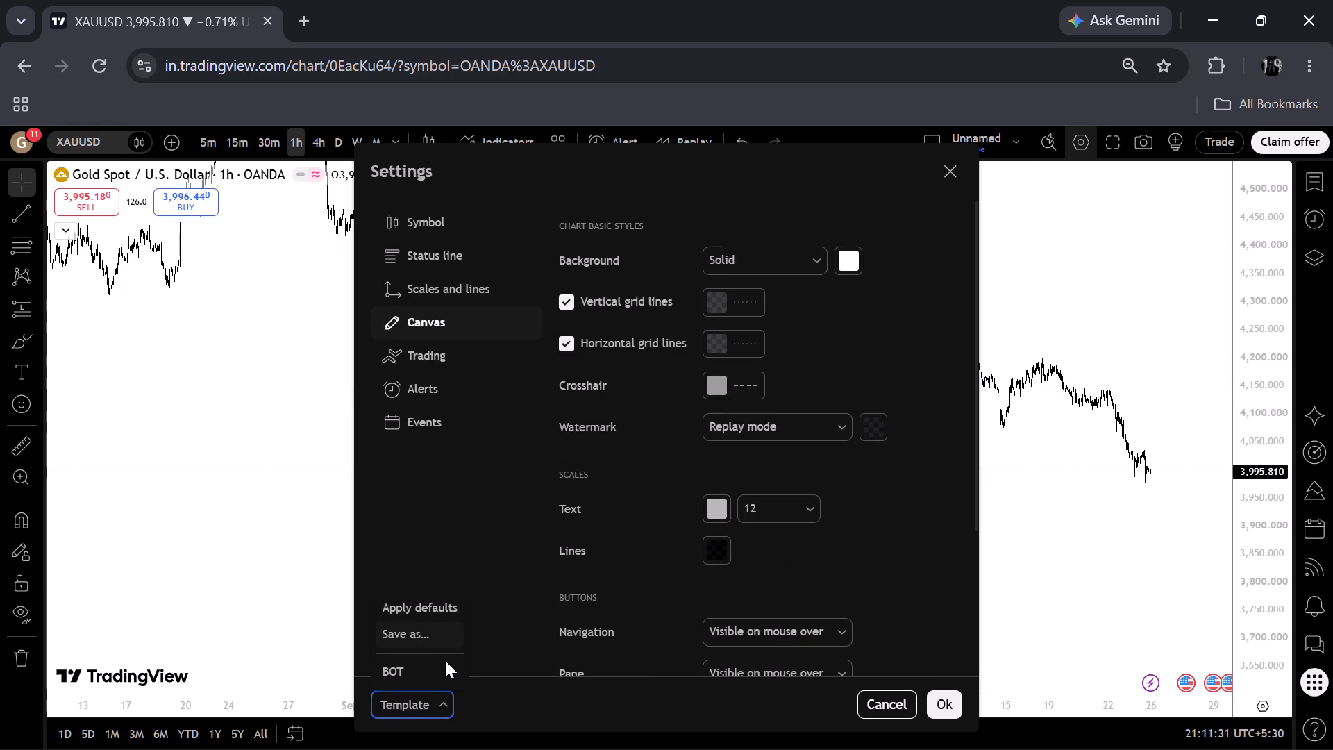
{"action": "left_click", "coordinate": [458, 671]}
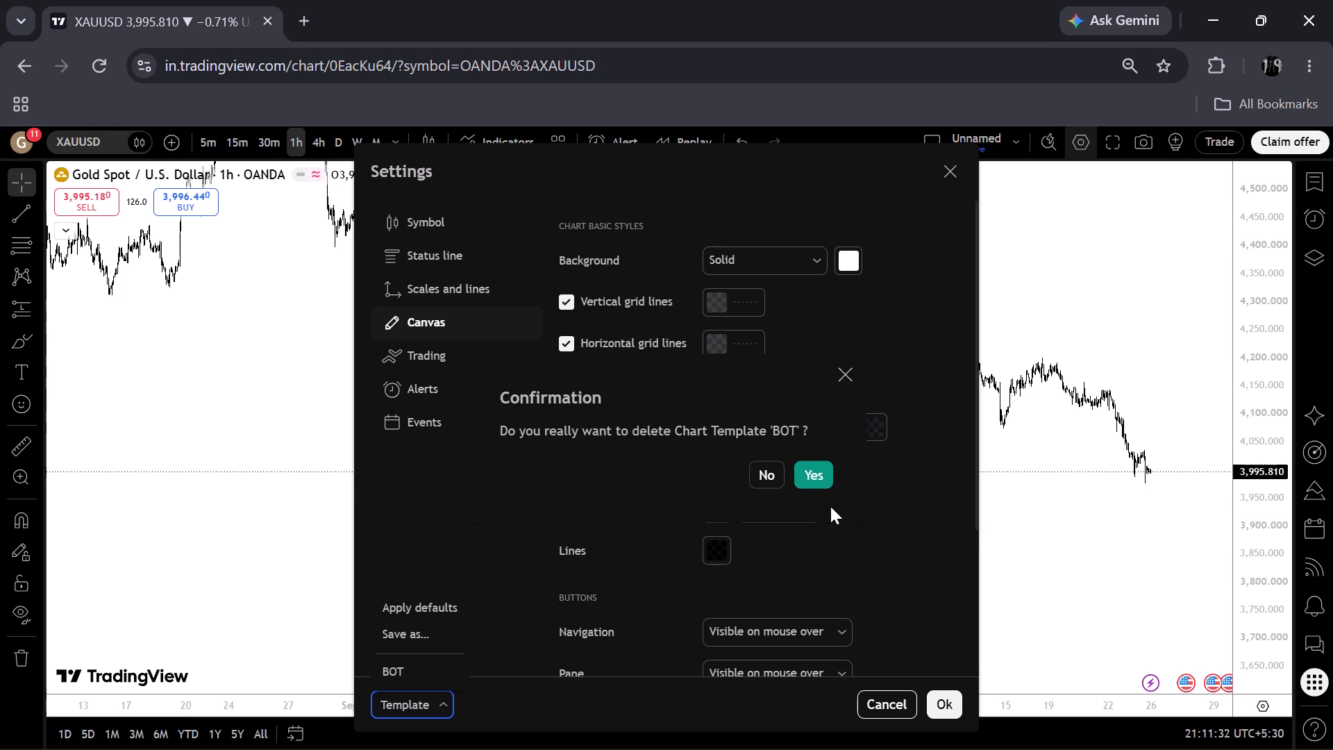
{"action": "left_click", "coordinate": [823, 479]}
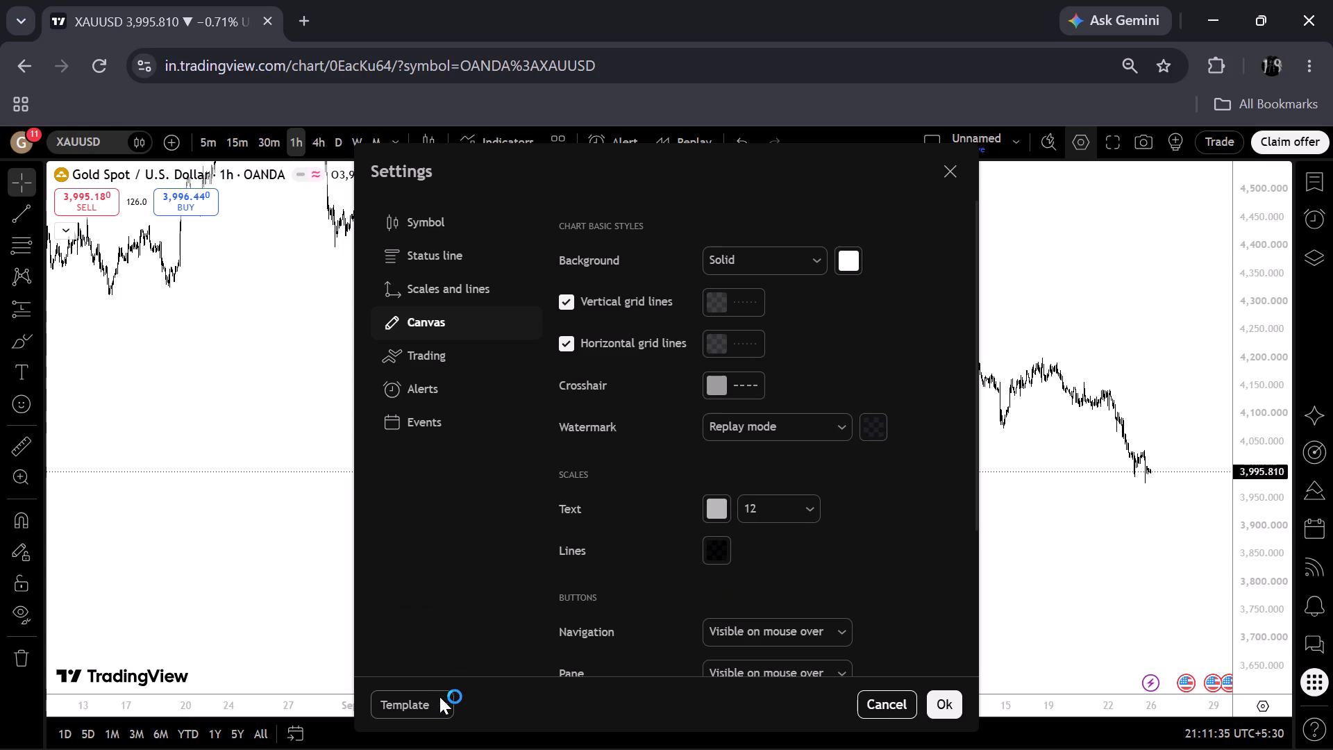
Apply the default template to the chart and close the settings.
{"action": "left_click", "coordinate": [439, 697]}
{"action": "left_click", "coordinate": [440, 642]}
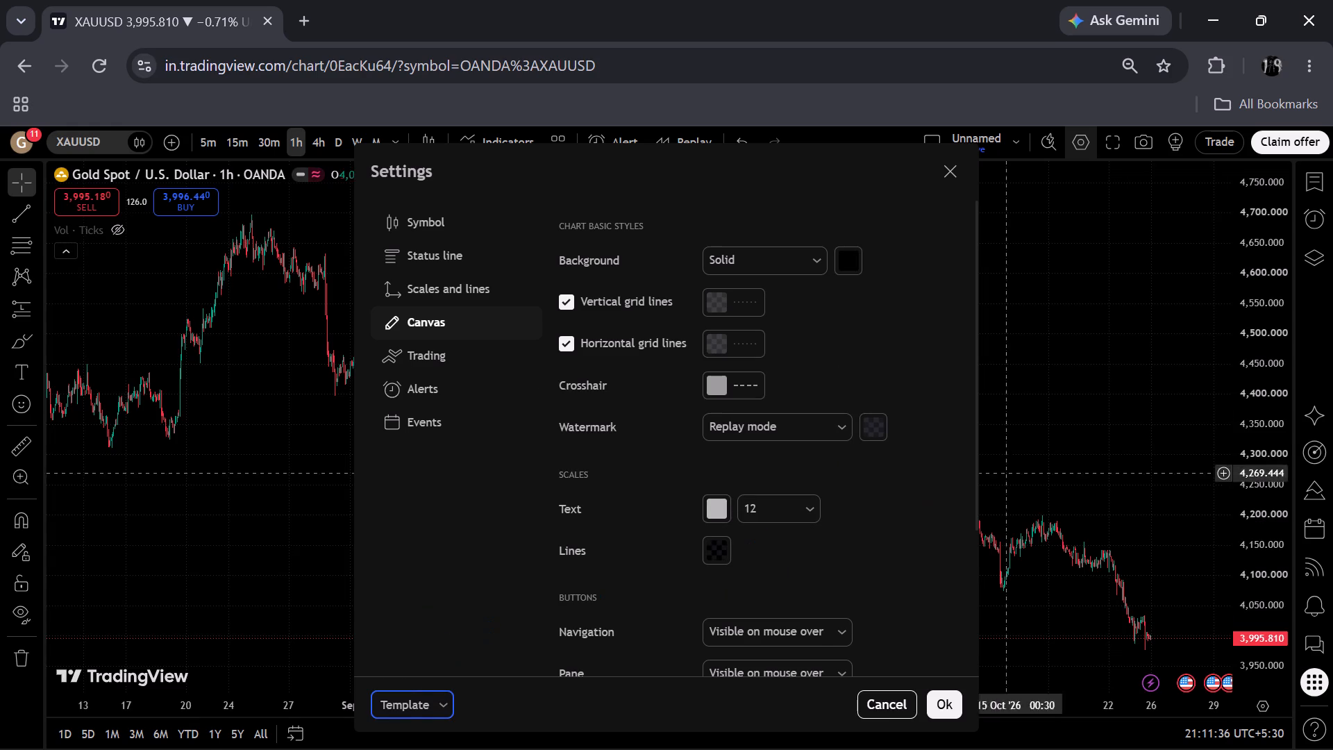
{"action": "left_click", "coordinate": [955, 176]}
Examine the October price action on the XAUUSD chart up to the latest candles.
{"action": "scroll", "coordinate": [893, 445], "scroll_direction": "up", "scroll_amount": 3}
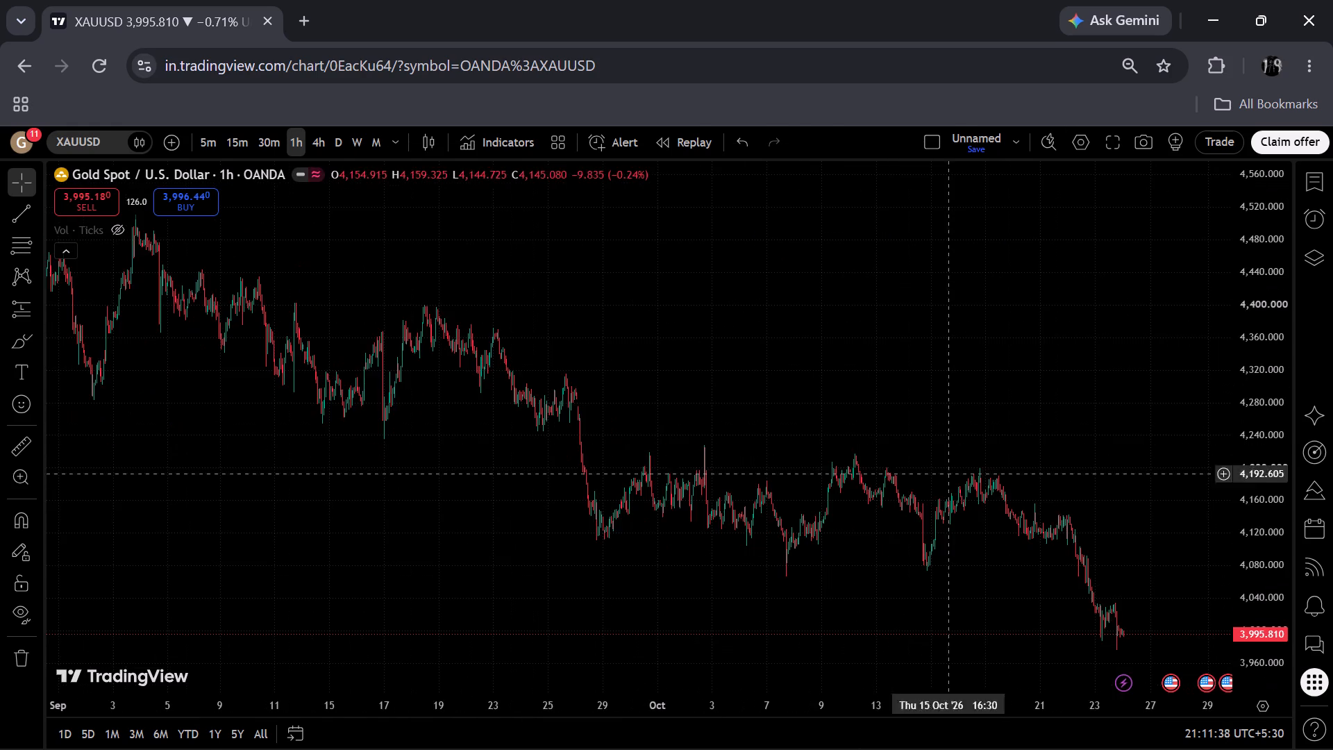
{"action": "scroll", "coordinate": [1198, 535], "scroll_direction": "up", "scroll_amount": 3}
{"action": "scroll", "coordinate": [1248, 567], "scroll_direction": "up", "scroll_amount": 4}
{"action": "left_click_drag", "start_coordinate": [1131, 571], "coordinate": [1087, 396]}
{"action": "scroll", "coordinate": [1150, 465], "scroll_direction": "up", "scroll_amount": 4}
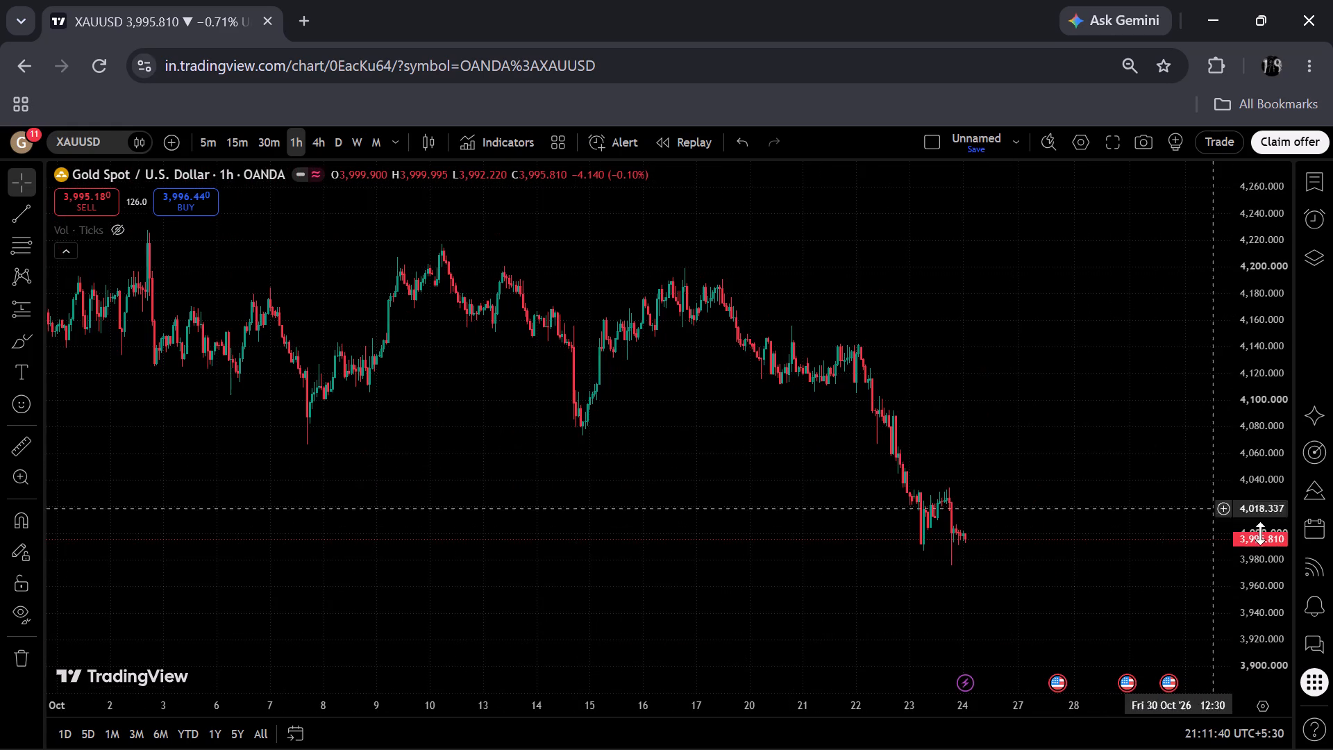
{"action": "scroll", "coordinate": [1261, 534], "scroll_direction": "up", "scroll_amount": 12}
{"action": "left_click_drag", "start_coordinate": [1026, 553], "coordinate": [1118, 488]}
Close the browser window, leaving the chart without saving its changes.
{"action": "left_click", "coordinate": [1332, 0]}
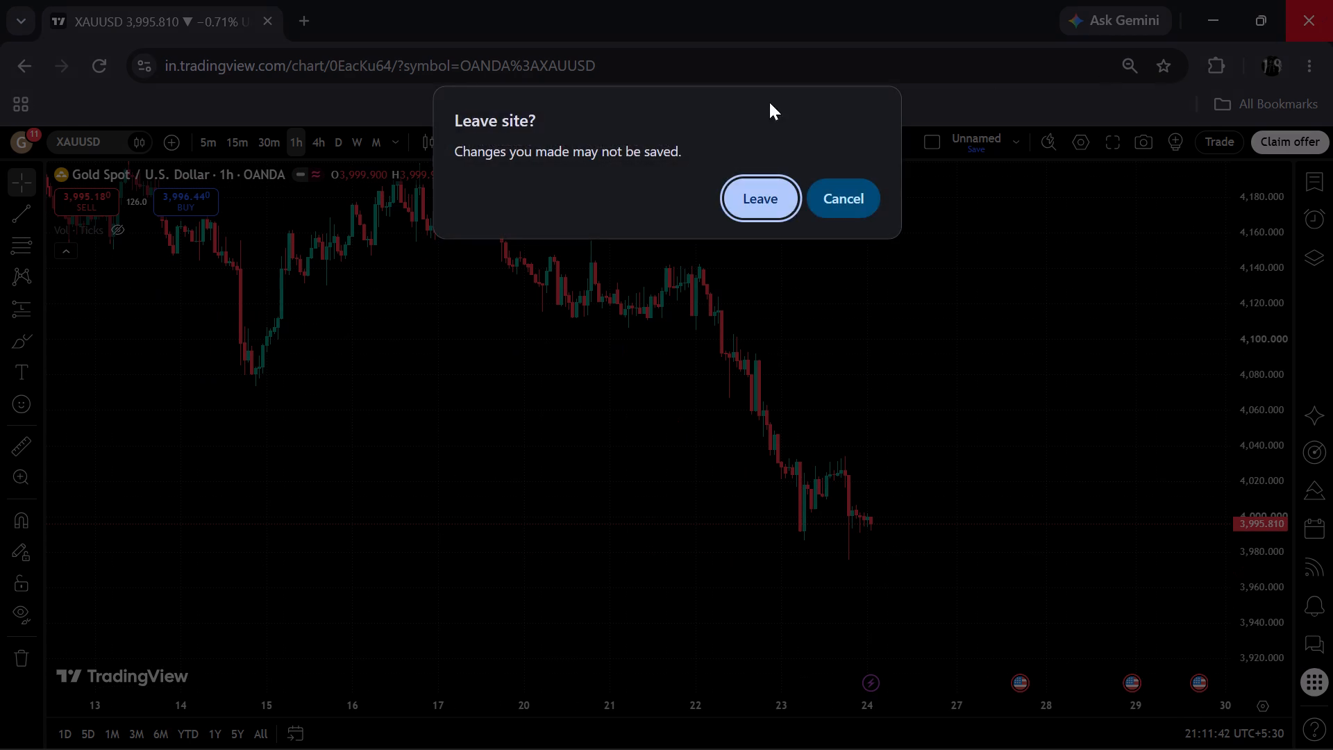
{"action": "left_click", "coordinate": [760, 195]}
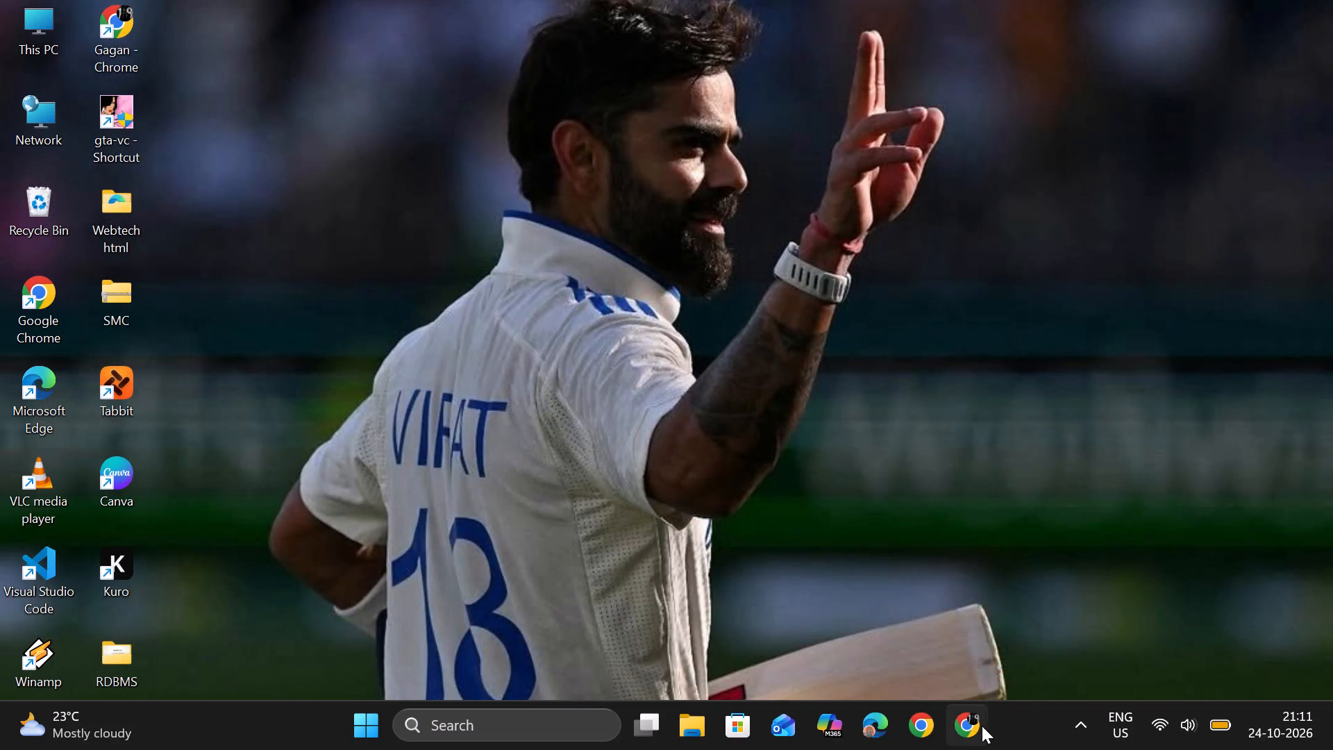
Switch to Chrome again and open the TradingView home page through the recent tradingview search.
{"action": "left_click", "coordinate": [982, 726]}
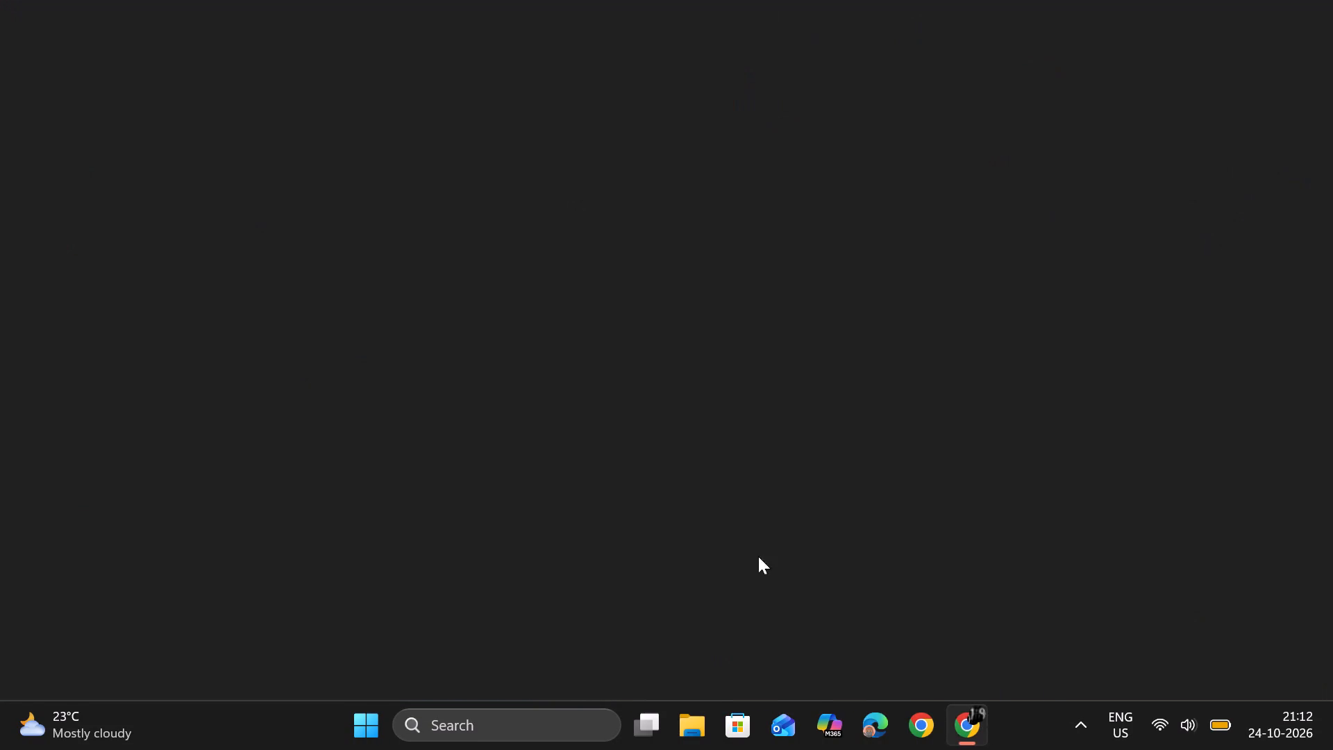
{"action": "left_click", "coordinate": [596, 442]}
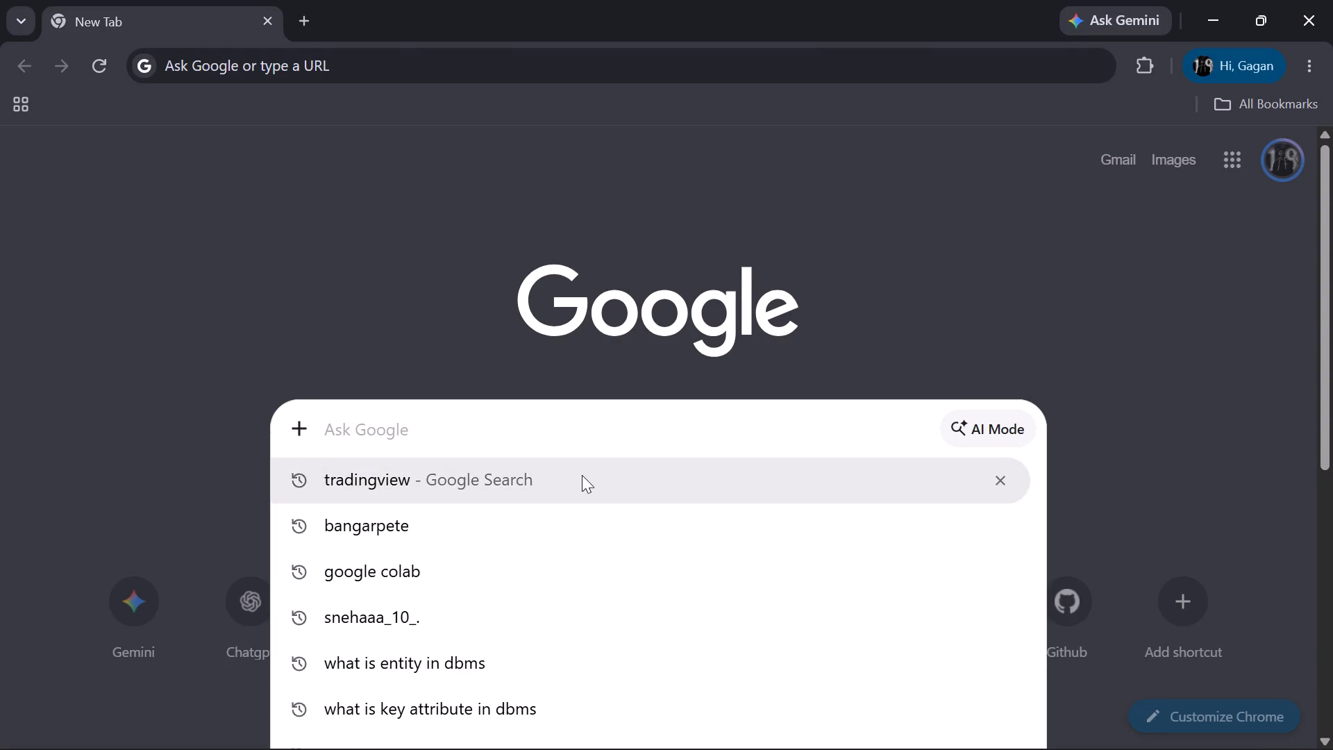
{"action": "left_click", "coordinate": [582, 475]}
{"action": "left_click", "coordinate": [382, 353]}
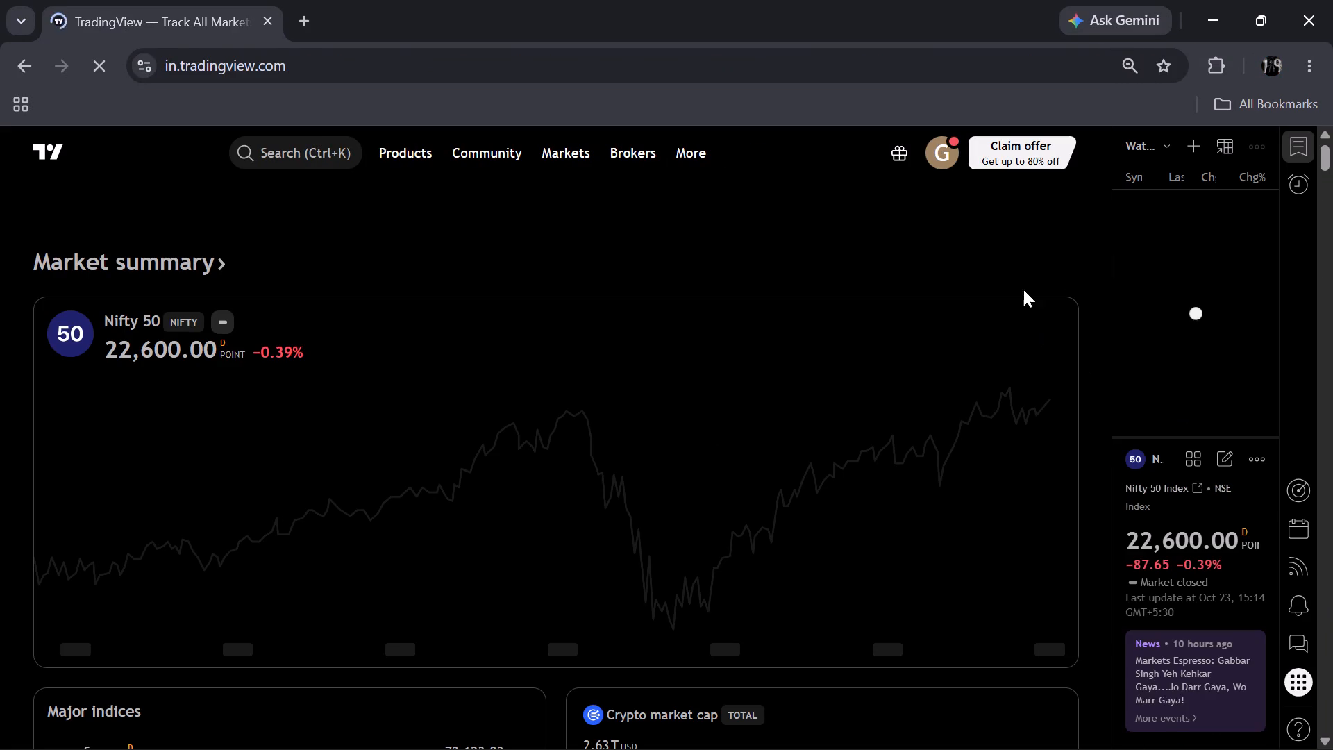
Open the full chart of the gold symbol XAUUSD from the watchlist.
{"action": "left_click", "coordinate": [1157, 236]}
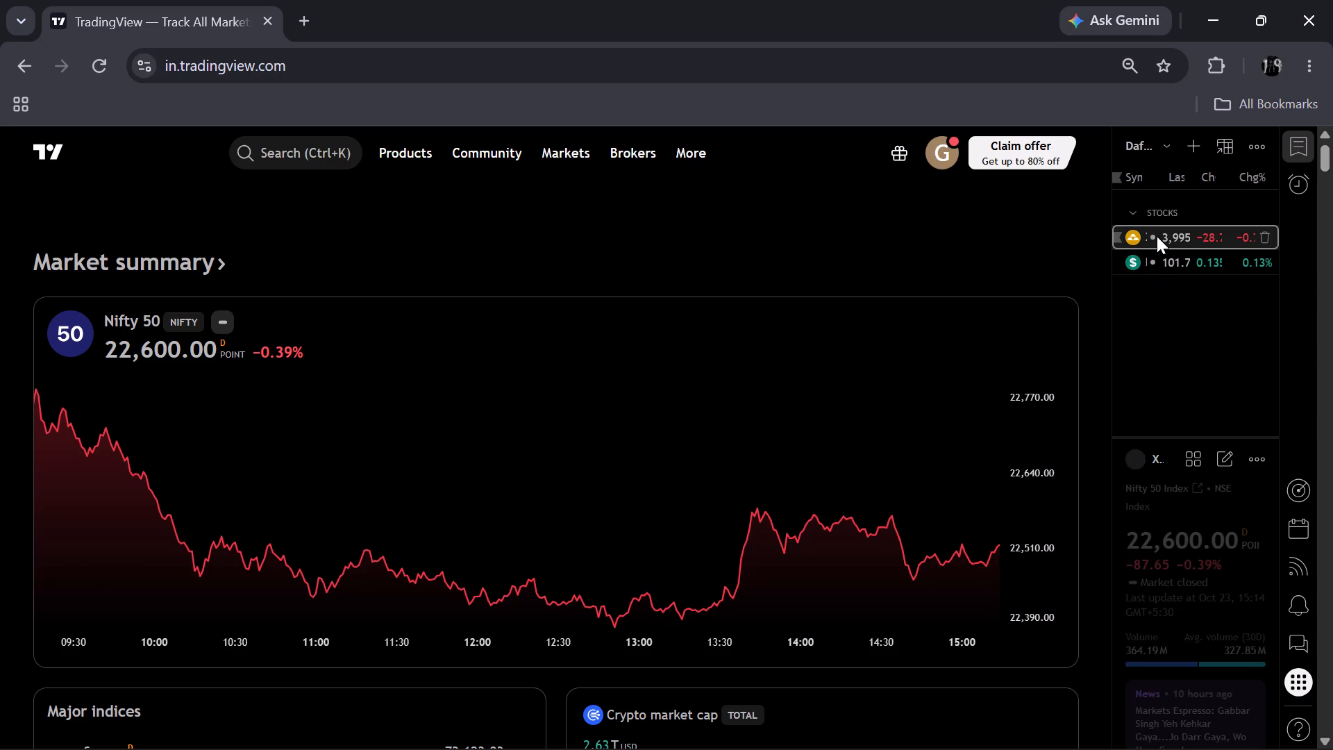
{"action": "left_click", "coordinate": [1021, 558]}
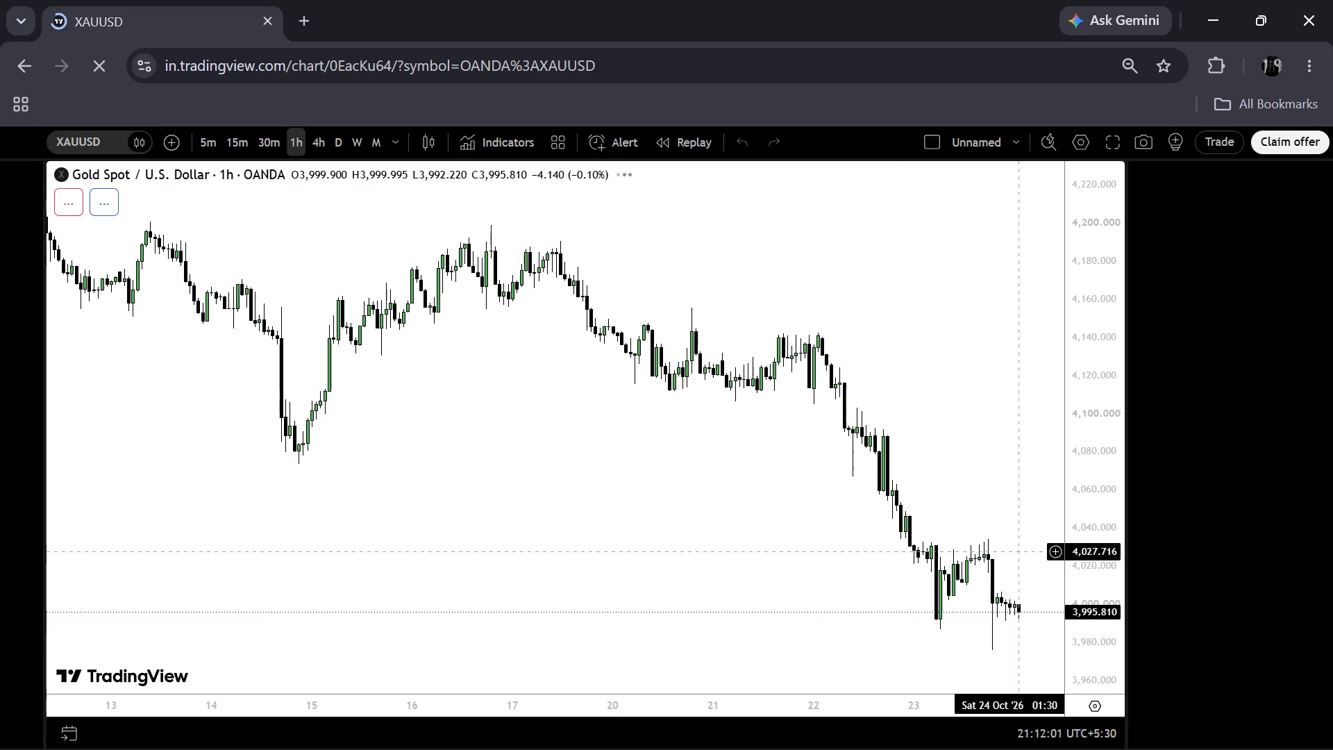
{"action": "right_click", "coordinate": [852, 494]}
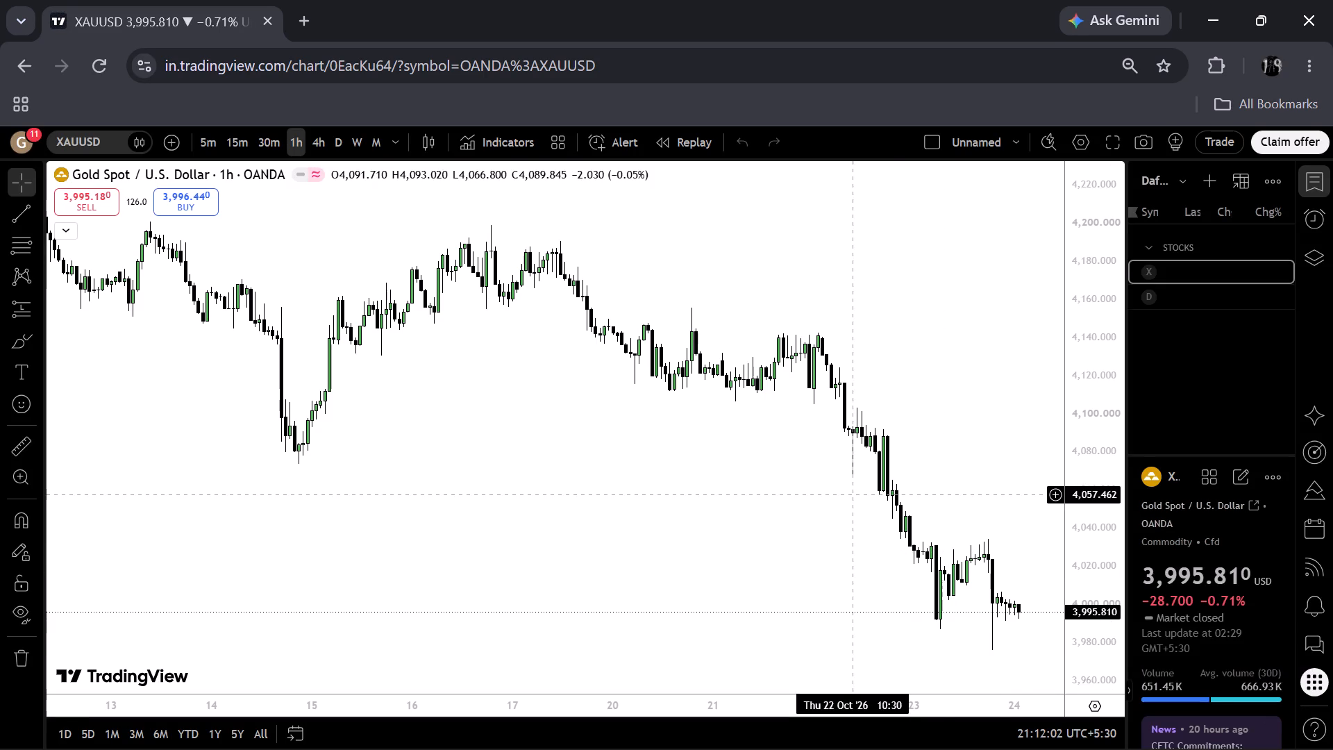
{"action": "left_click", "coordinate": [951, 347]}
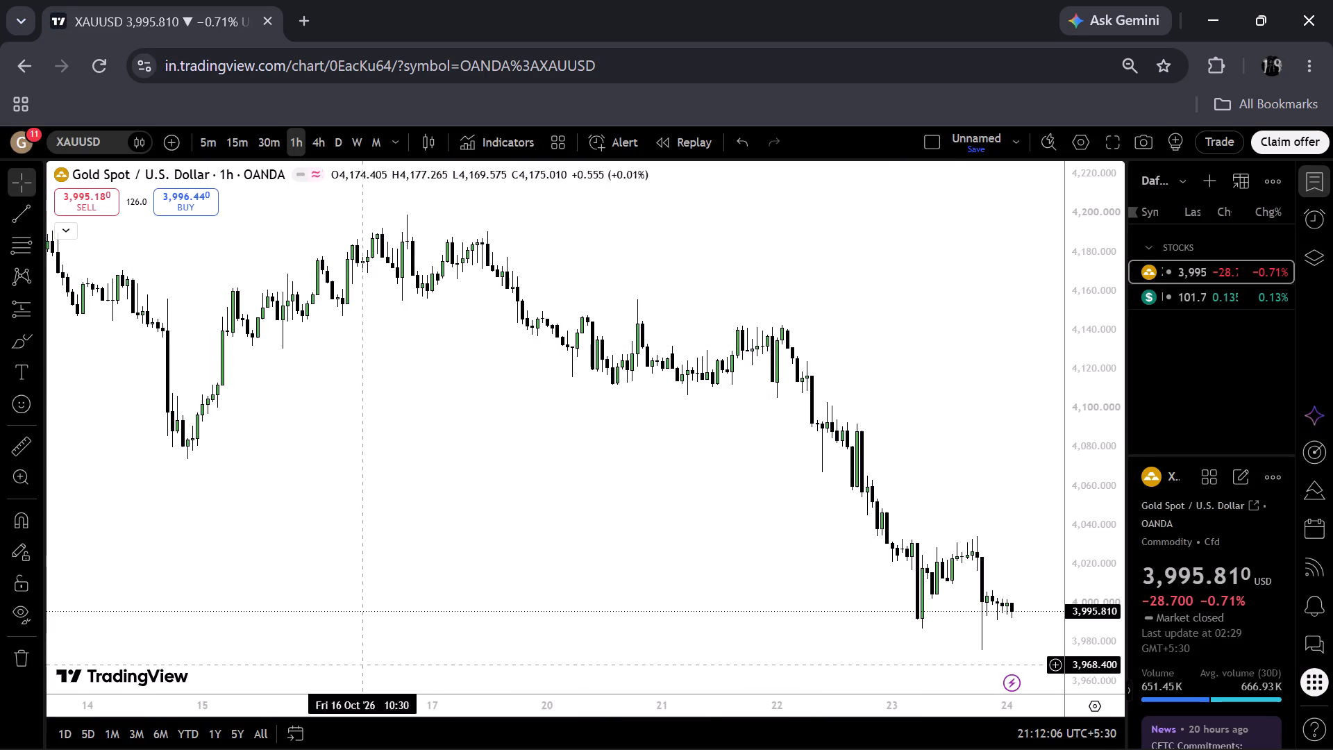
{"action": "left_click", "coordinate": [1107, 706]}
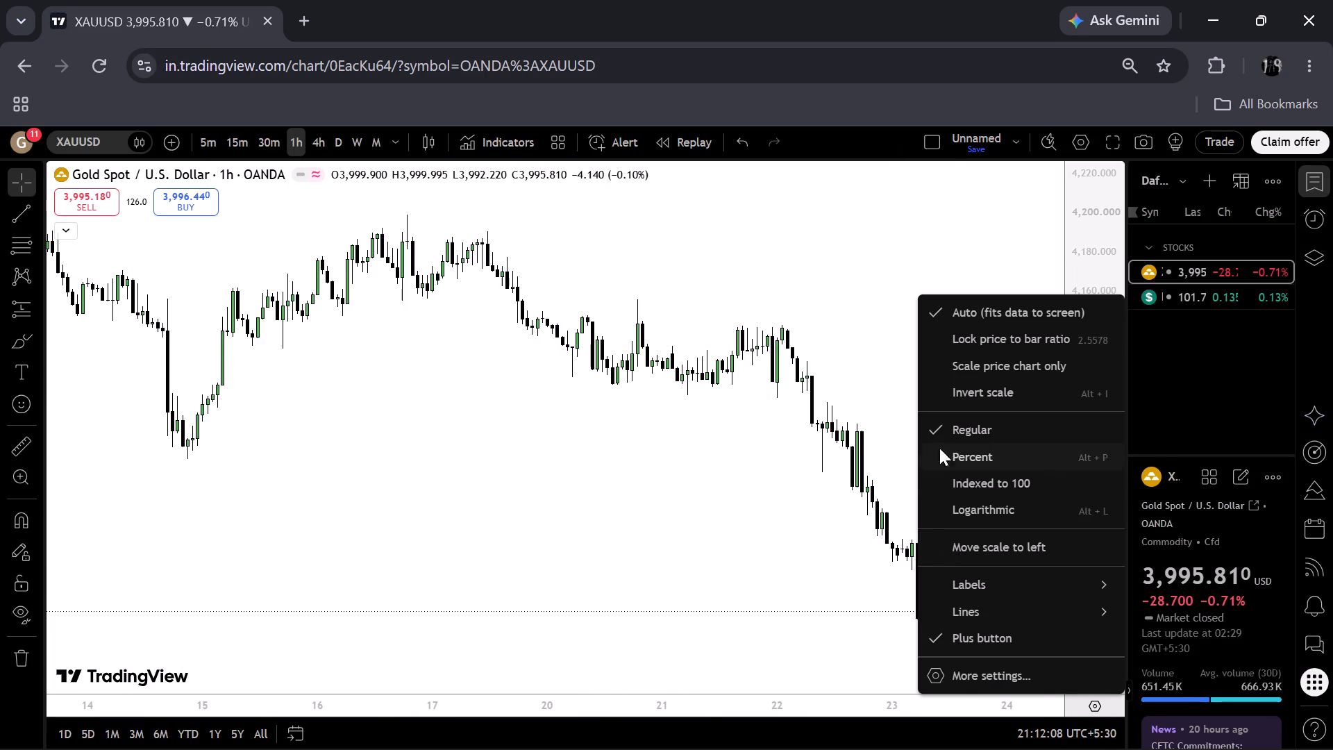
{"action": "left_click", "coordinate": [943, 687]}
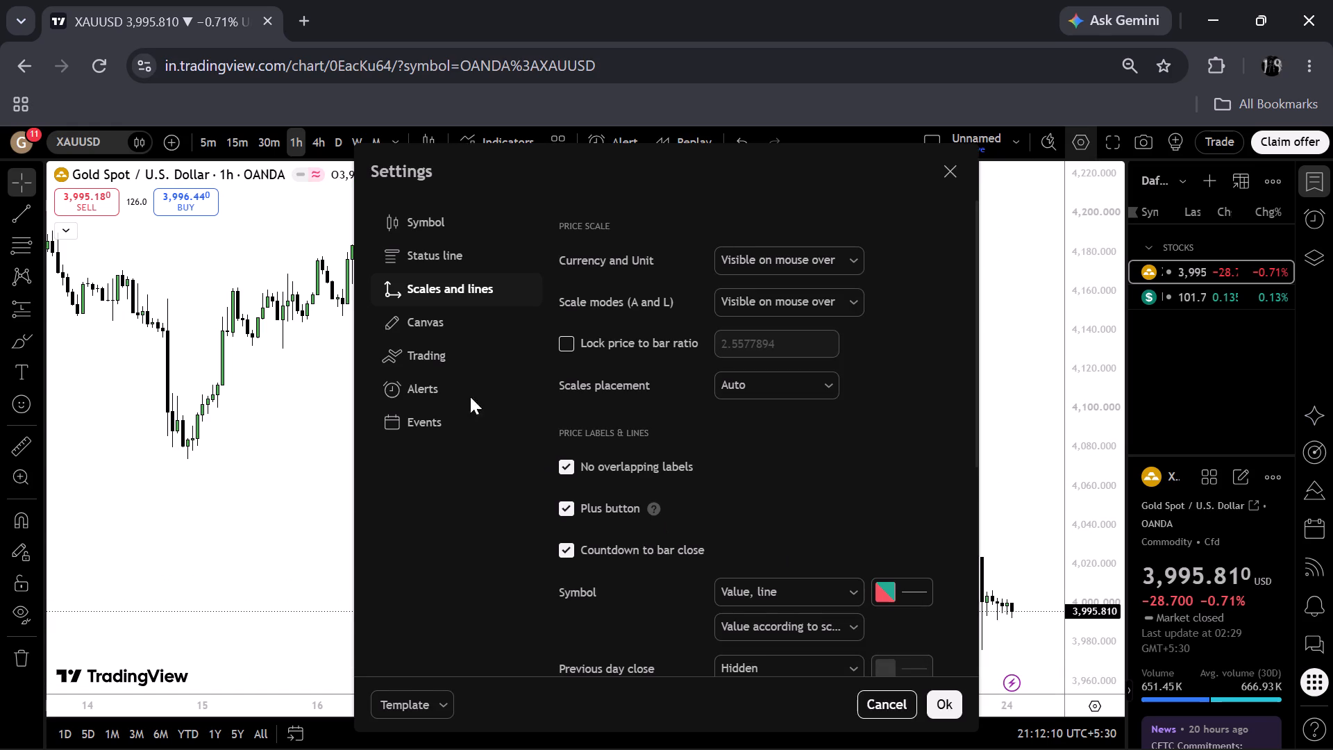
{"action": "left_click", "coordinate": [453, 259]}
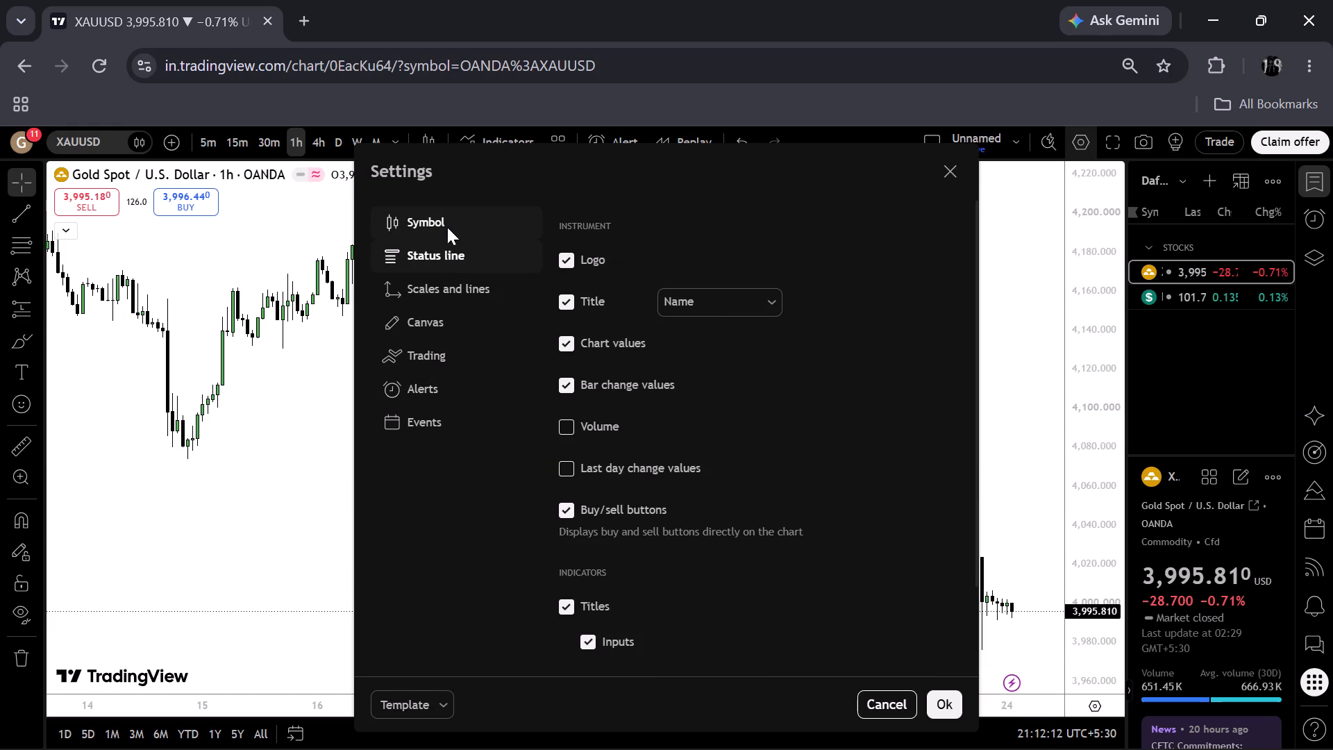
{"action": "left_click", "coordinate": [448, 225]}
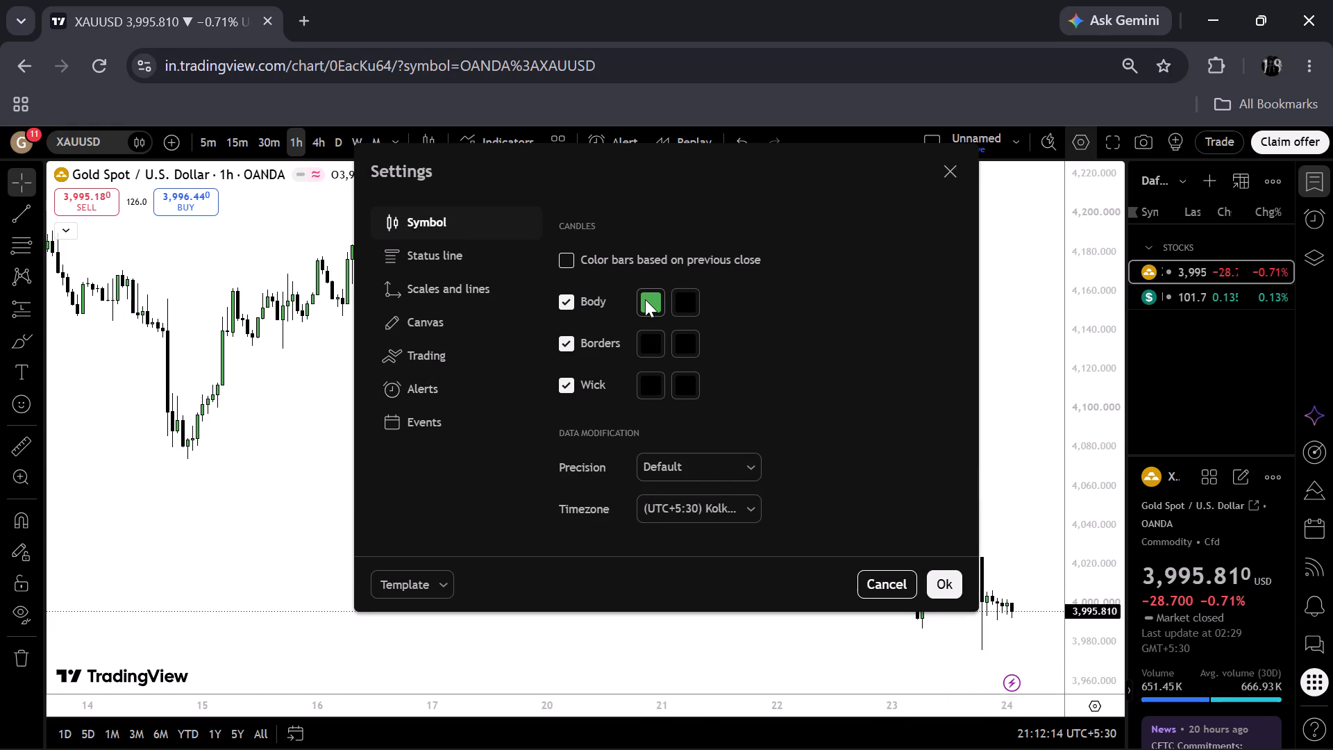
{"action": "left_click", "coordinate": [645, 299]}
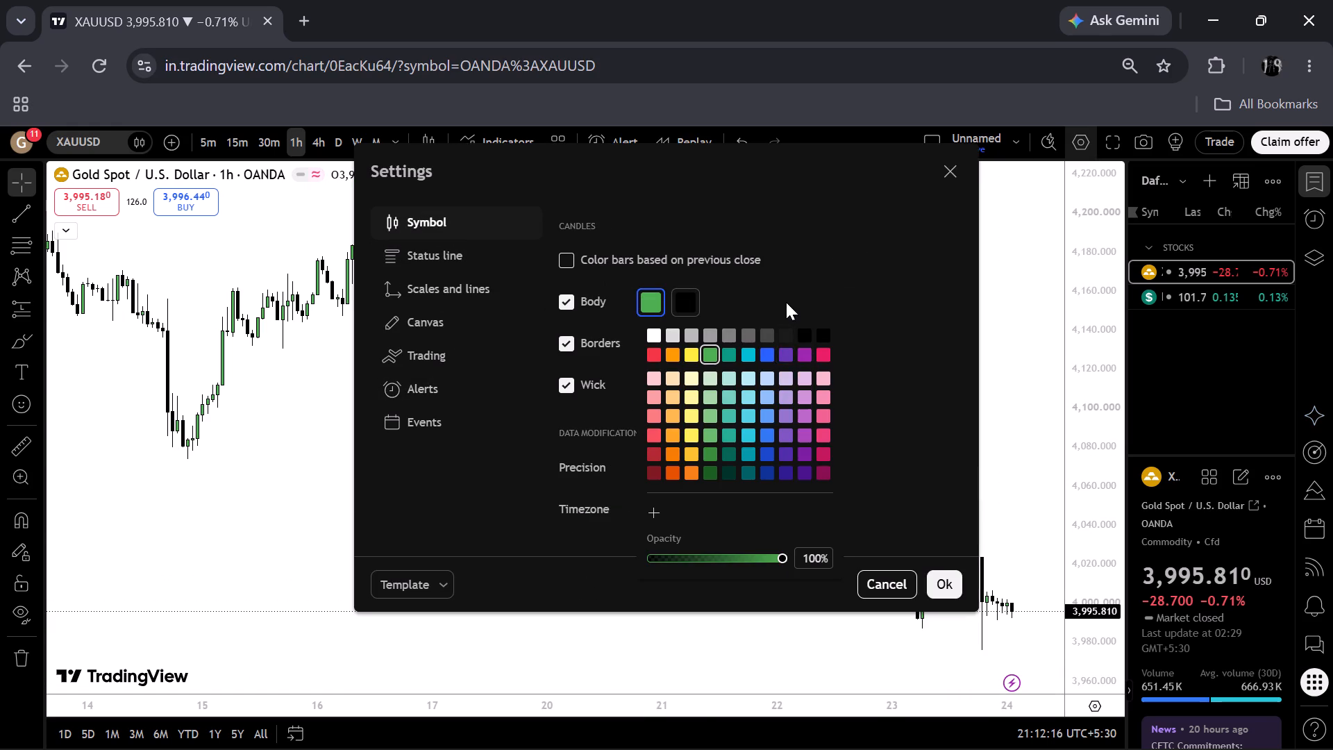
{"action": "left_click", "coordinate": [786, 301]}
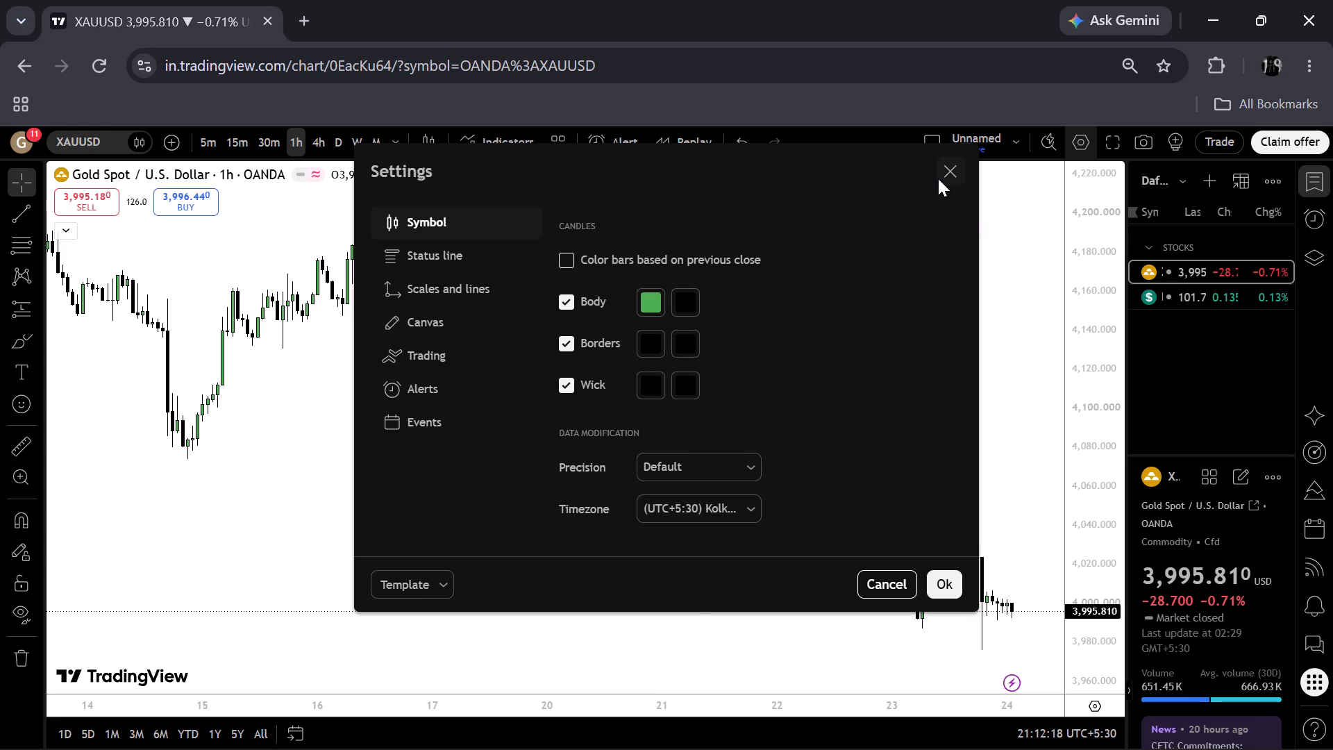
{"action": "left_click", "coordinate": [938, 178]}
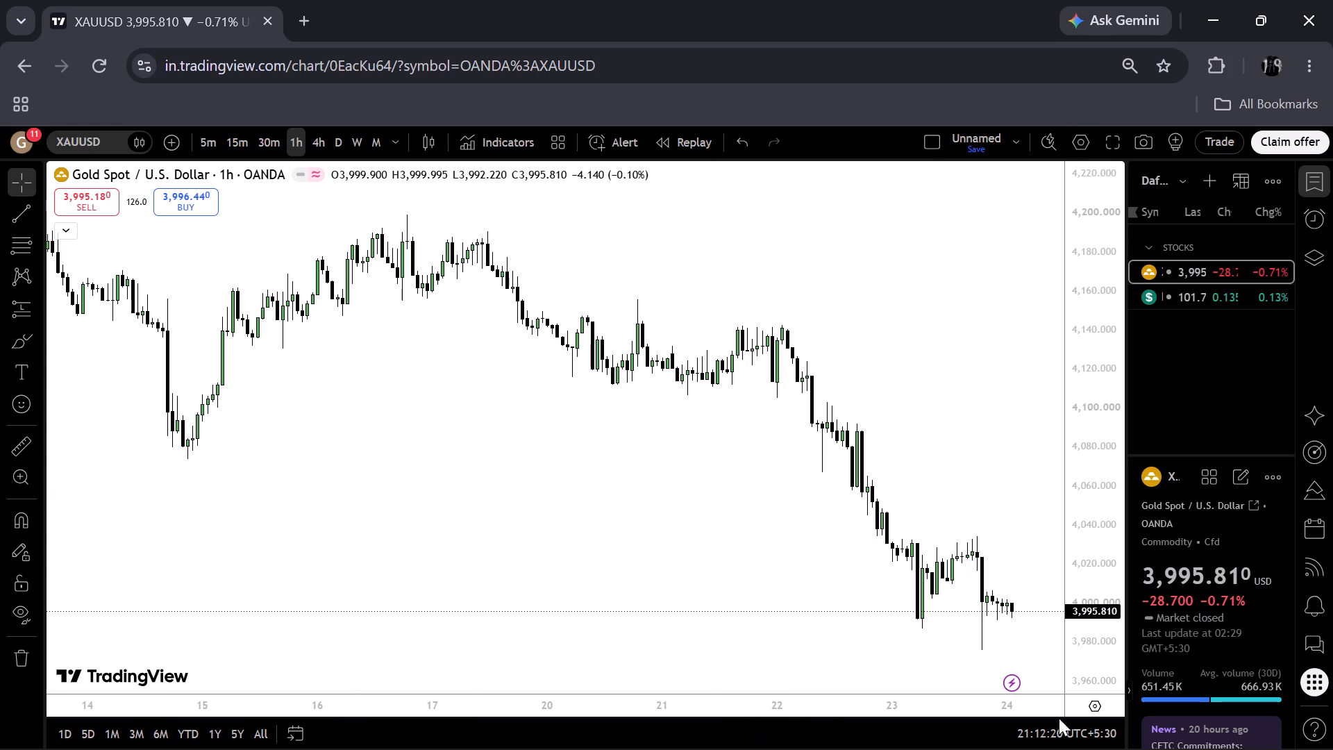
Apply the default template to the XAUUSD chart and accept the settings.
{"action": "left_click", "coordinate": [1095, 707]}
{"action": "left_click", "coordinate": [954, 674]}
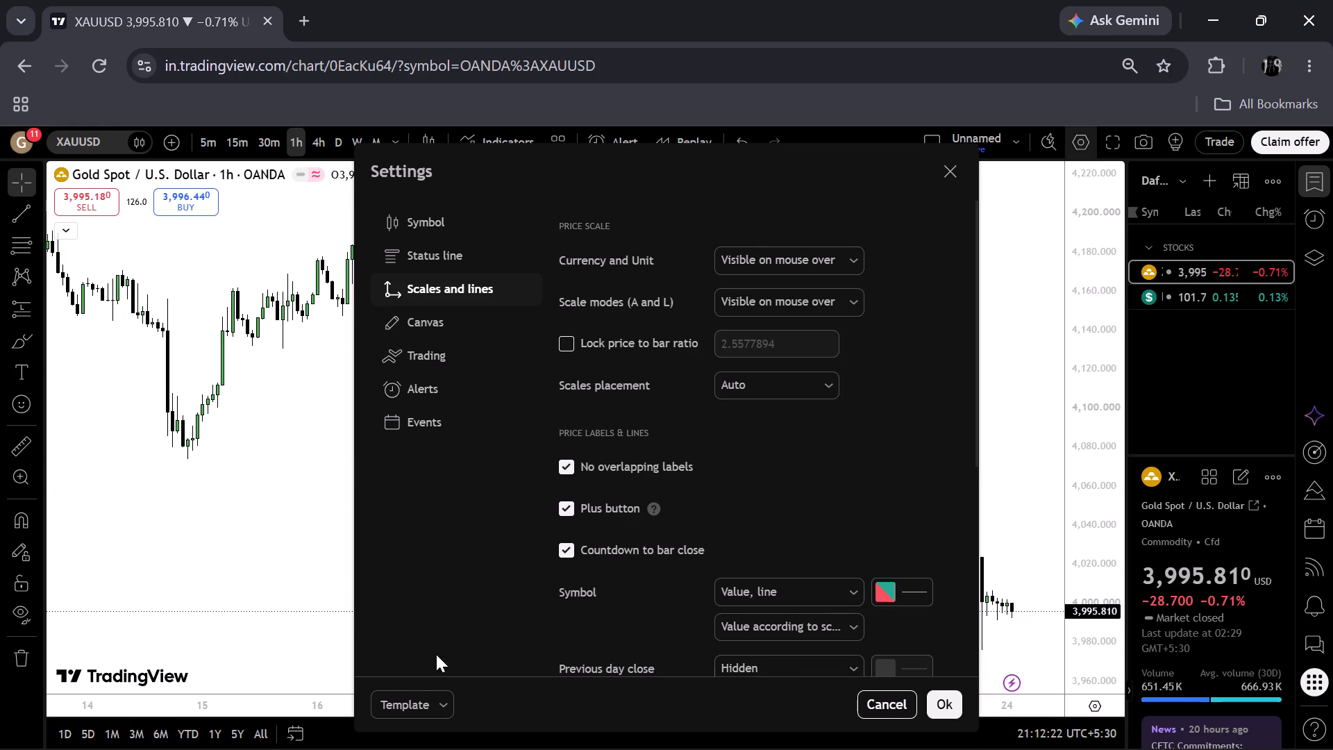
{"action": "left_click", "coordinate": [406, 691]}
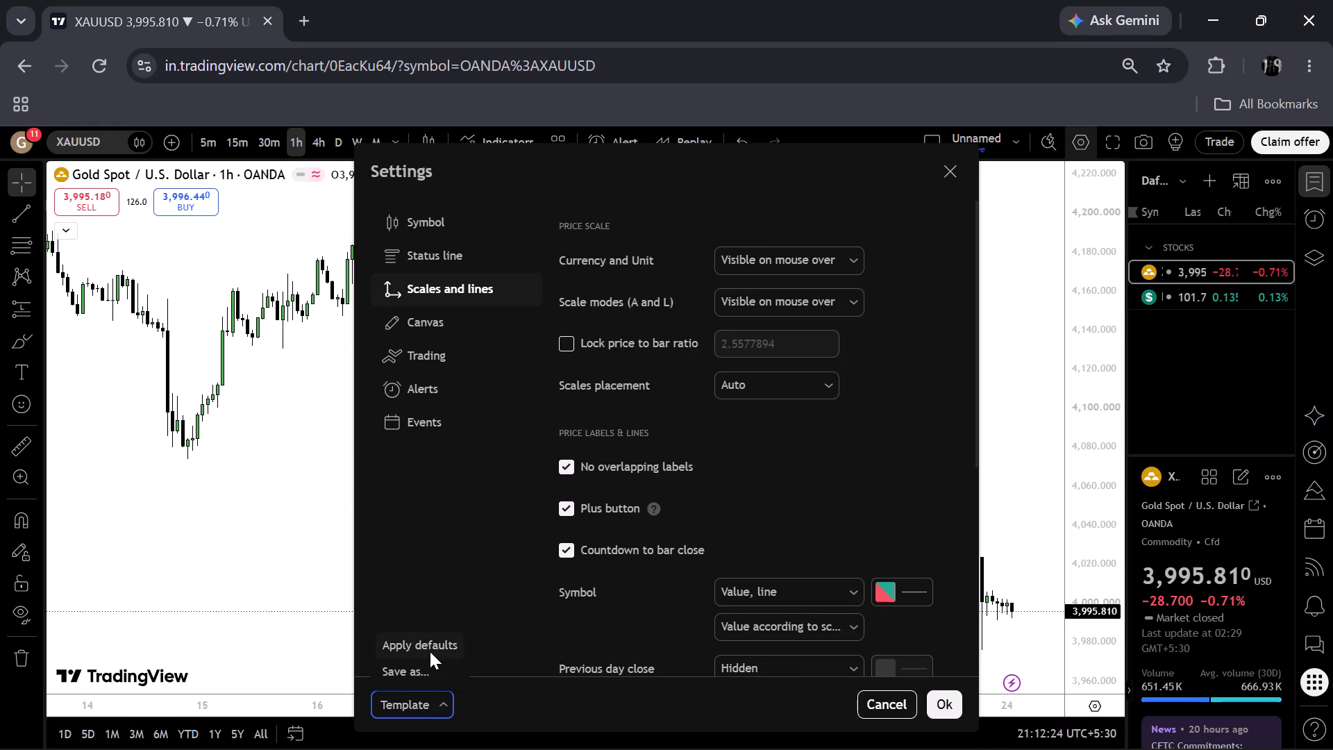
{"action": "left_click", "coordinate": [430, 651]}
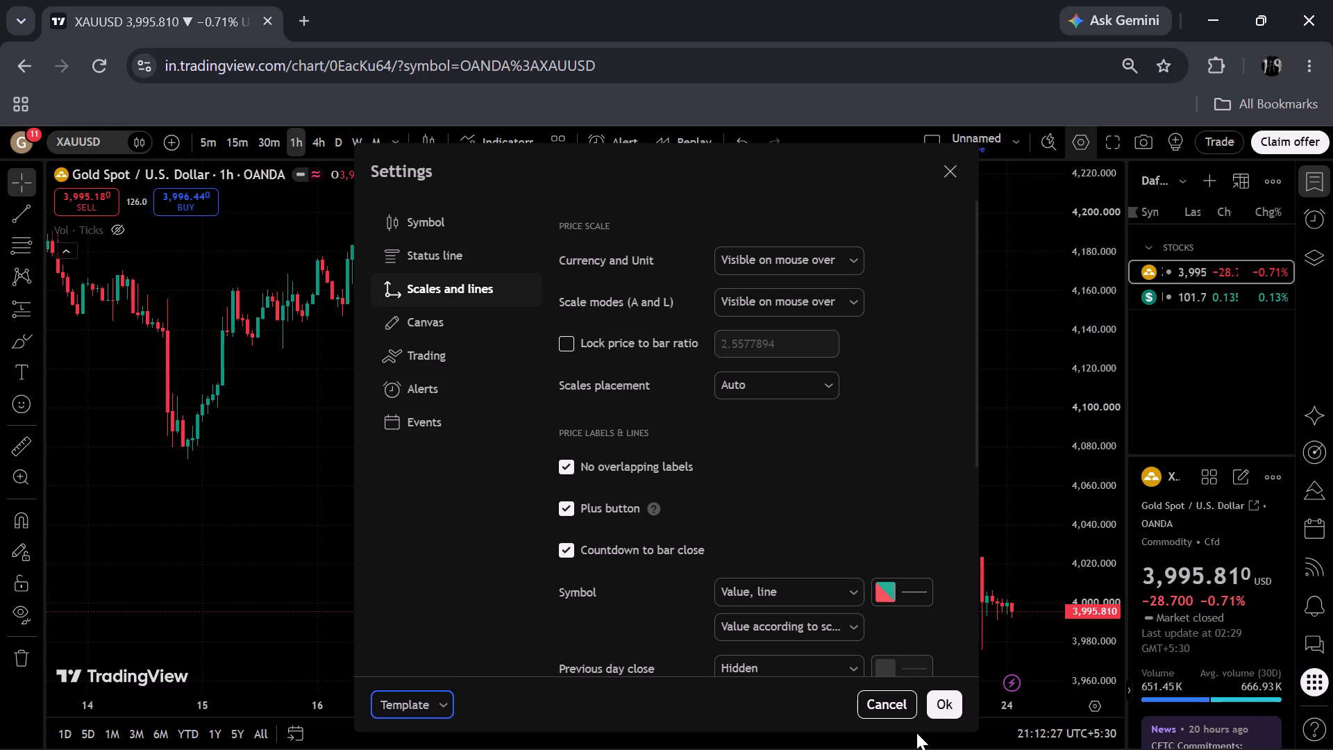
{"action": "left_click", "coordinate": [935, 708]}
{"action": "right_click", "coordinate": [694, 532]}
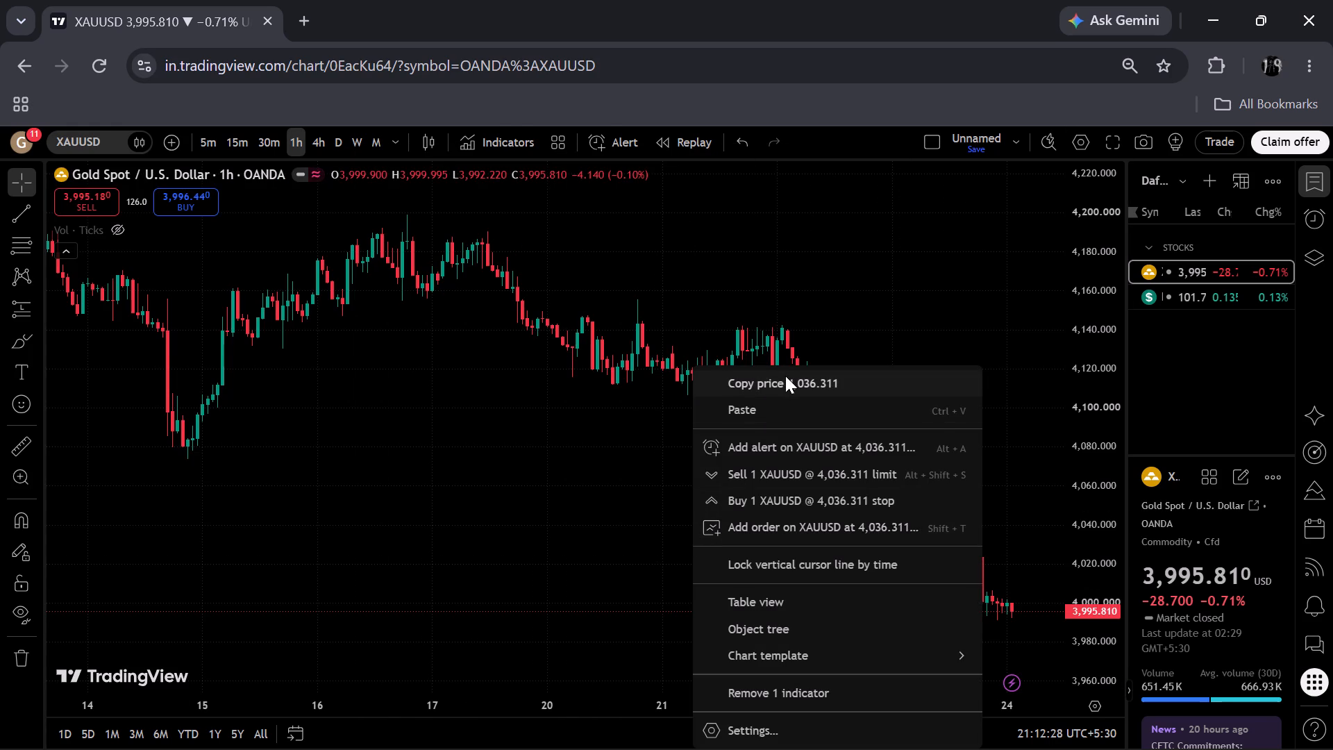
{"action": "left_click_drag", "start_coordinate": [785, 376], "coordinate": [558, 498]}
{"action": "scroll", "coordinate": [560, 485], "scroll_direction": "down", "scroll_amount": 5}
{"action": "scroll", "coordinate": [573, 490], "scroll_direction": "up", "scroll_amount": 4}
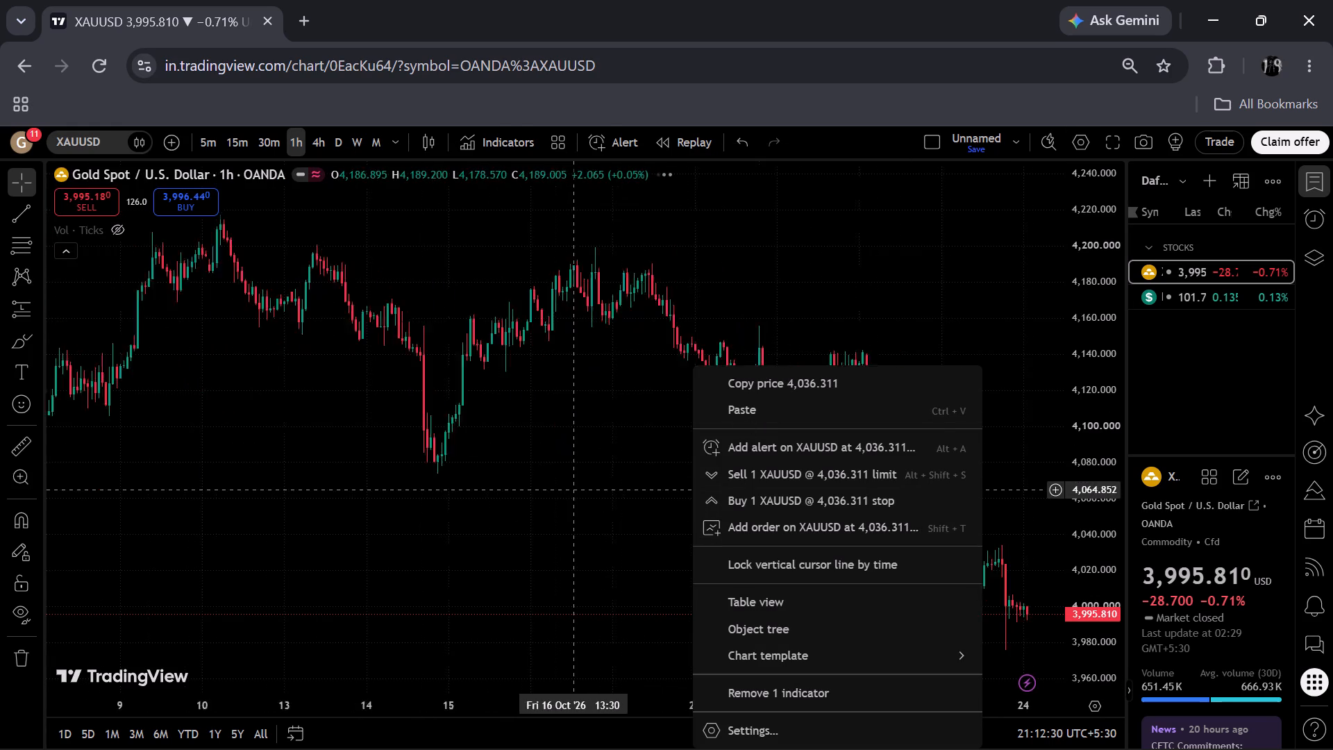
Dismiss the chart's context menu and collapse the watchlist panel beside the XAUUSD chart.
{"action": "left_click", "coordinate": [577, 494]}
{"action": "left_click_drag", "start_coordinate": [492, 530], "coordinate": [411, 522]}
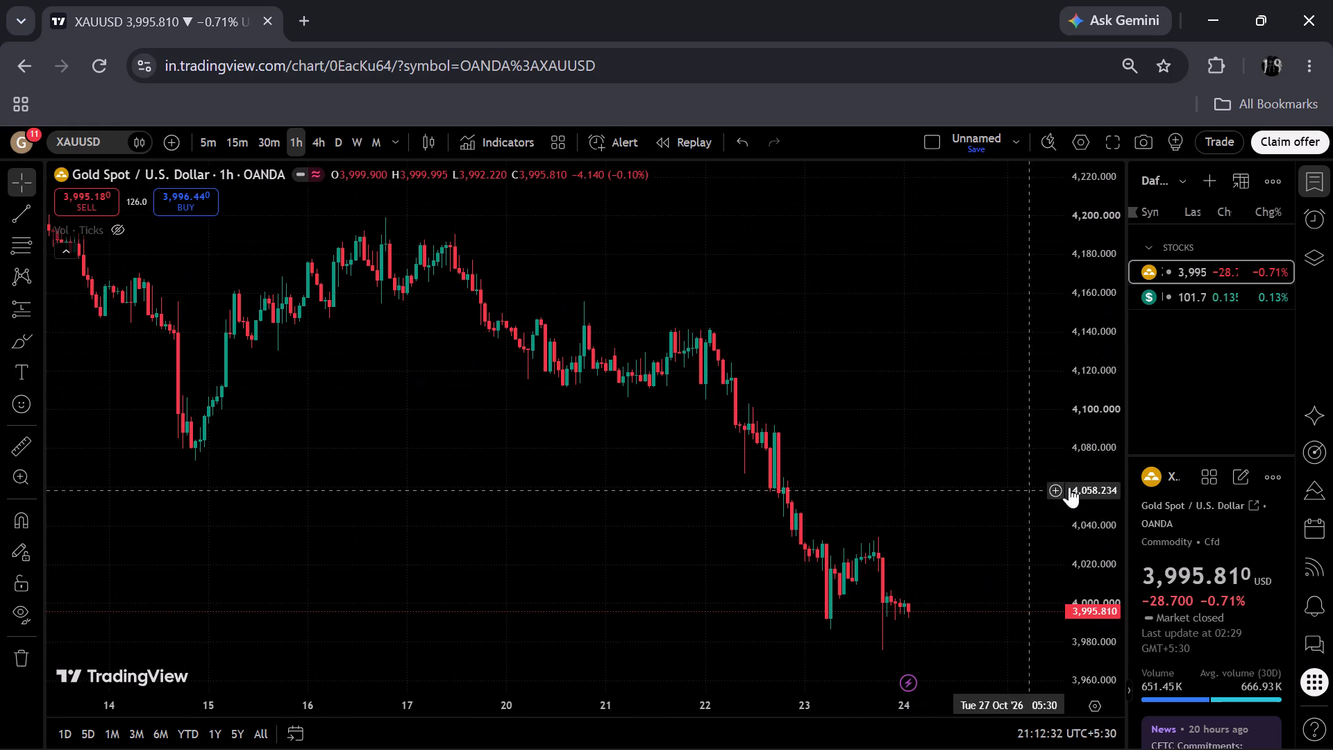
{"action": "left_click", "coordinate": [1126, 694]}
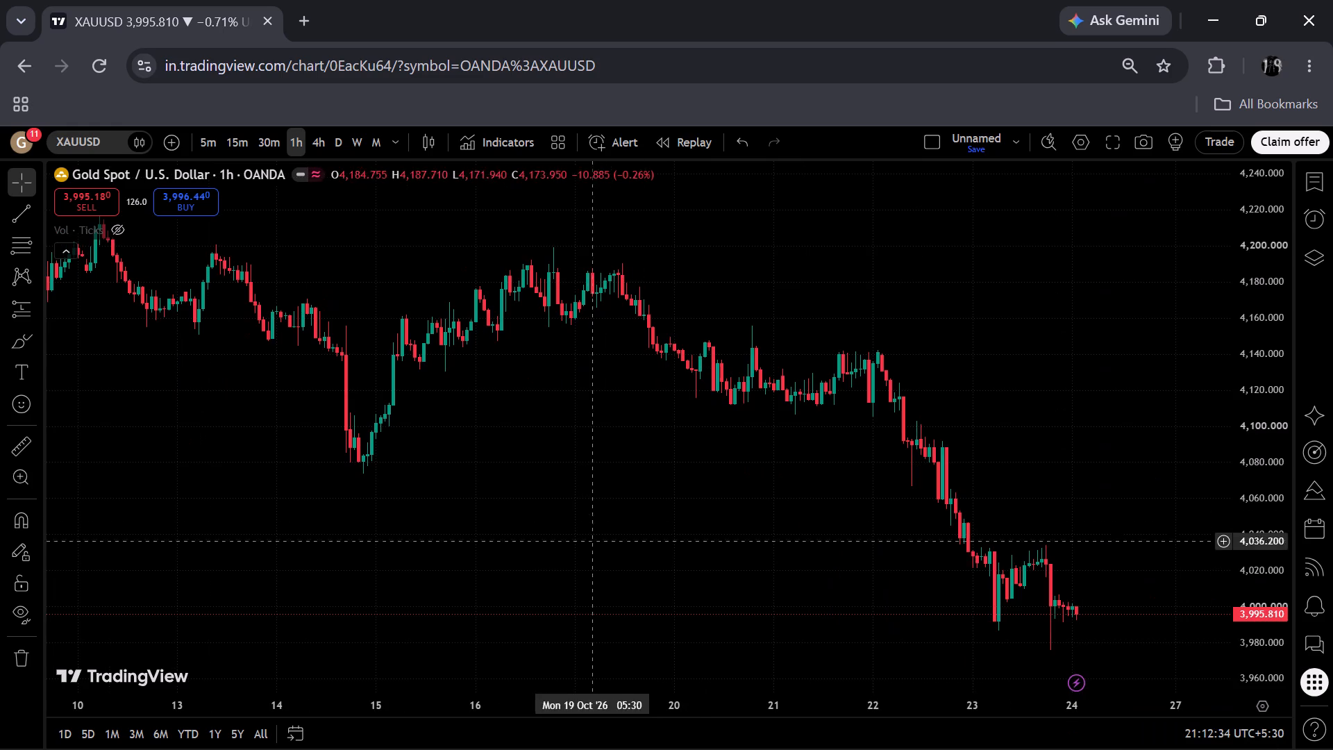
Save the XAUUSD chart's settings as a template named BOT and accept the settings.
{"action": "left_click", "coordinate": [1267, 708]}
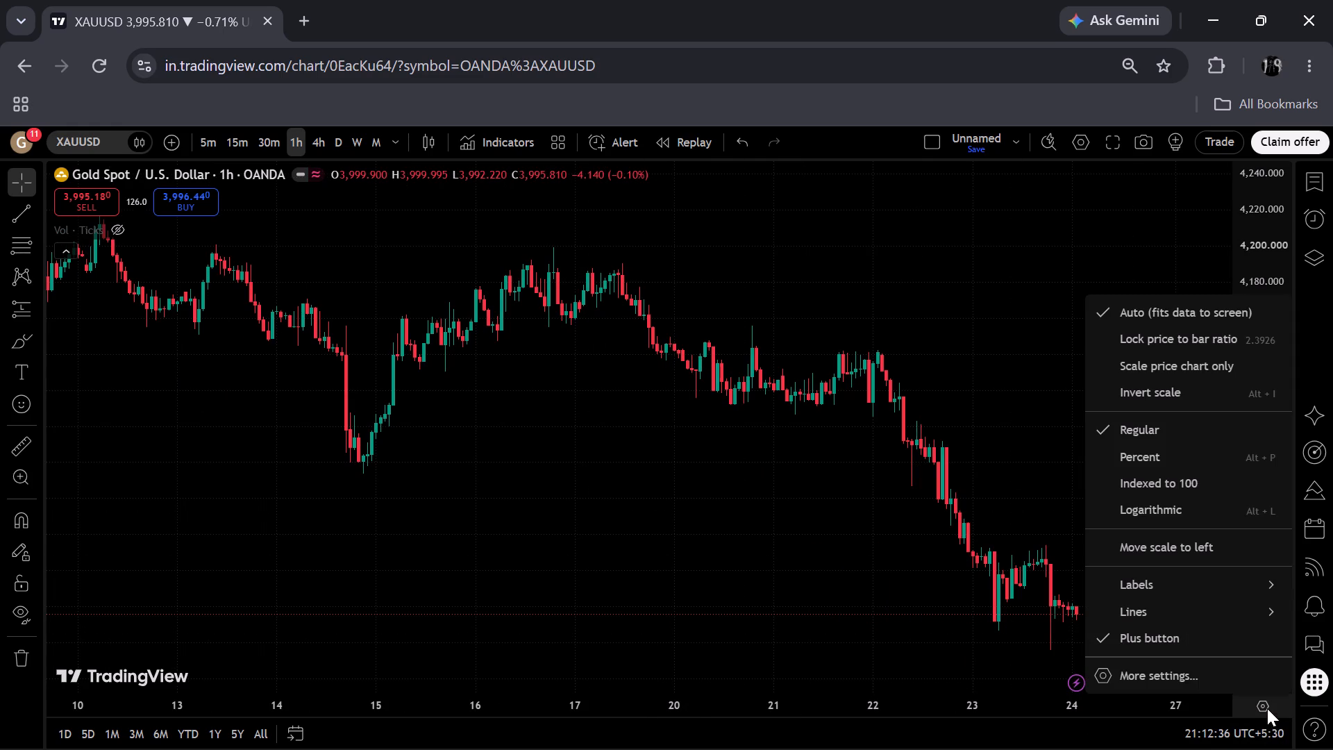
{"action": "left_click", "coordinate": [1206, 688]}
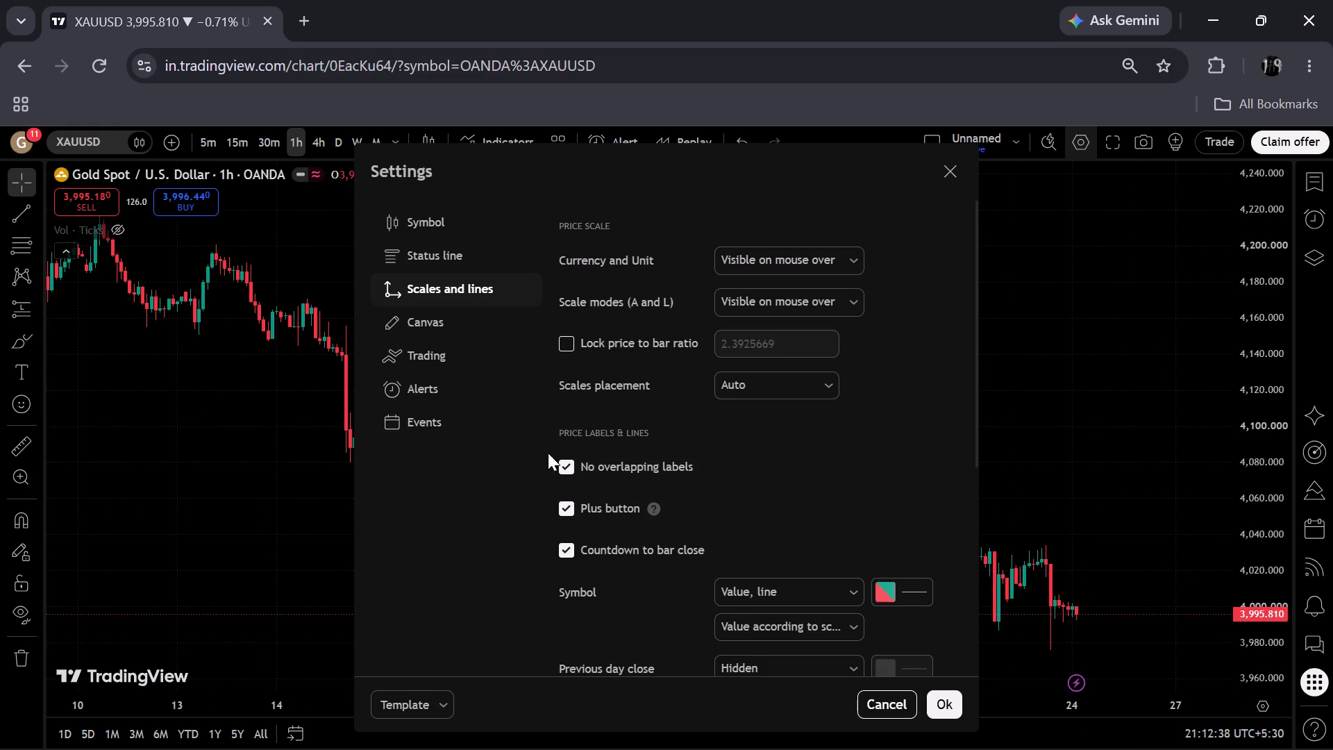
{"action": "left_click", "coordinate": [398, 237]}
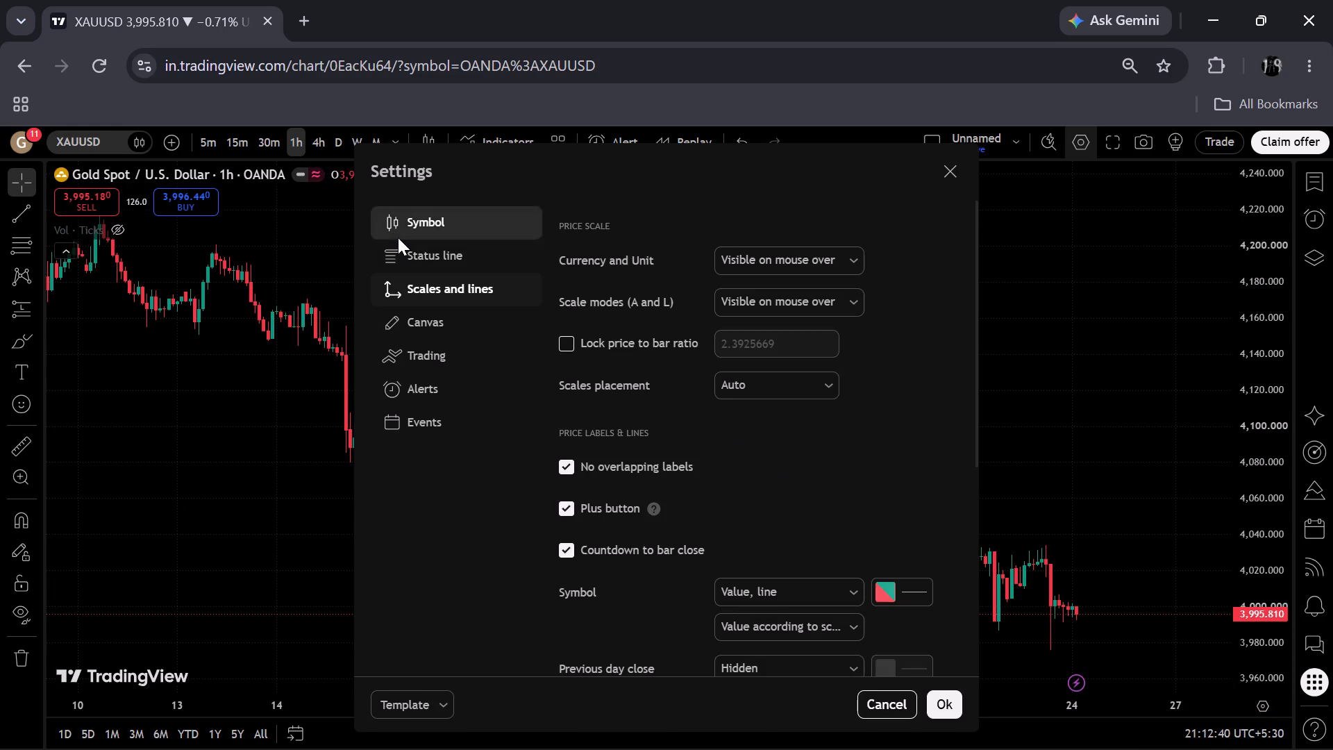
{"action": "left_click", "coordinate": [423, 321]}
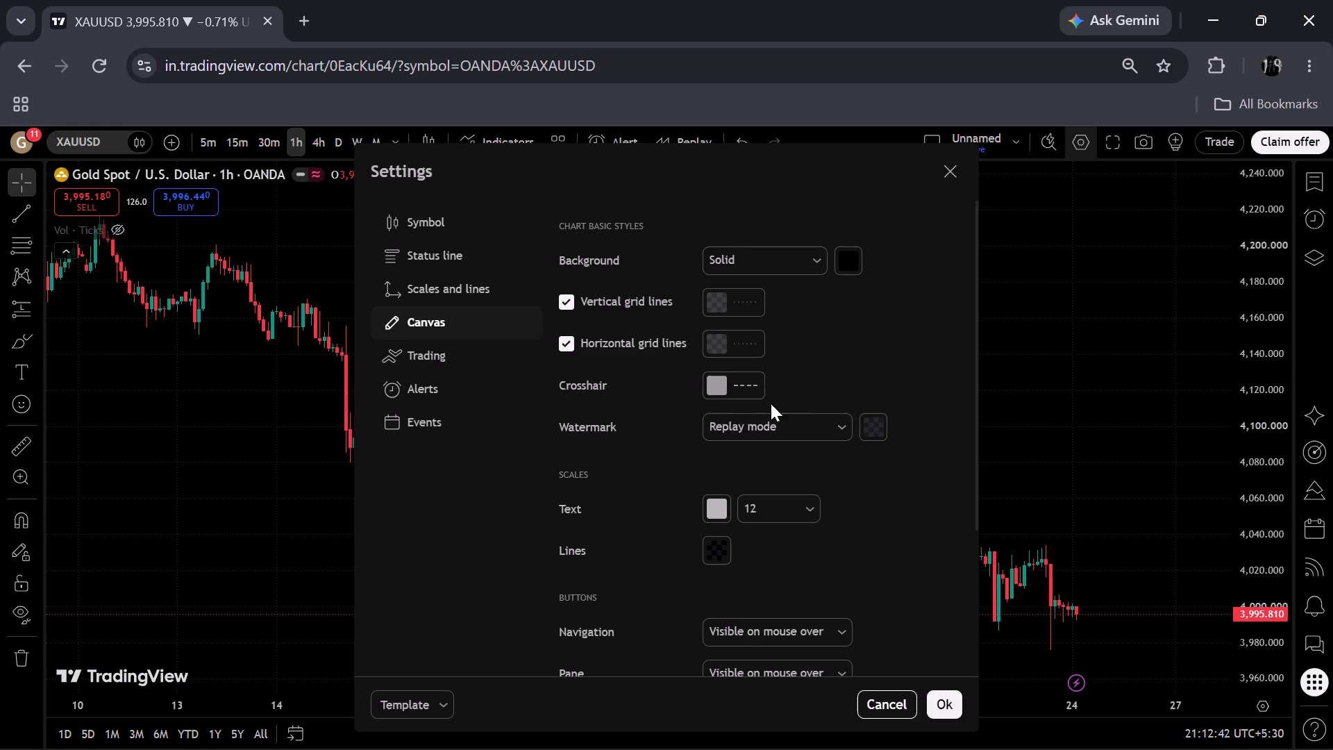
{"action": "left_click", "coordinate": [448, 257]}
{"action": "left_click", "coordinate": [448, 221]}
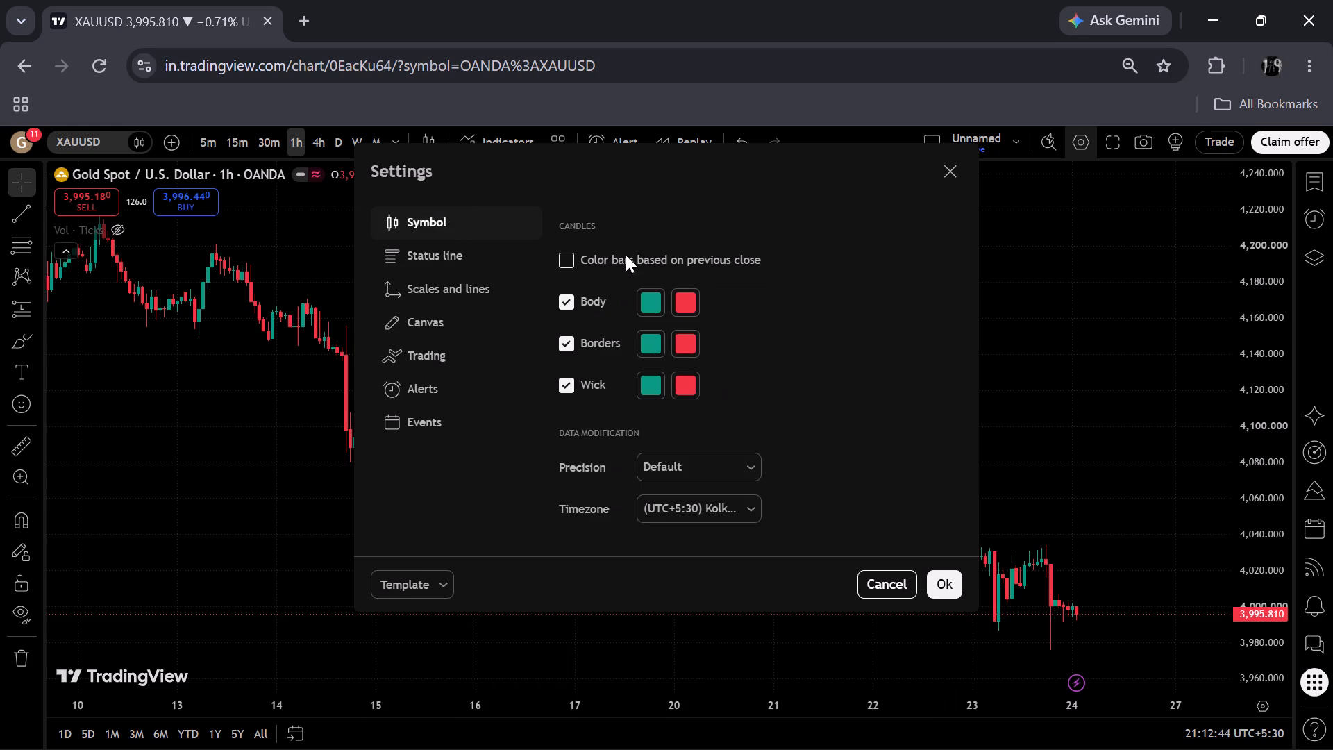
{"action": "left_click", "coordinate": [451, 582]}
{"action": "left_click", "coordinate": [417, 636]}
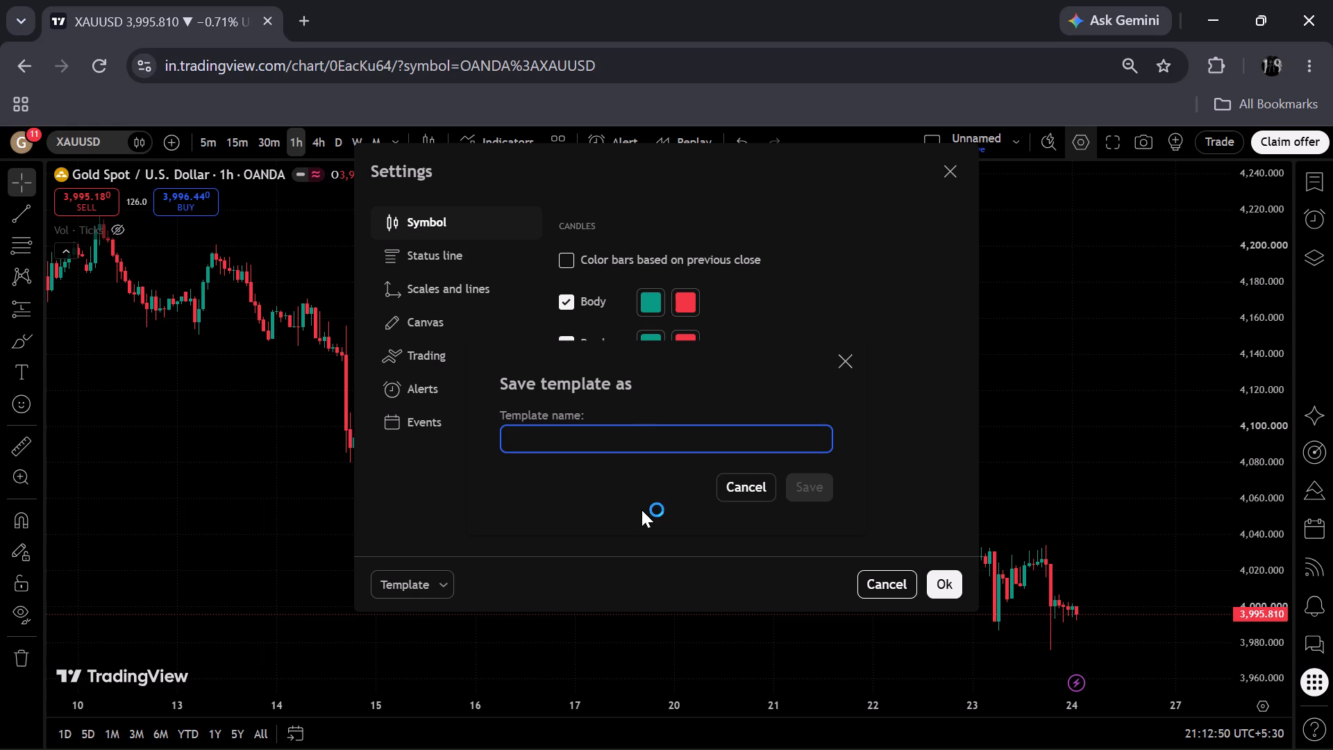
{"action": "type", "text": "BOT"}
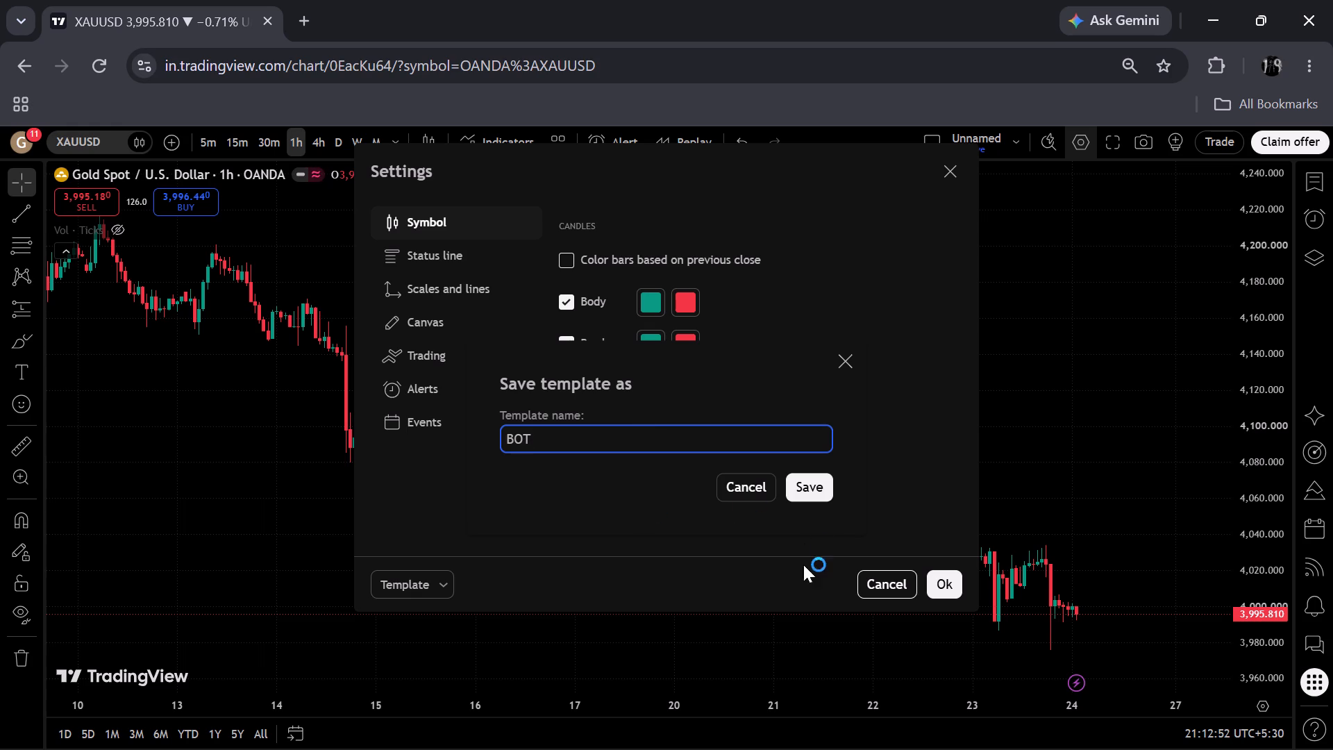
{"action": "left_click", "coordinate": [803, 496]}
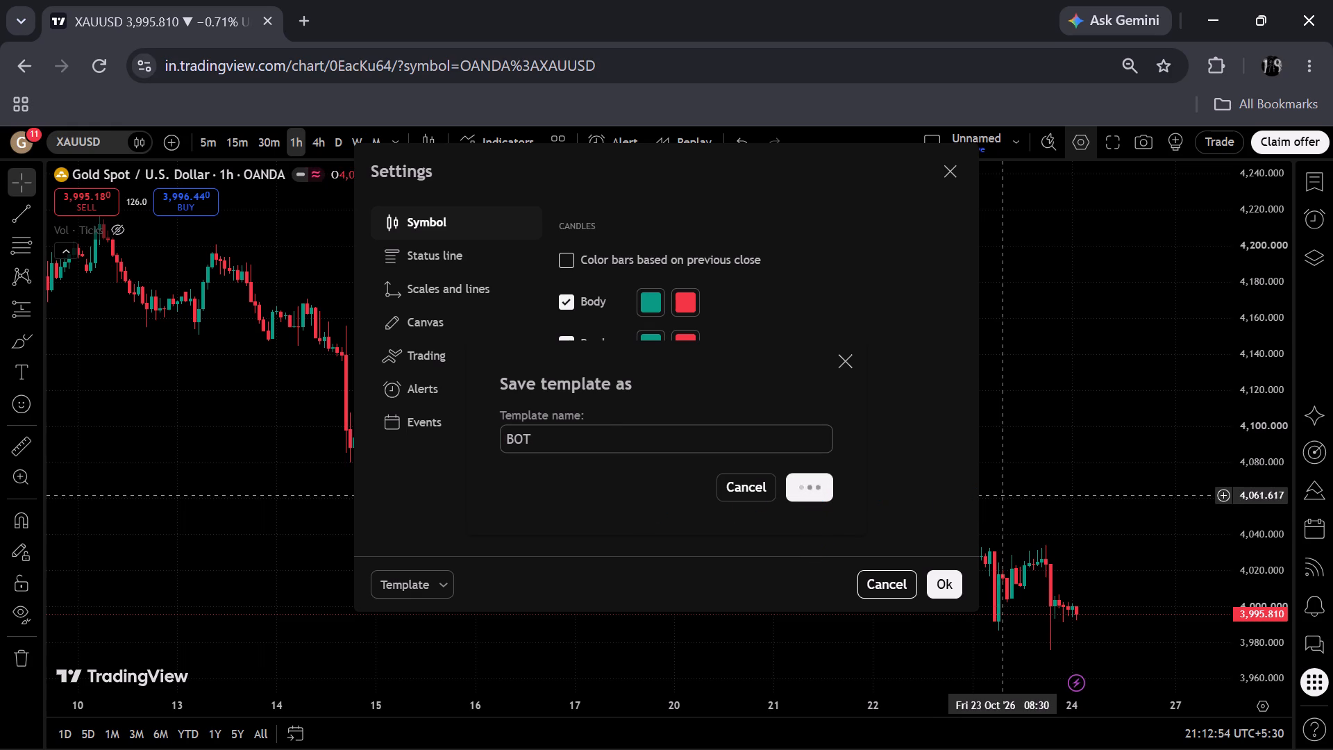
{"action": "left_click", "coordinate": [955, 587]}
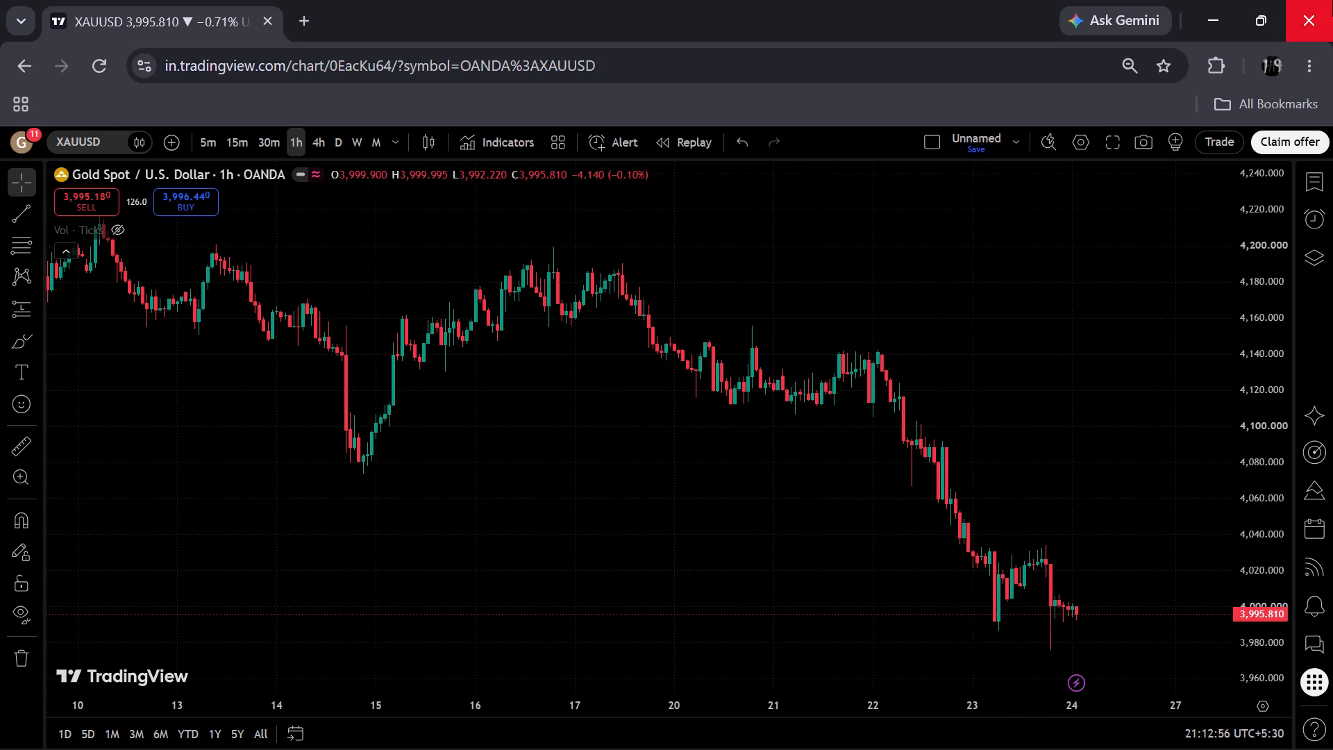
Close the browser window, leaving the chart without saving its changes.
{"action": "left_click", "coordinate": [1332, 0]}
{"action": "left_click", "coordinate": [762, 191]}
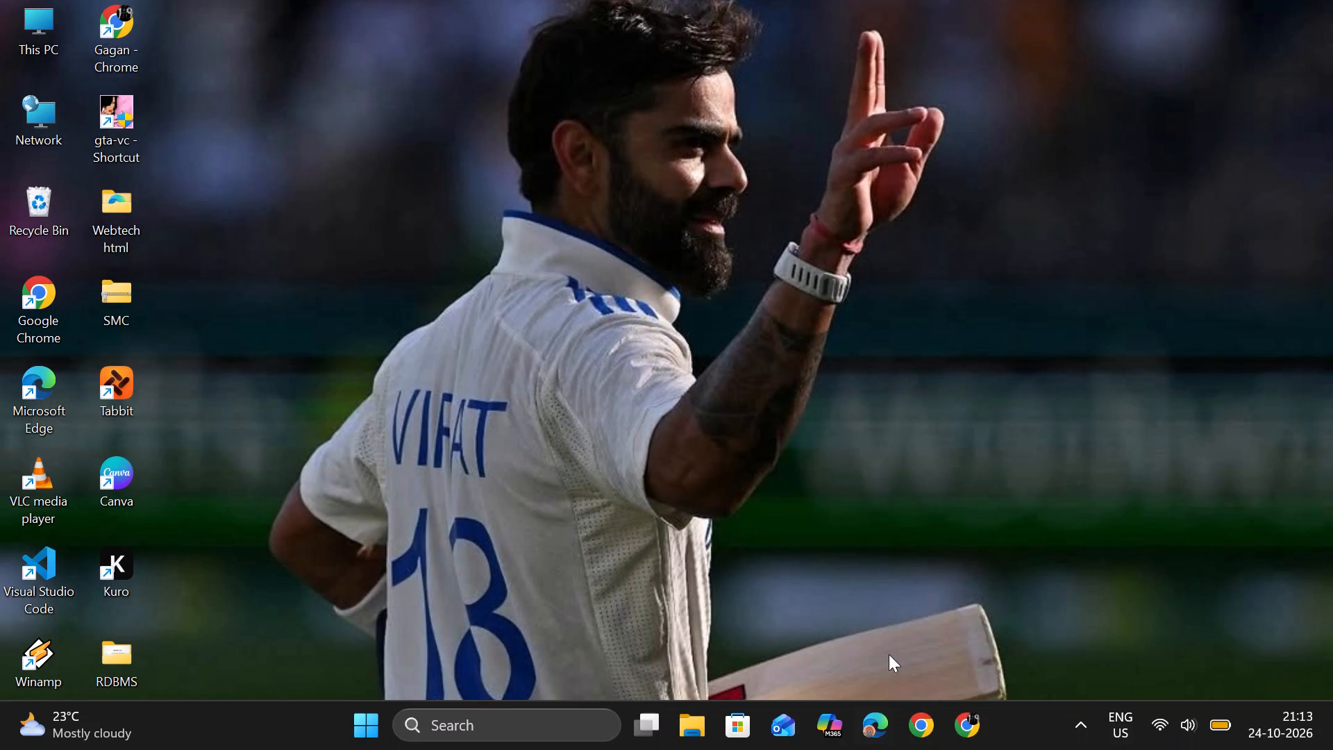
Switch to Chrome again and open the TradingView home page through the recent tradingview search.
{"action": "left_click", "coordinate": [953, 731]}
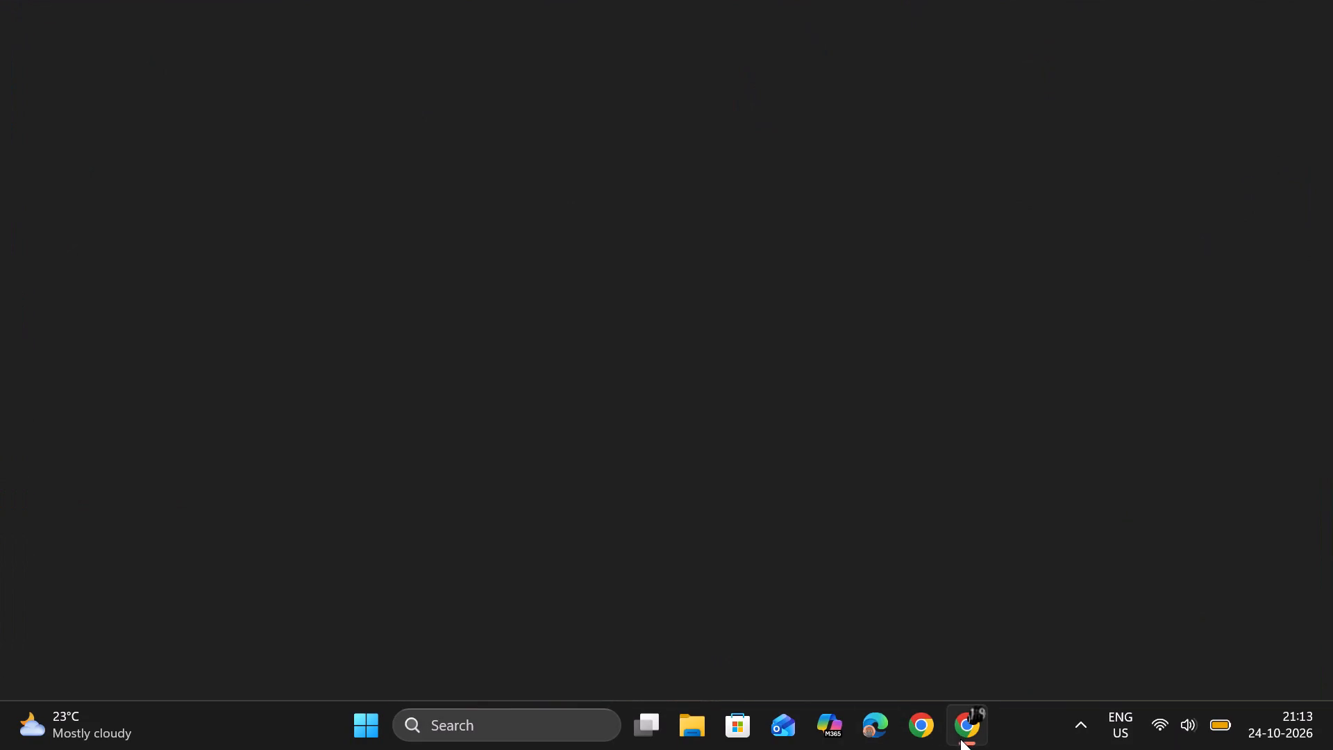
{"action": "left_click", "coordinate": [567, 427]}
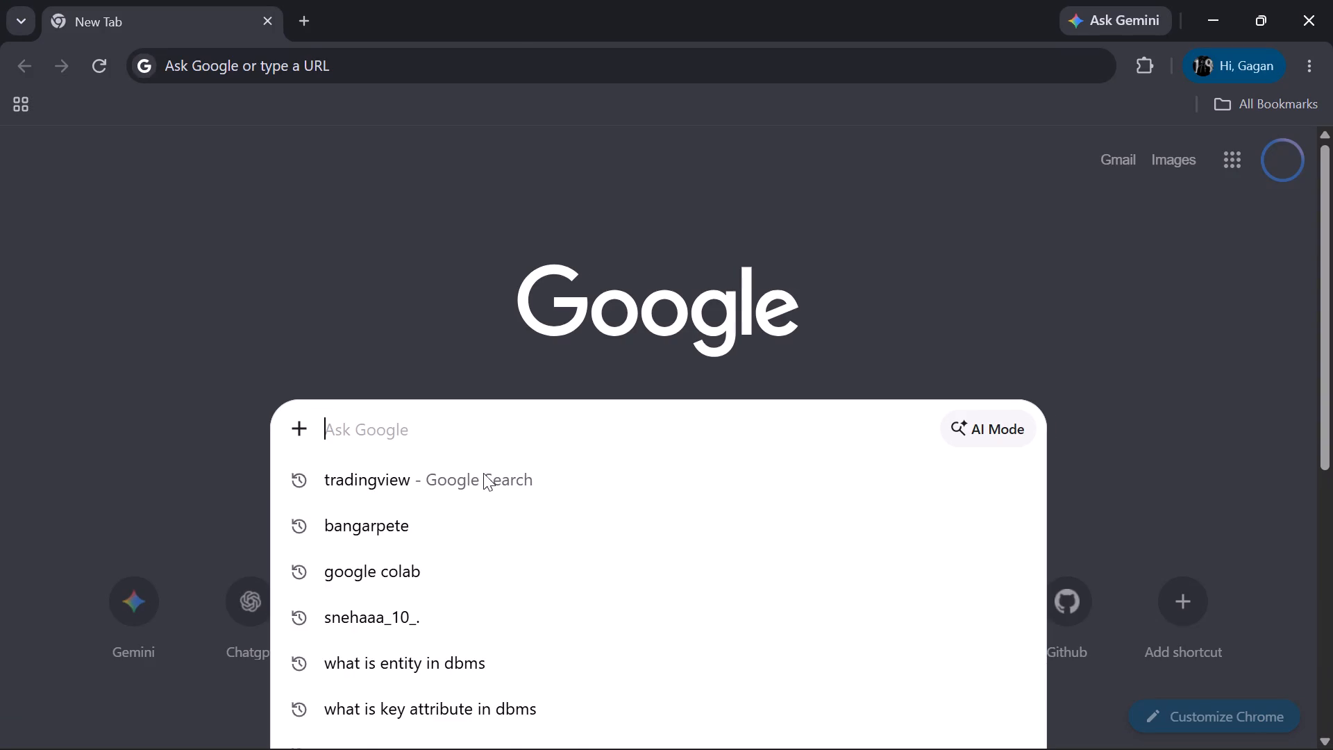
{"action": "left_click", "coordinate": [467, 488]}
{"action": "left_click", "coordinate": [271, 351]}
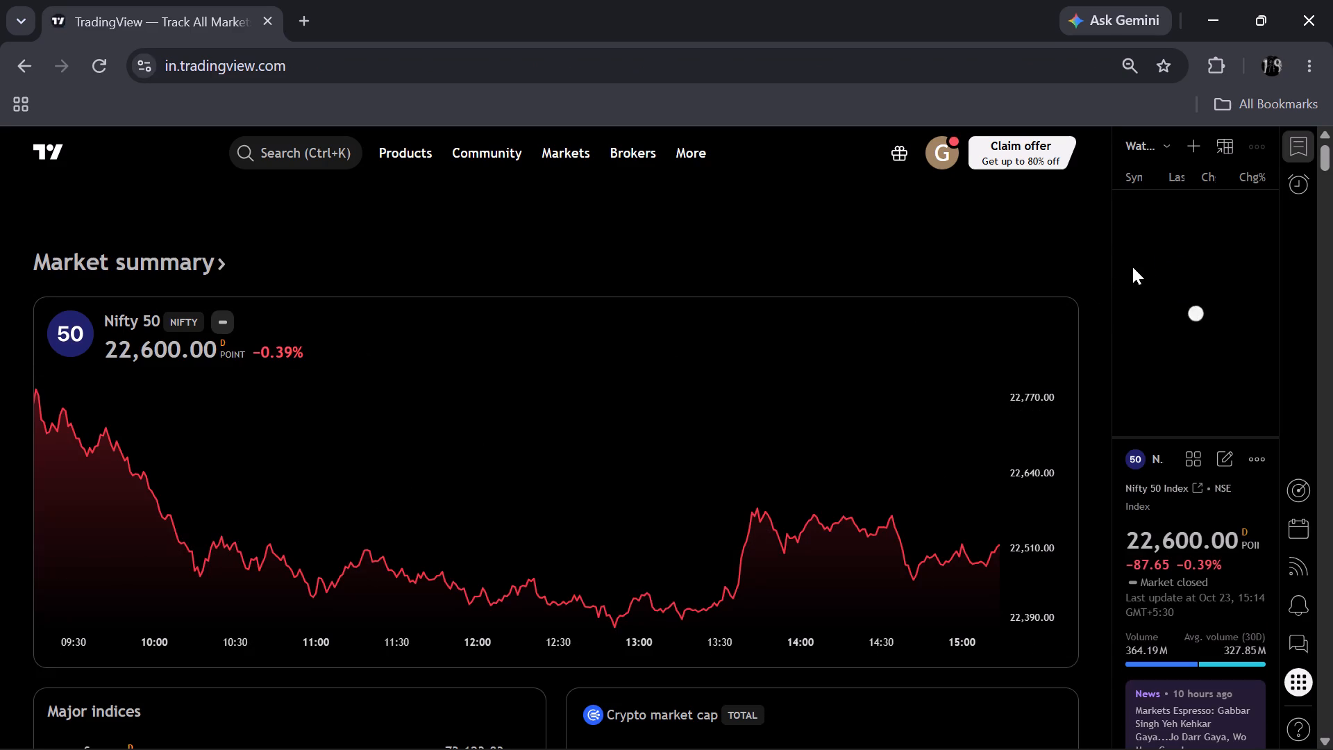
Open the full chart of the gold symbol XAUUSD from the watchlist and collapse the watchlist panel.
{"action": "left_click", "coordinate": [1152, 240]}
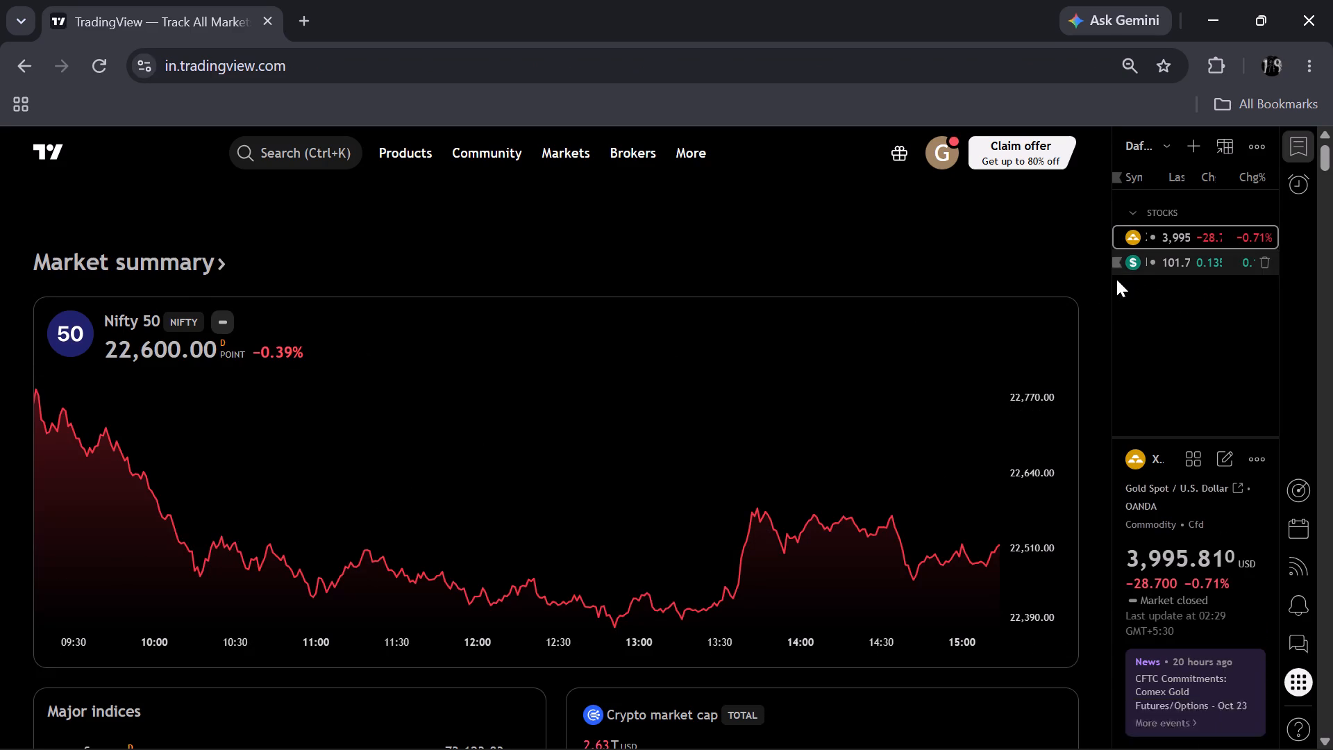
{"action": "left_click", "coordinate": [1040, 544]}
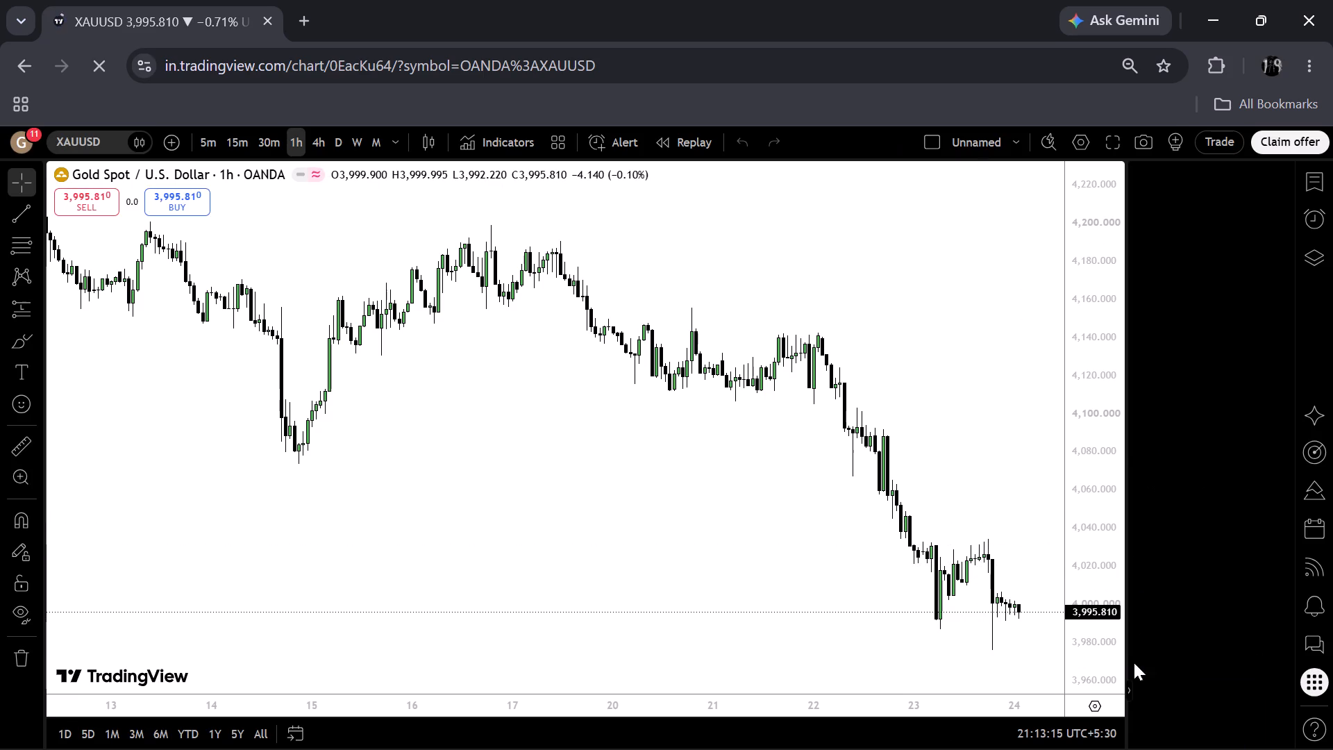
{"action": "left_click", "coordinate": [1130, 688]}
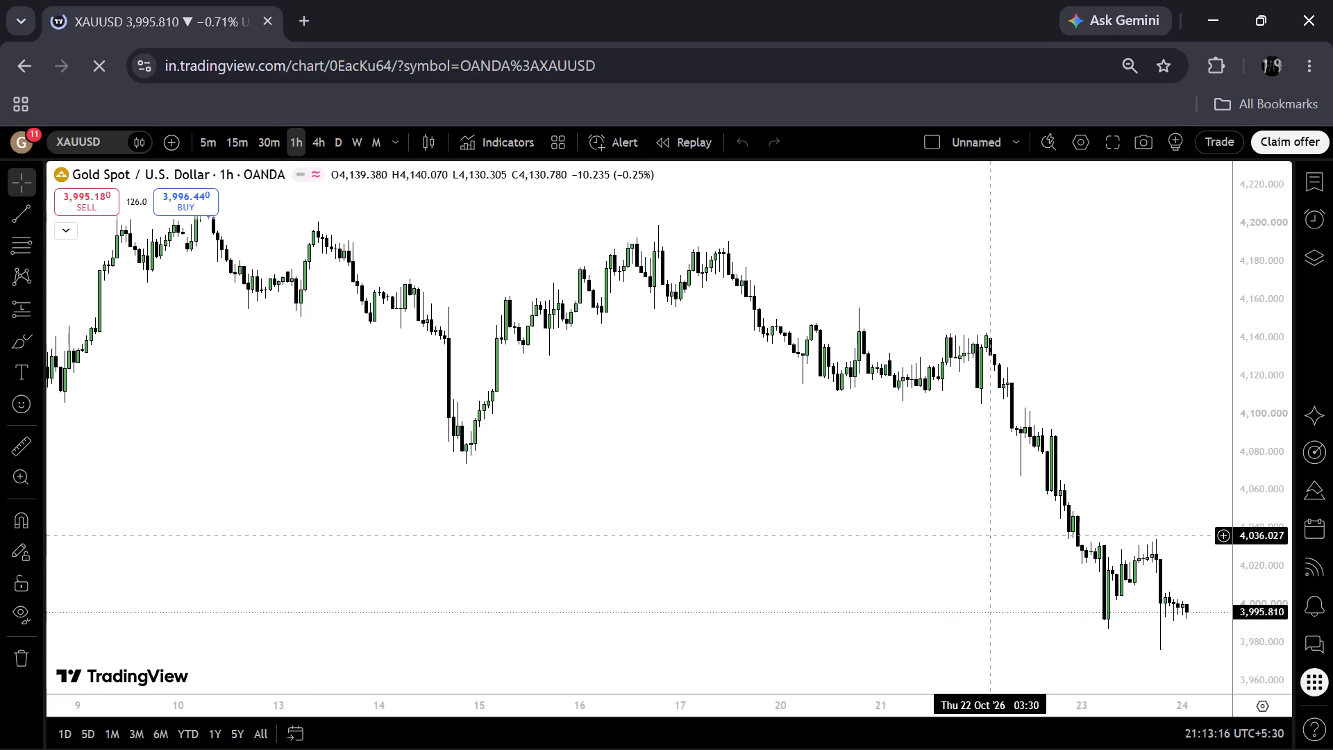
In the chart's symbol settings, set the rising candle body colour to teal.
{"action": "left_click", "coordinate": [1268, 697]}
{"action": "left_click", "coordinate": [1201, 681]}
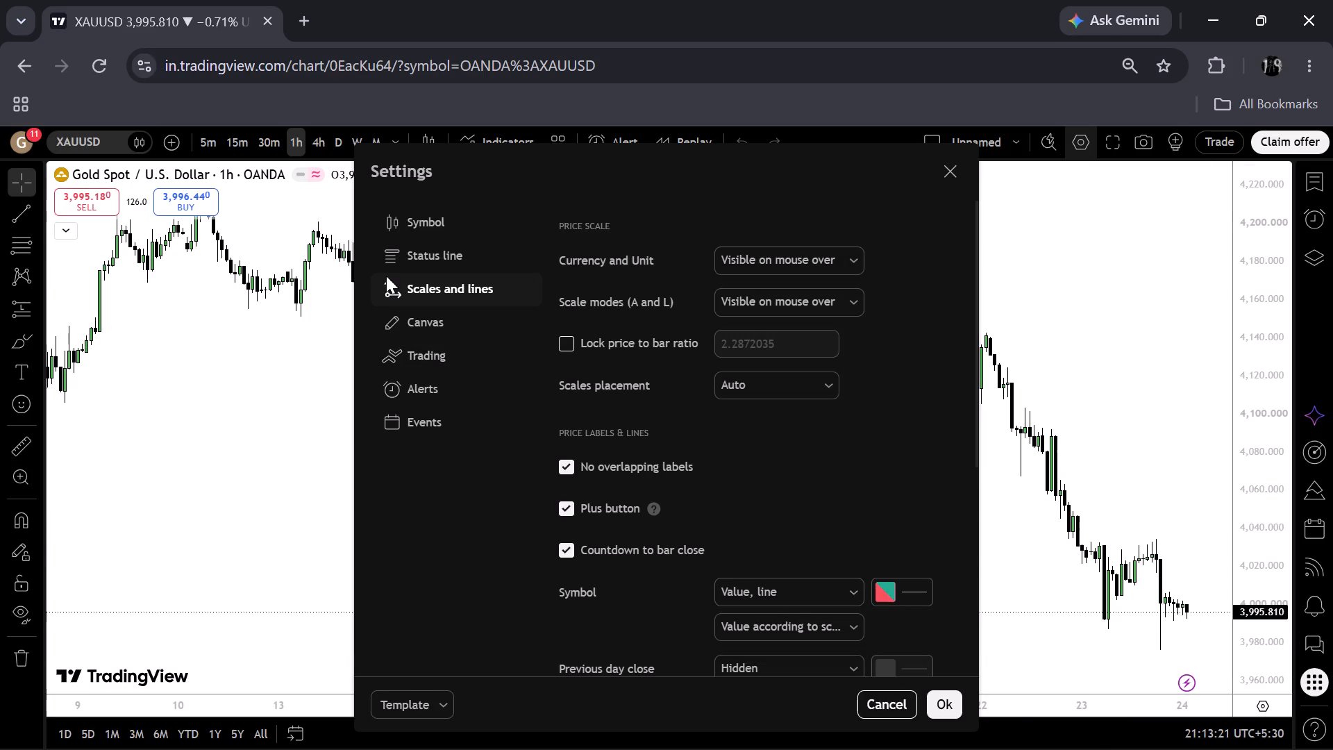
{"action": "left_click", "coordinate": [387, 263]}
{"action": "left_click", "coordinate": [417, 224]}
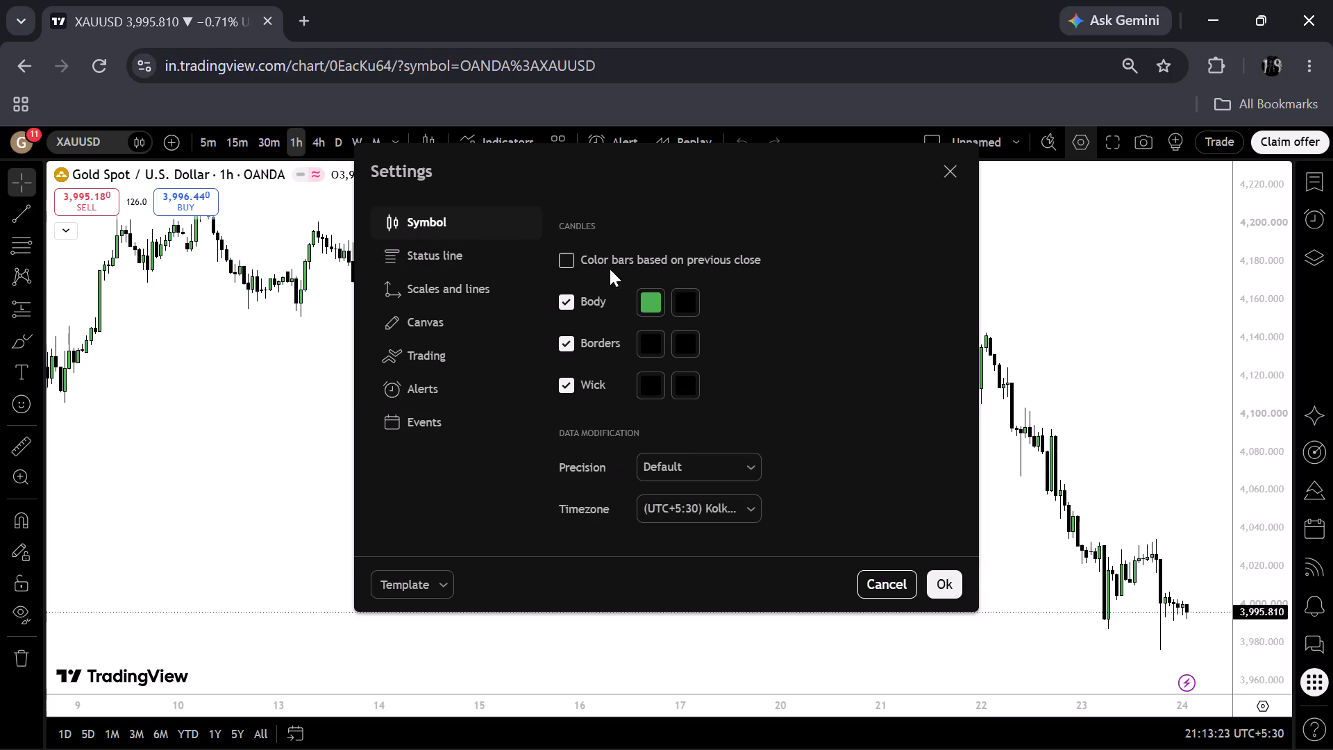
{"action": "left_click", "coordinate": [637, 306]}
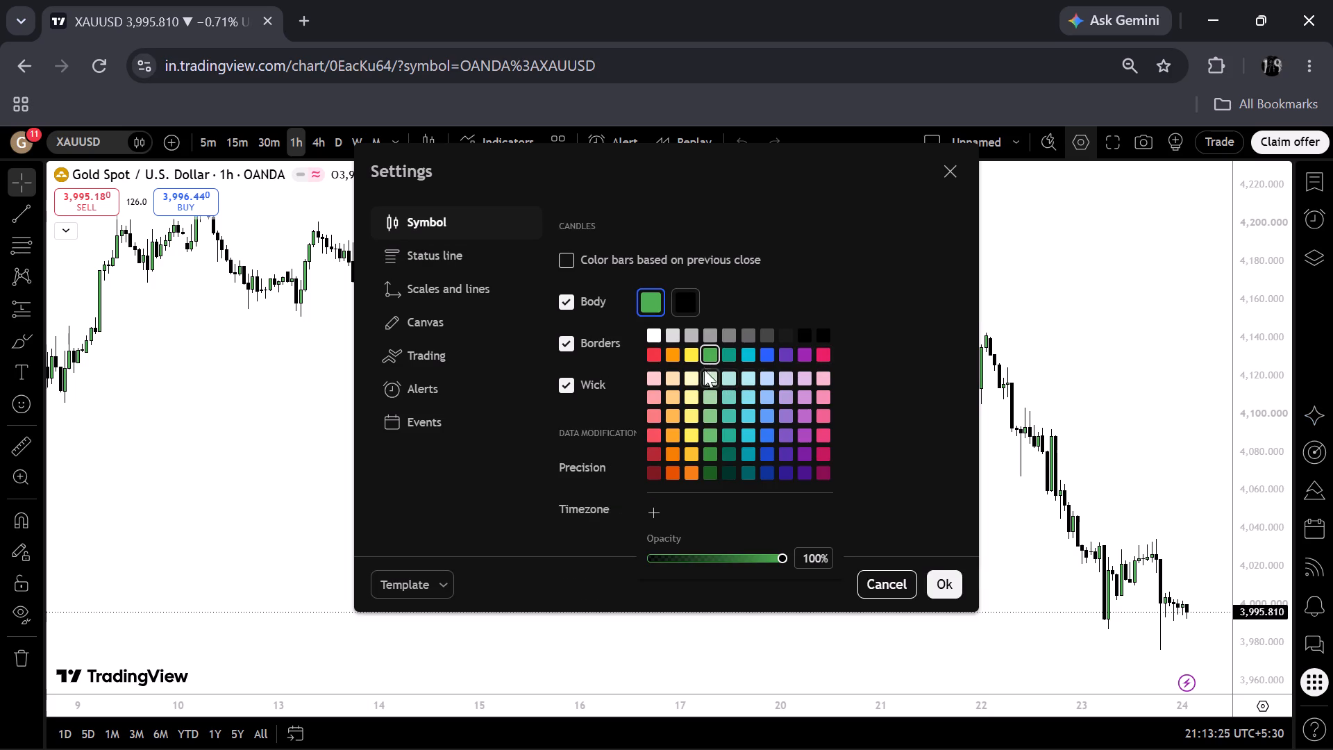
{"action": "left_click", "coordinate": [733, 350]}
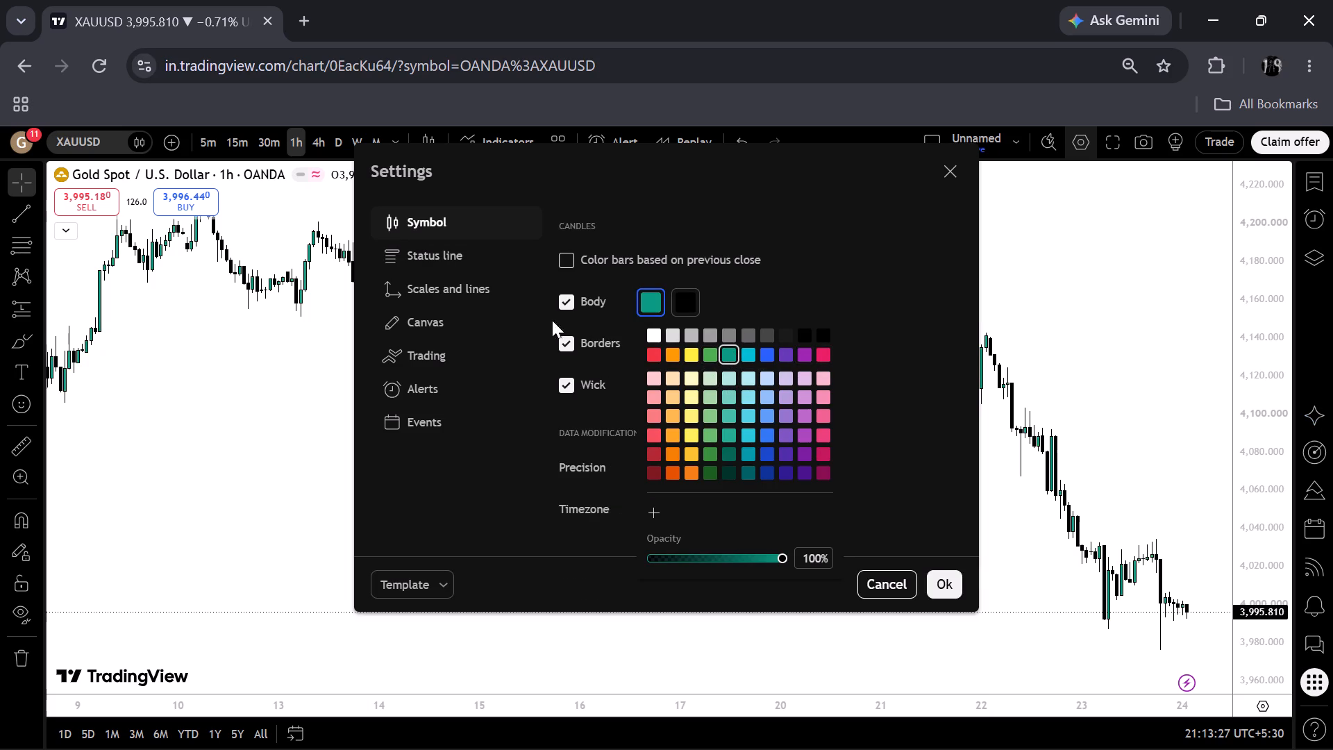
Set the chart canvas's solid background colour to black.
{"action": "left_click", "coordinate": [443, 327]}
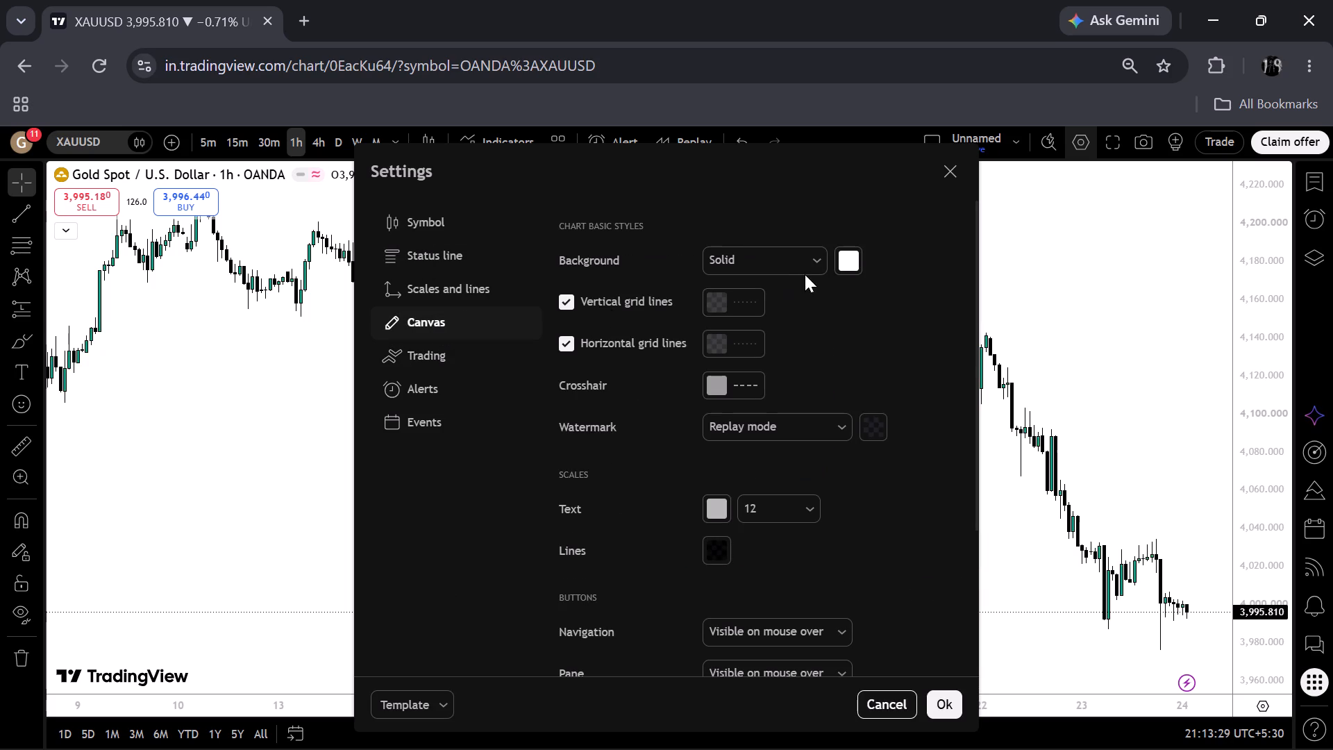
{"action": "left_click", "coordinate": [848, 265]}
{"action": "left_click", "coordinate": [1023, 290]}
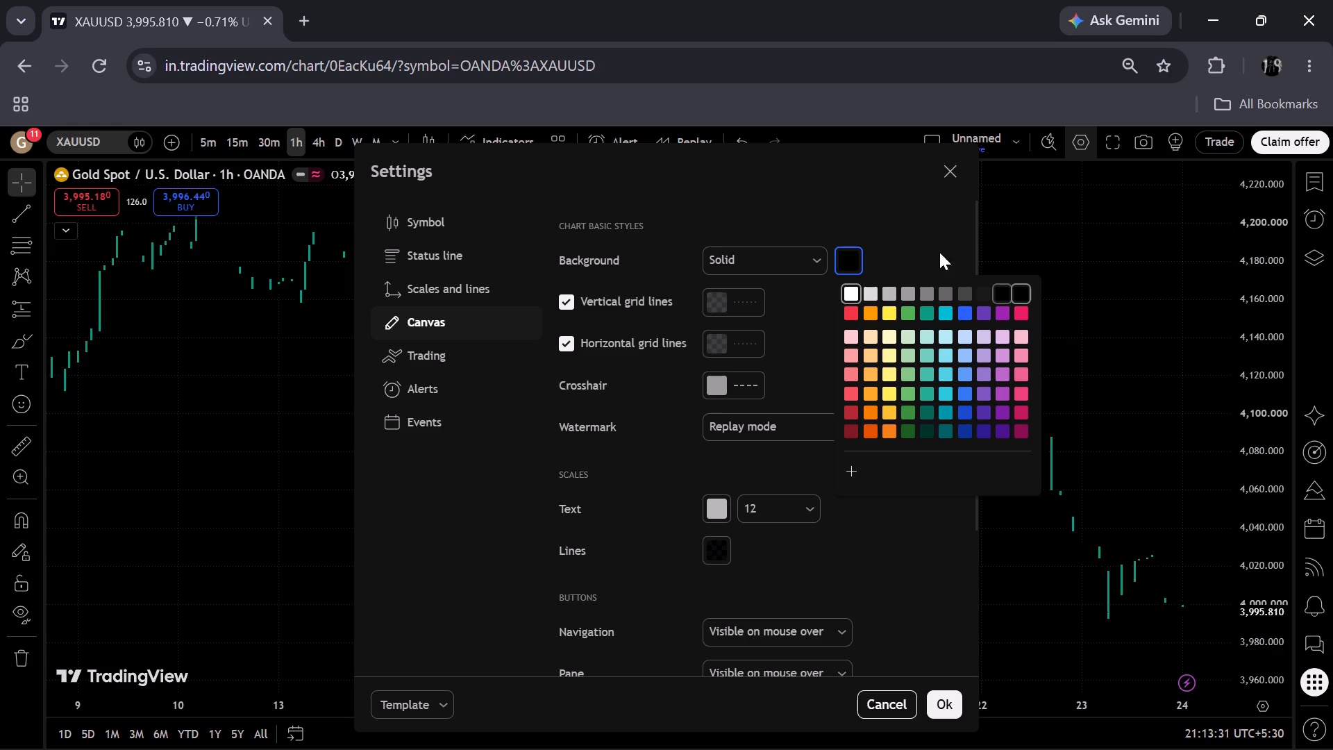
{"action": "left_click", "coordinate": [930, 242]}
Set the falling candle body colour to red in the symbol settings.
{"action": "left_click", "coordinate": [412, 229]}
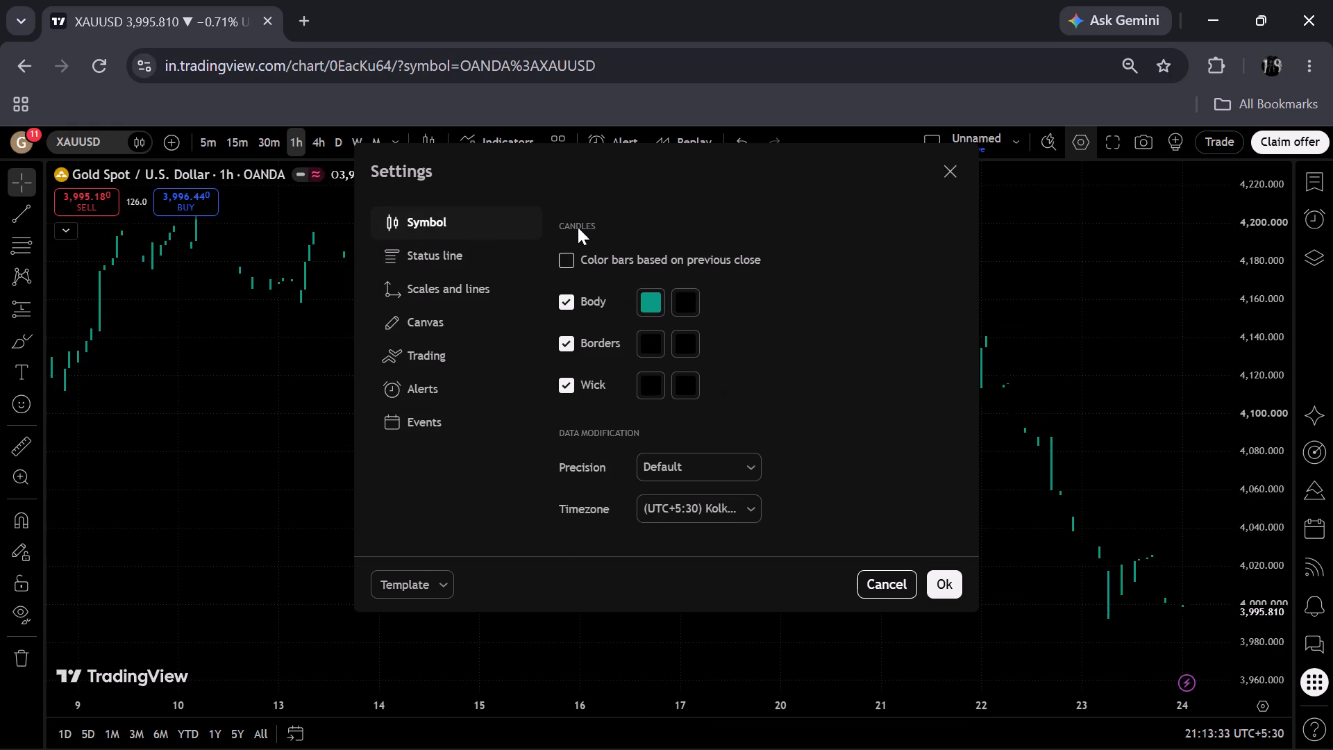
{"action": "left_click", "coordinate": [678, 314]}
{"action": "left_click", "coordinate": [680, 351]}
{"action": "left_click", "coordinate": [754, 279]}
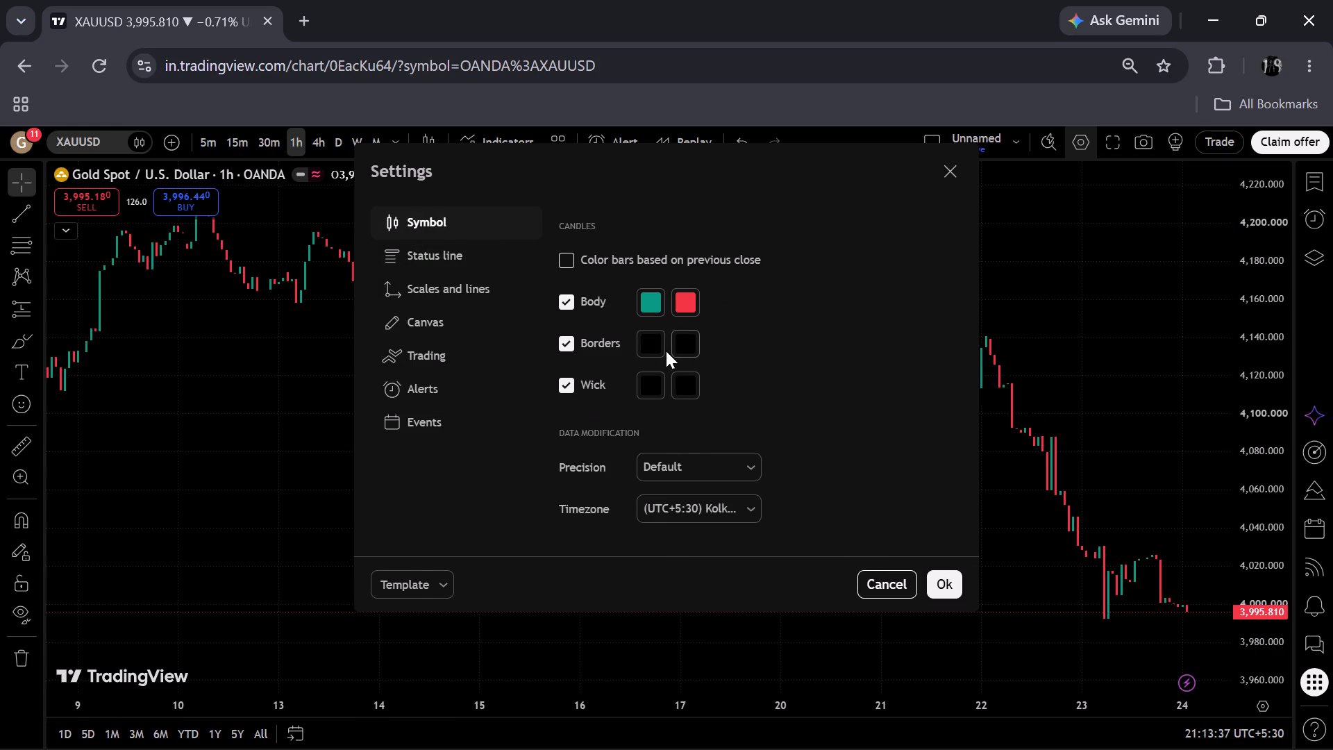
Set the rising candle border colour to teal.
{"action": "left_click", "coordinate": [659, 344]}
{"action": "left_click", "coordinate": [724, 387]}
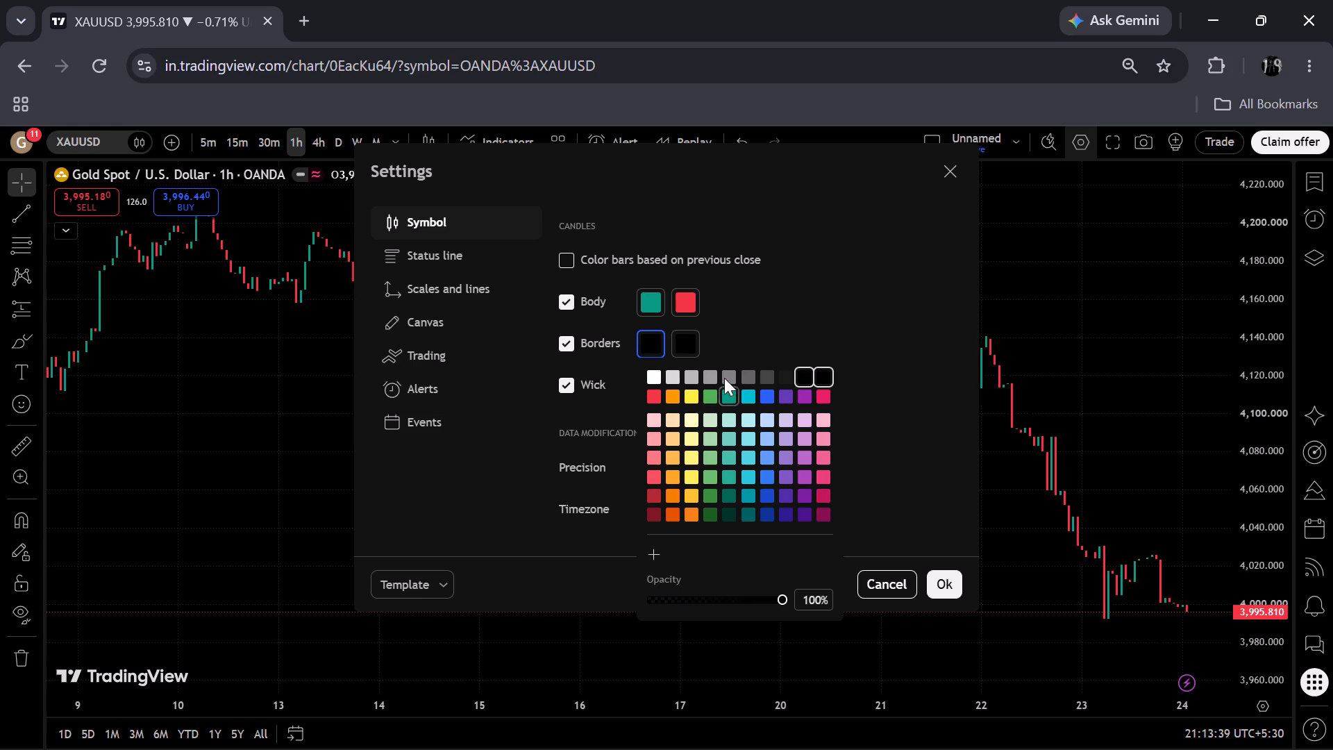
{"action": "left_click", "coordinate": [716, 331]}
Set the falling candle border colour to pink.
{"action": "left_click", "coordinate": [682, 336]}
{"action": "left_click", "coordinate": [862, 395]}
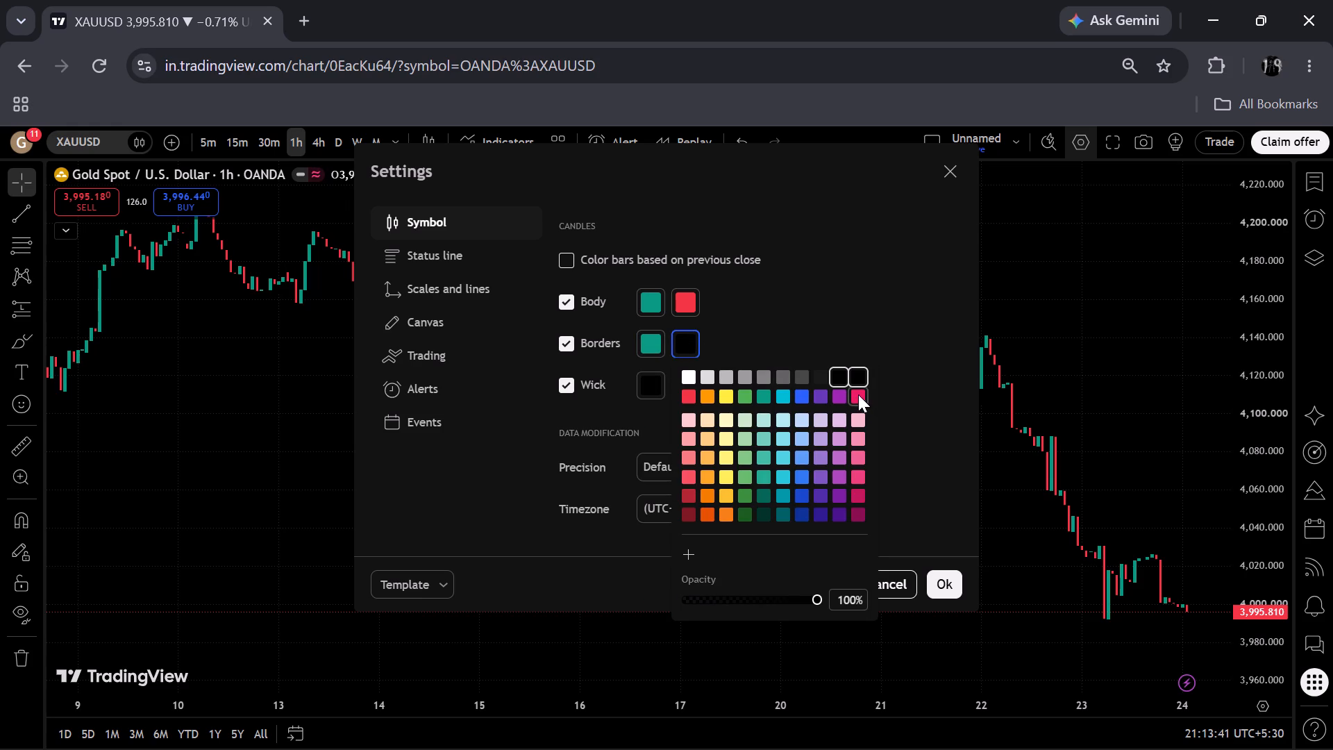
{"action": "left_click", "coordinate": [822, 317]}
Set the candle wick colours to teal for rising and red for falling candles.
{"action": "left_click", "coordinate": [651, 394]}
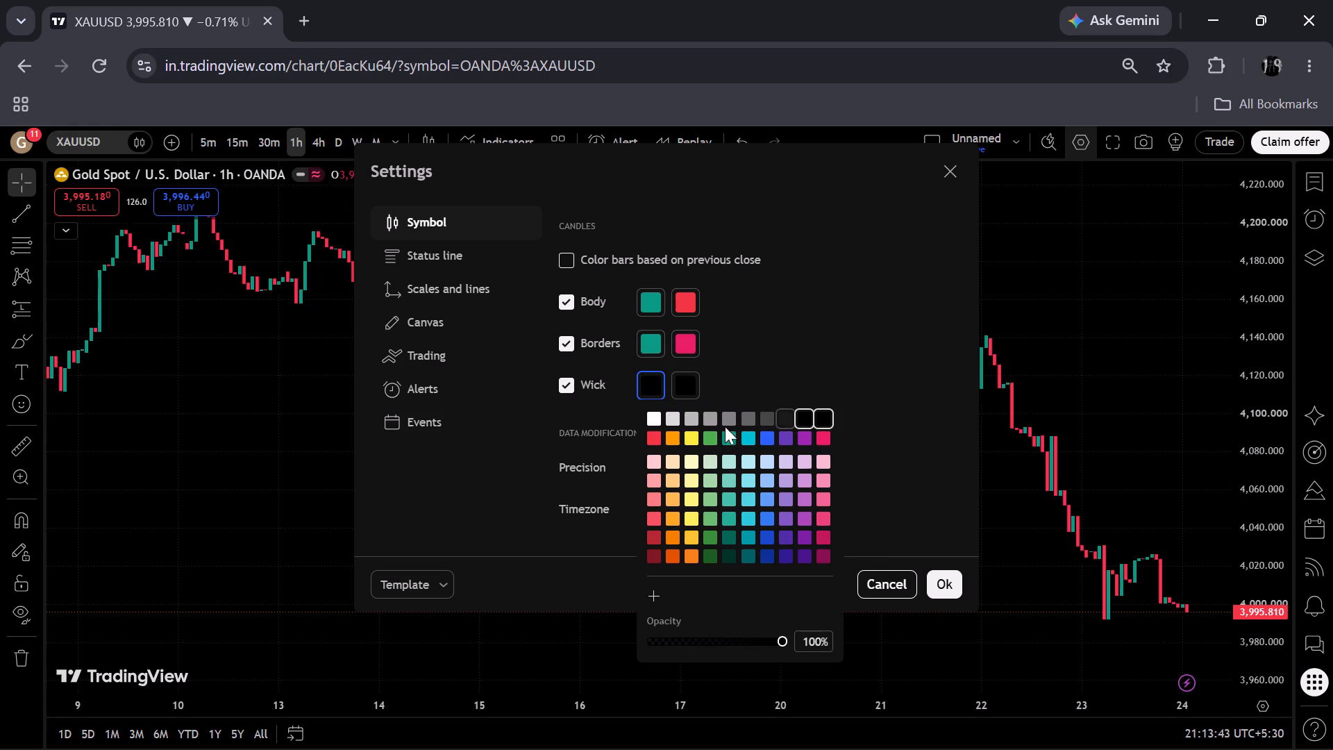
{"action": "left_click", "coordinate": [728, 435]}
{"action": "left_click", "coordinate": [730, 370]}
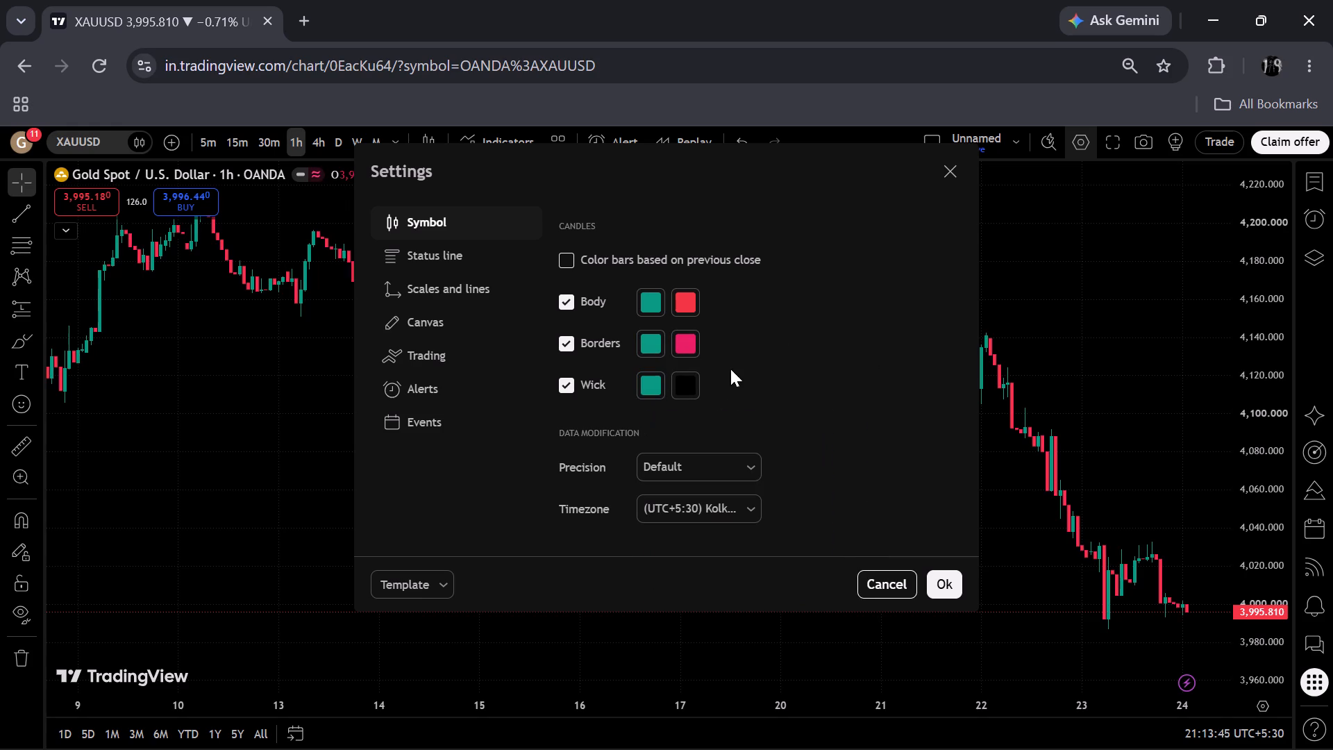
{"action": "left_click", "coordinate": [680, 399]}
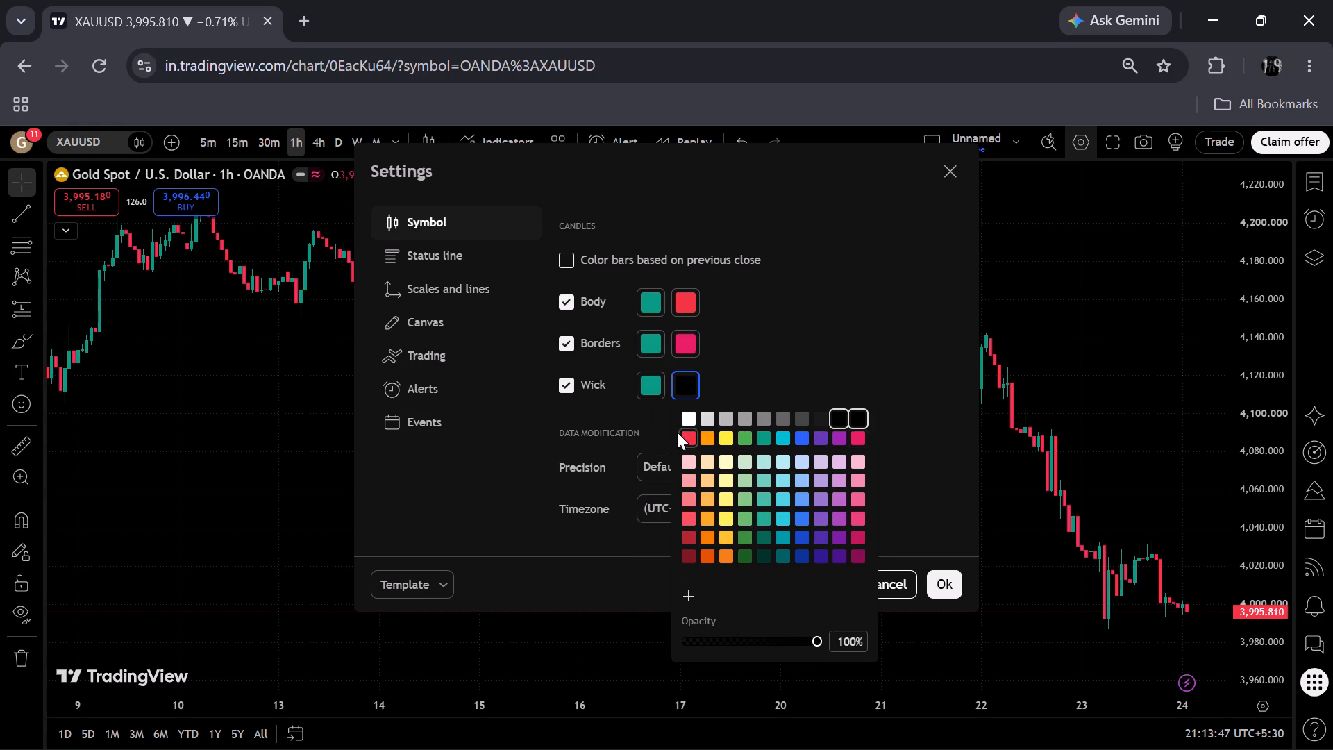
{"action": "left_click", "coordinate": [677, 432]}
{"action": "left_click", "coordinate": [689, 433]}
Set the falling candle border colour to red to match the body and wick.
{"action": "left_click", "coordinate": [689, 353]}
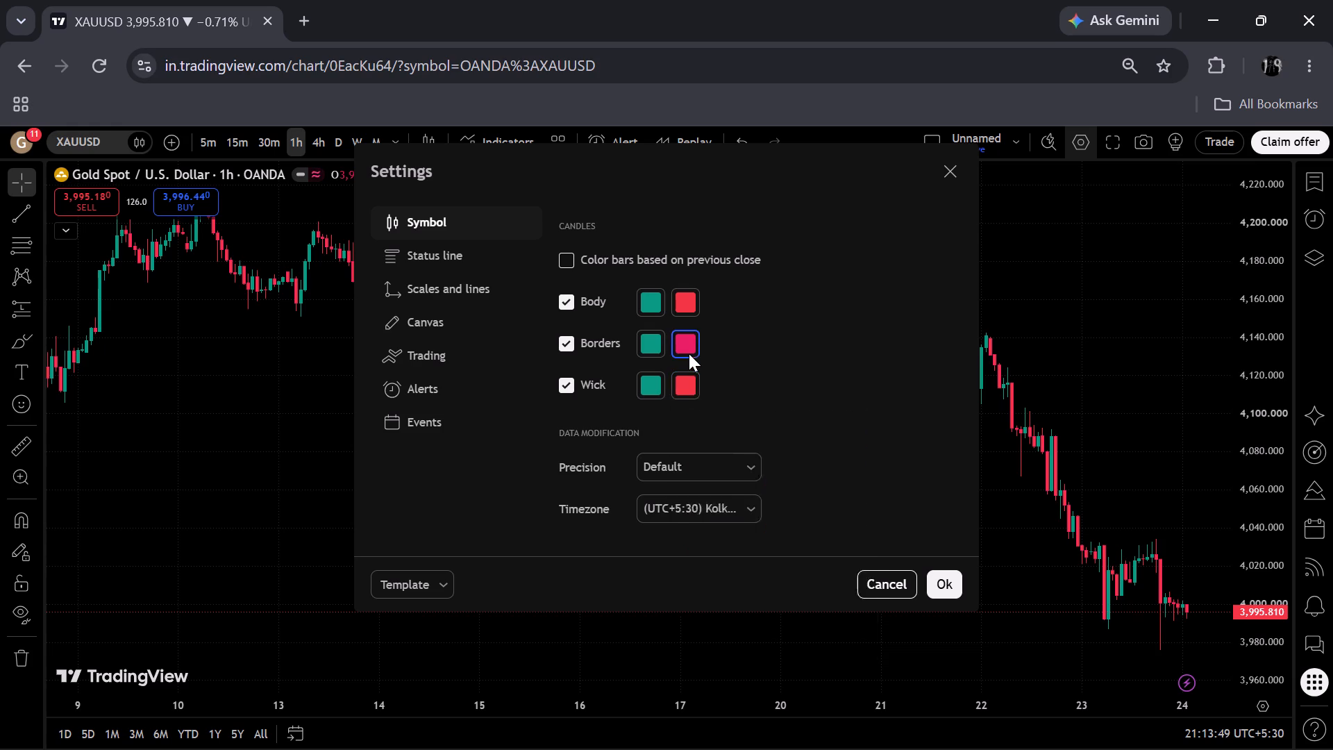
{"action": "left_click", "coordinate": [689, 401]}
{"action": "left_click", "coordinate": [741, 331]}
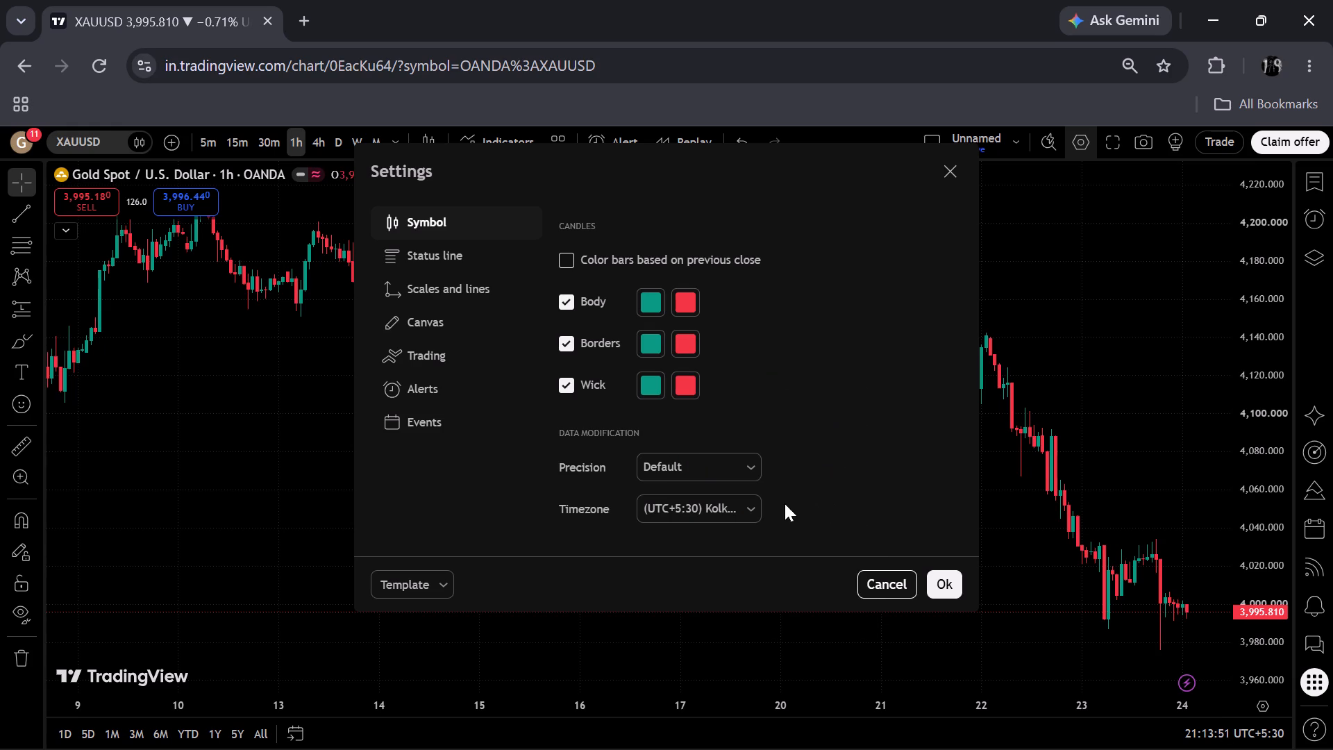
Save the current chart look as template BOT, replacing the existing template, and accept the chart settings.
{"action": "left_click", "coordinate": [408, 581]}
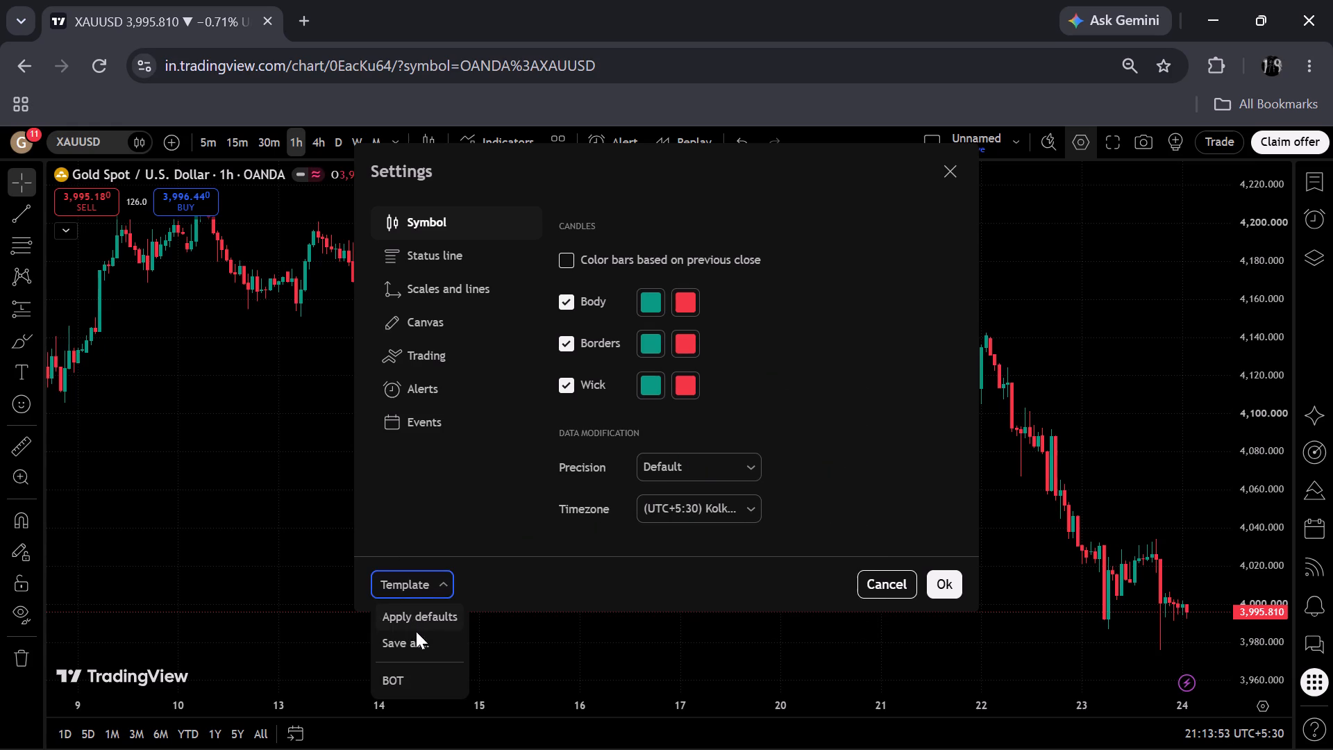
{"action": "left_click", "coordinate": [414, 642]}
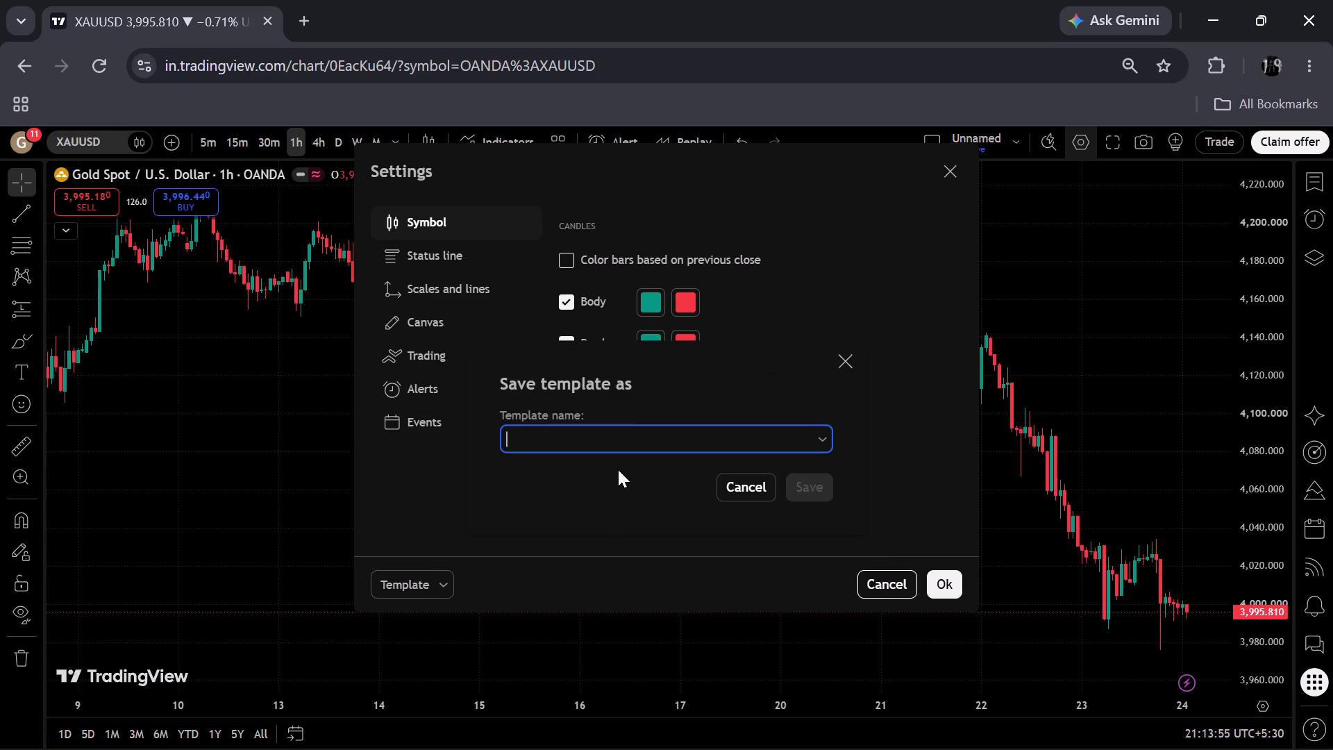
{"action": "key", "text": "b"}
{"action": "left_click", "coordinate": [589, 465]}
{"action": "left_click", "coordinate": [802, 485]}
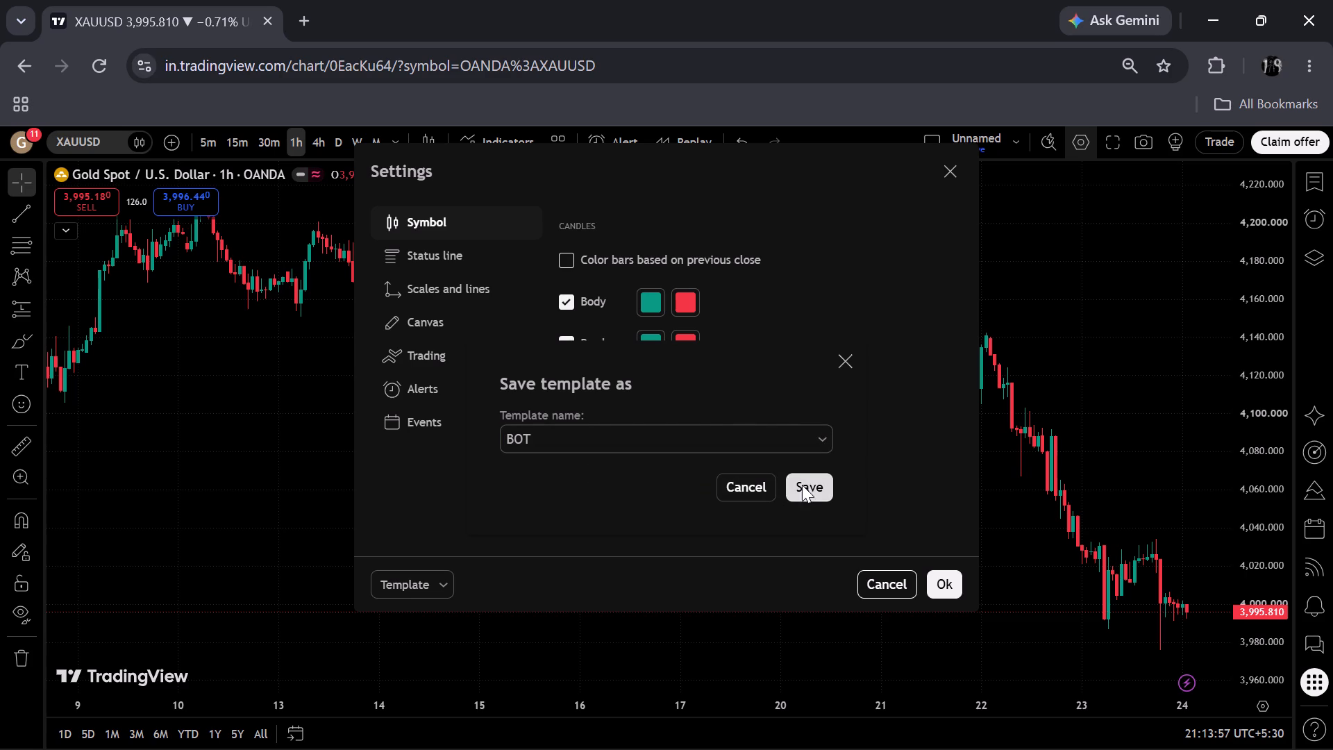
{"action": "left_click", "coordinate": [825, 490]}
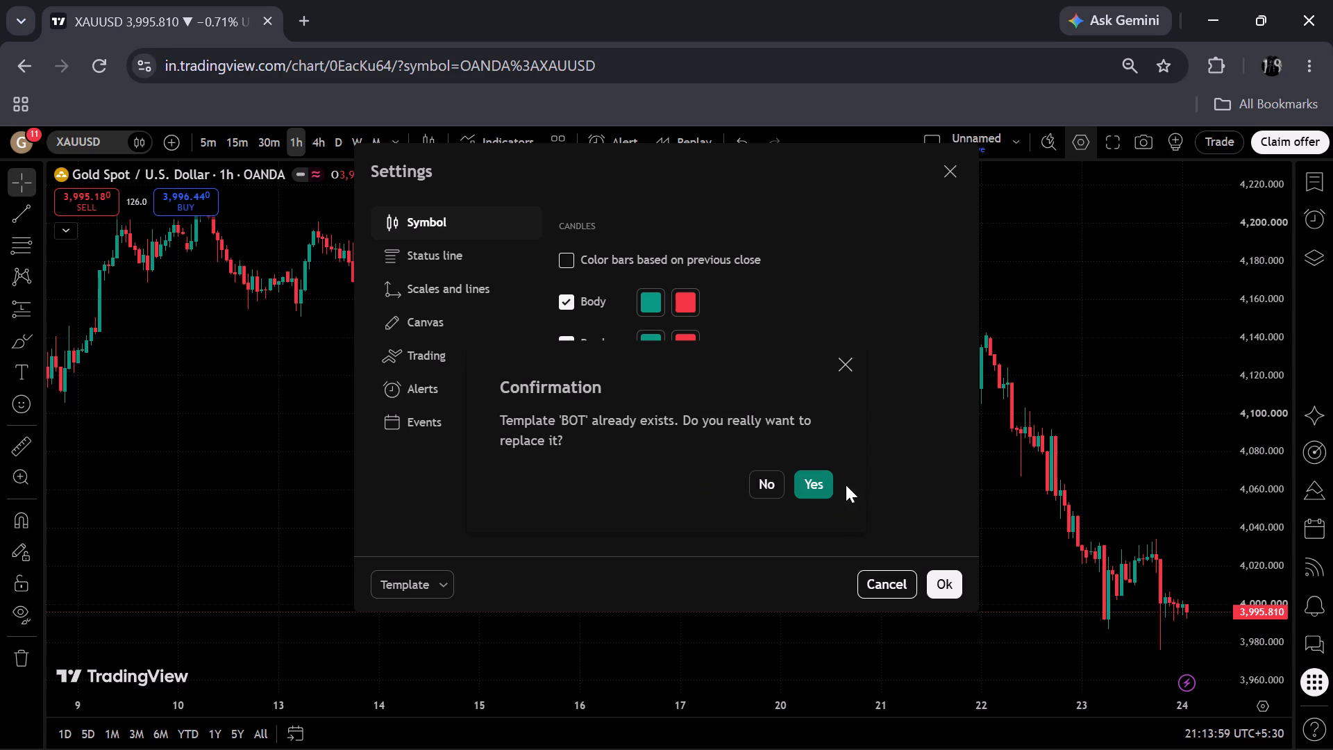
{"action": "left_click", "coordinate": [949, 582]}
Close the browser window, leaving the chart page without saving its layout.
{"action": "scroll", "coordinate": [916, 592], "scroll_direction": "up", "scroll_amount": 1}
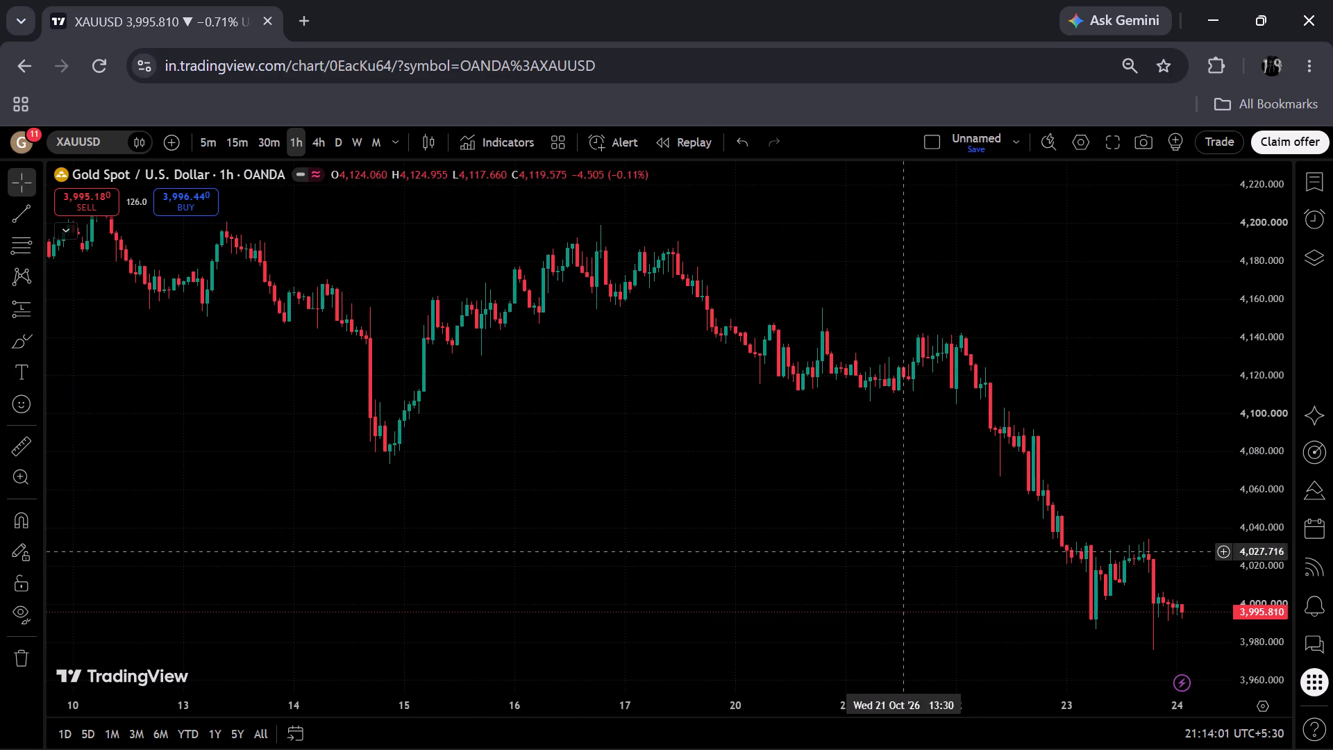
{"action": "left_click_drag", "start_coordinate": [656, 522], "coordinate": [592, 531]}
{"action": "left_click", "coordinate": [1332, 19]}
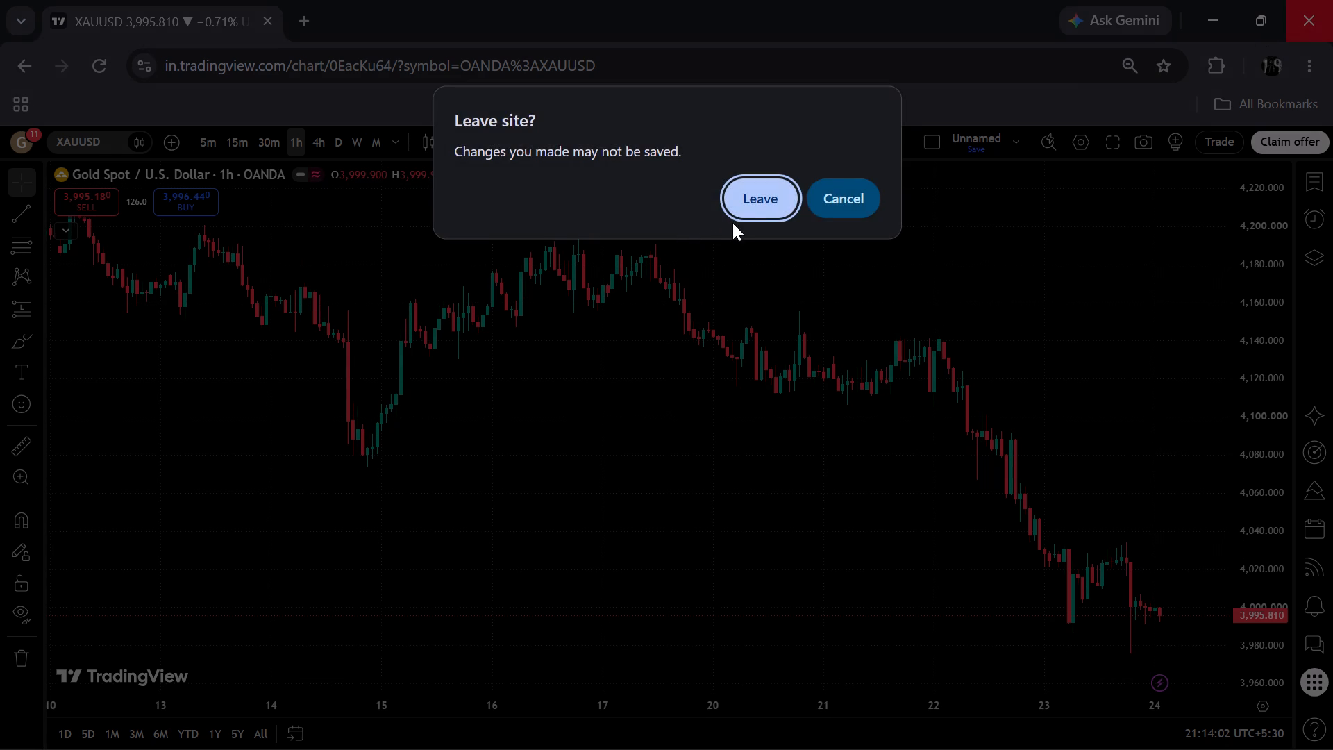
{"action": "left_click", "coordinate": [742, 210]}
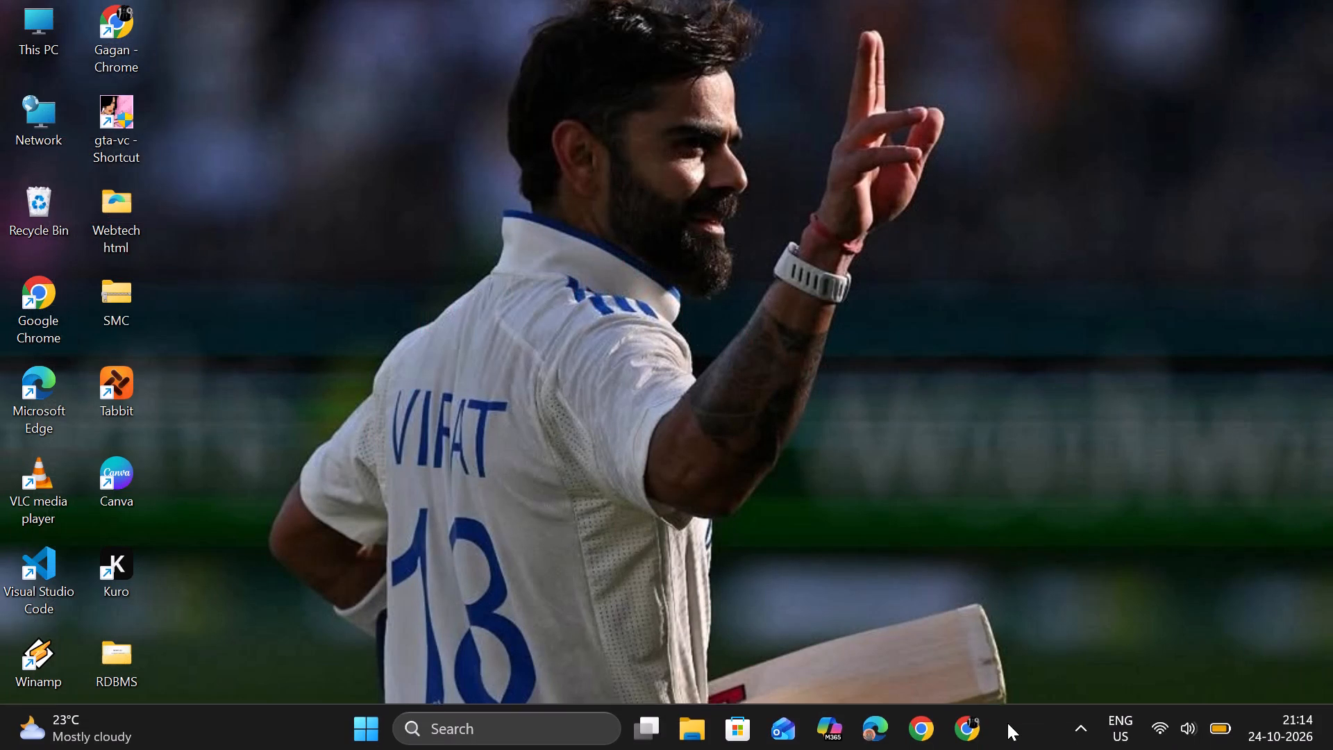
Reopen the browser, search for tradingview and open the TradingView India home page.
{"action": "left_click", "coordinate": [973, 736]}
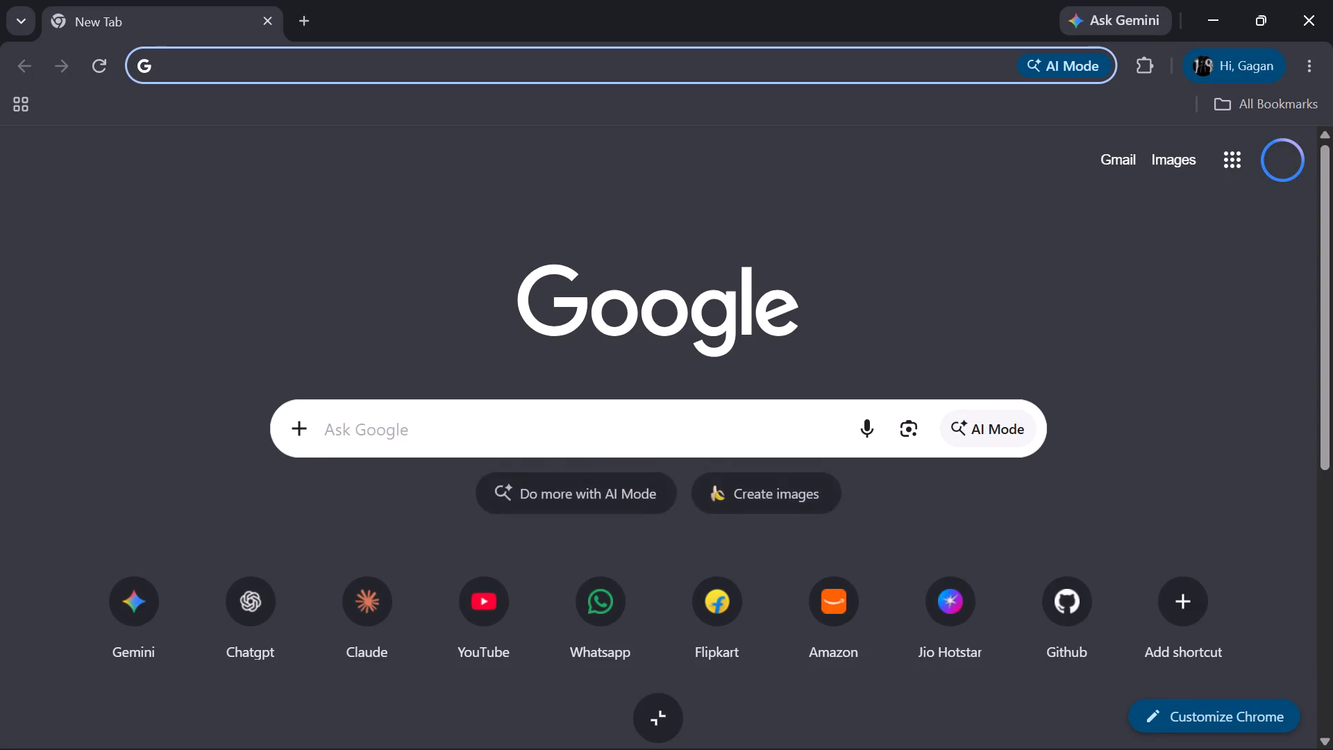
{"action": "left_click", "coordinate": [487, 426]}
{"action": "left_click", "coordinate": [451, 497]}
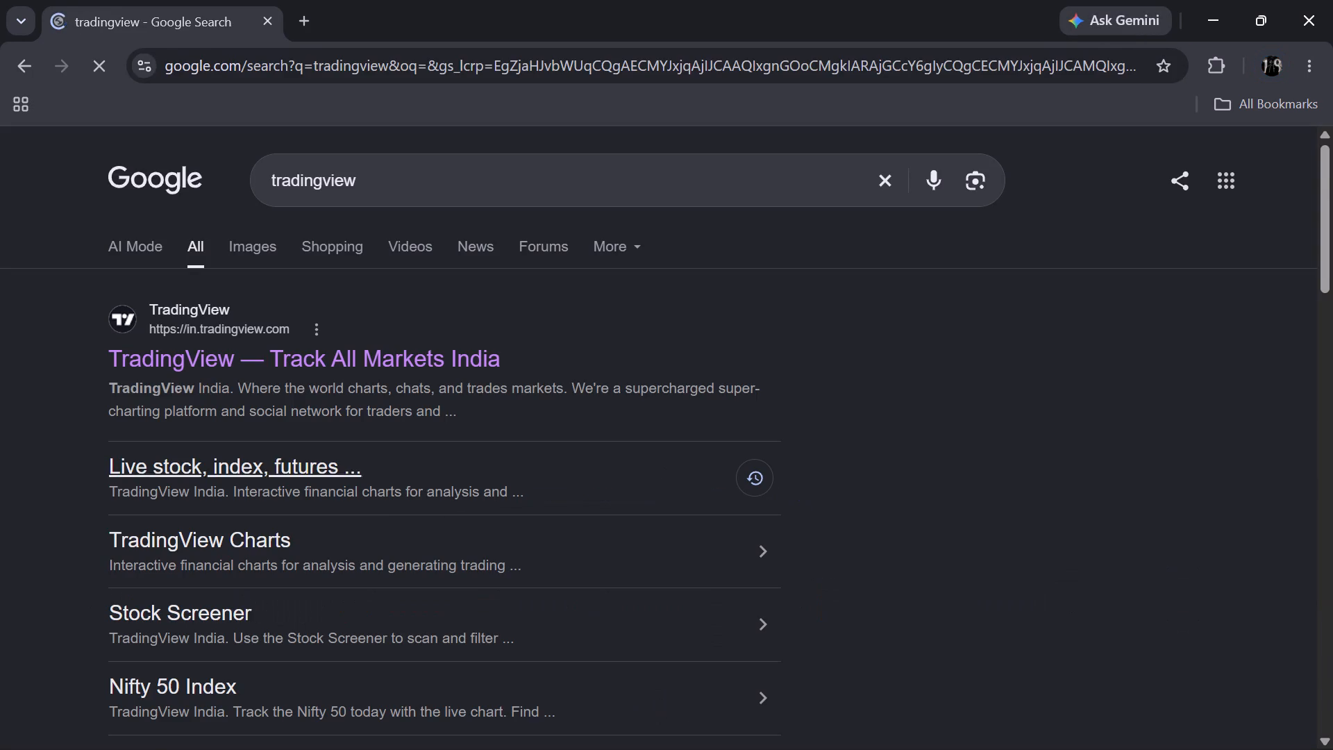
{"action": "left_click", "coordinate": [211, 346]}
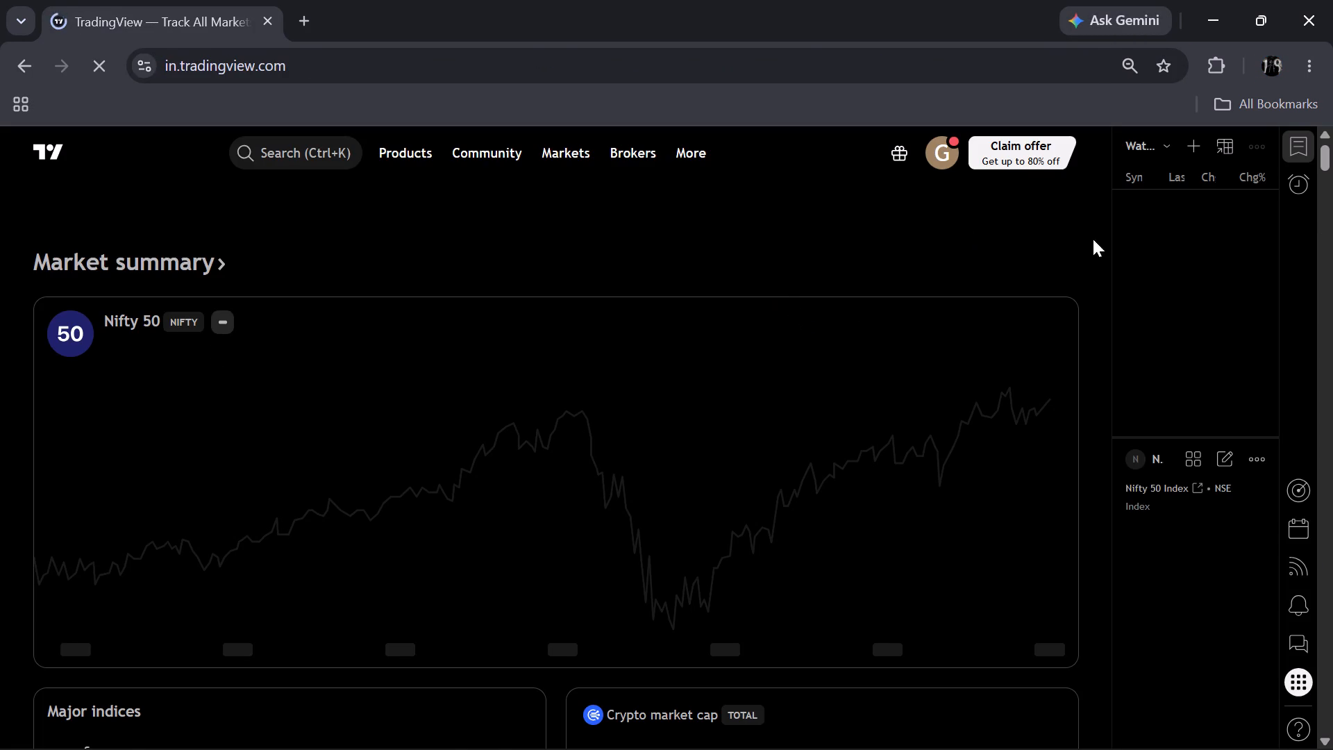
Open the XAUUSD chart from the gold entry in the watchlist.
{"action": "left_click", "coordinate": [1173, 231]}
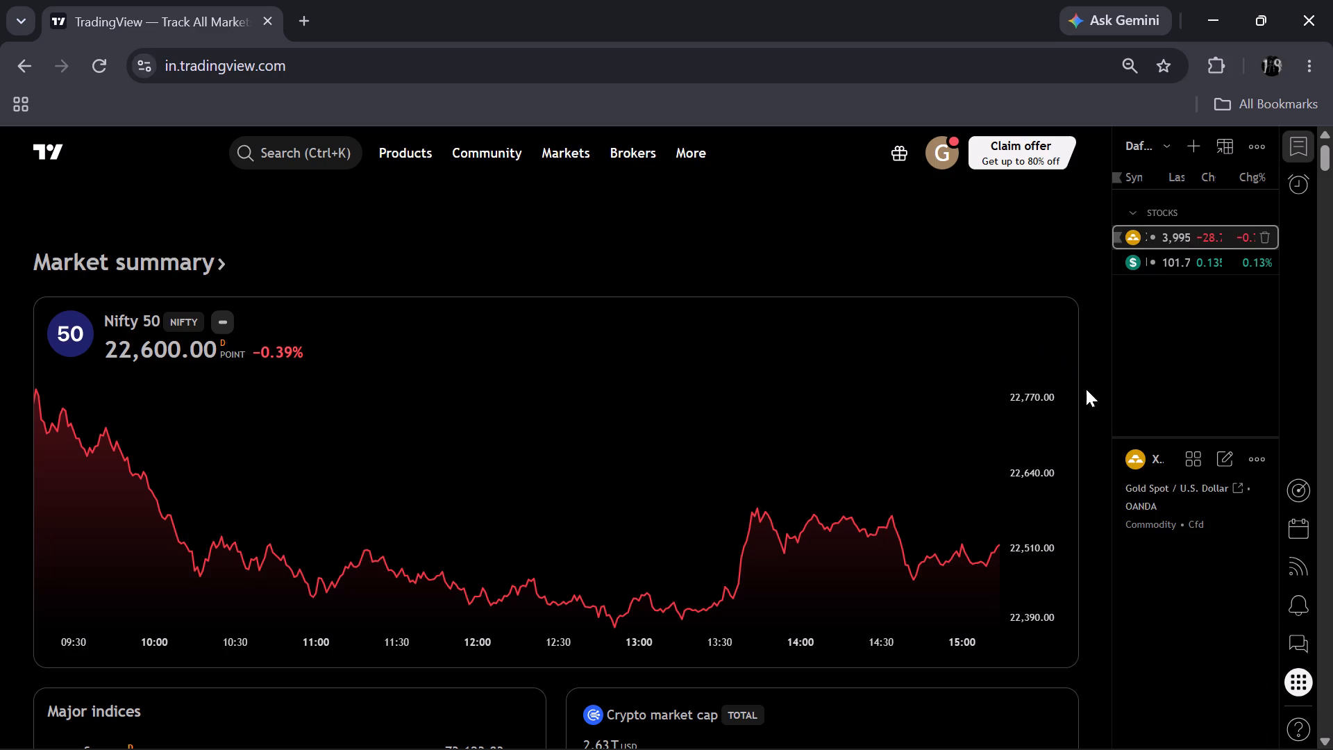
{"action": "left_click", "coordinate": [1055, 542]}
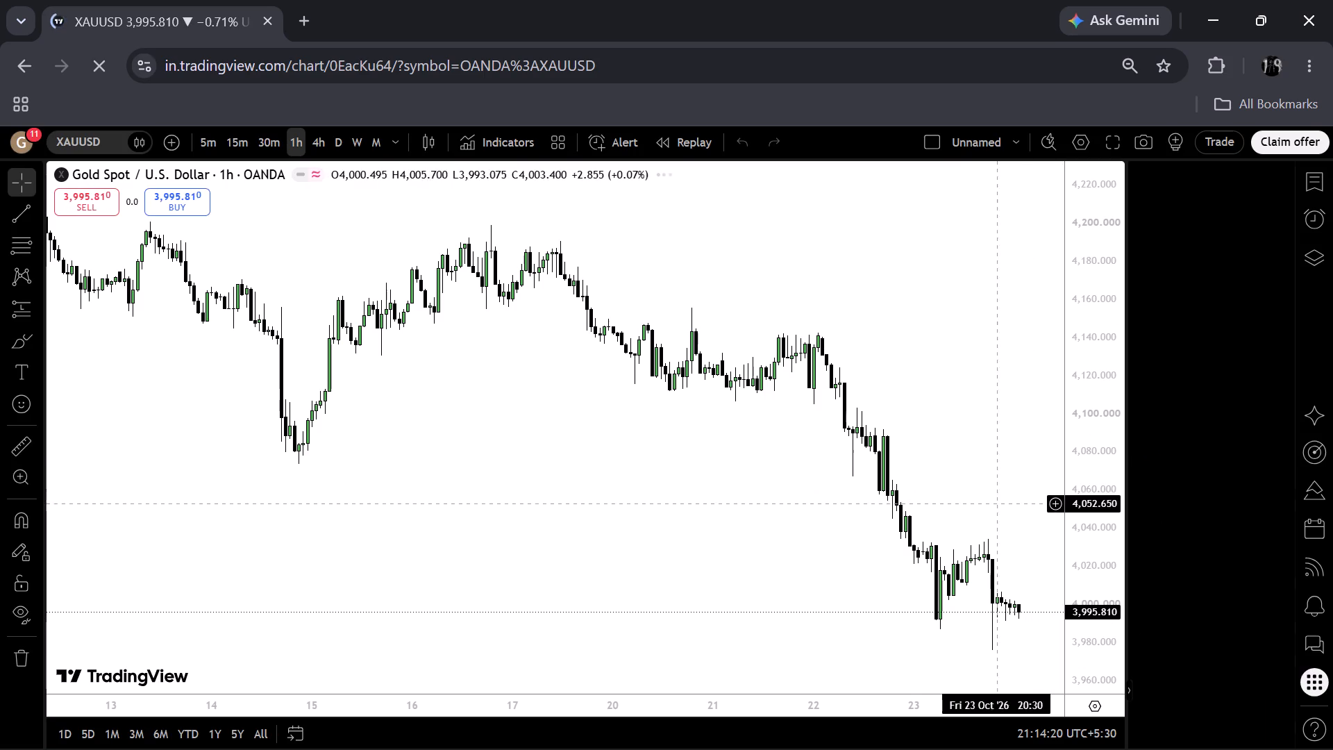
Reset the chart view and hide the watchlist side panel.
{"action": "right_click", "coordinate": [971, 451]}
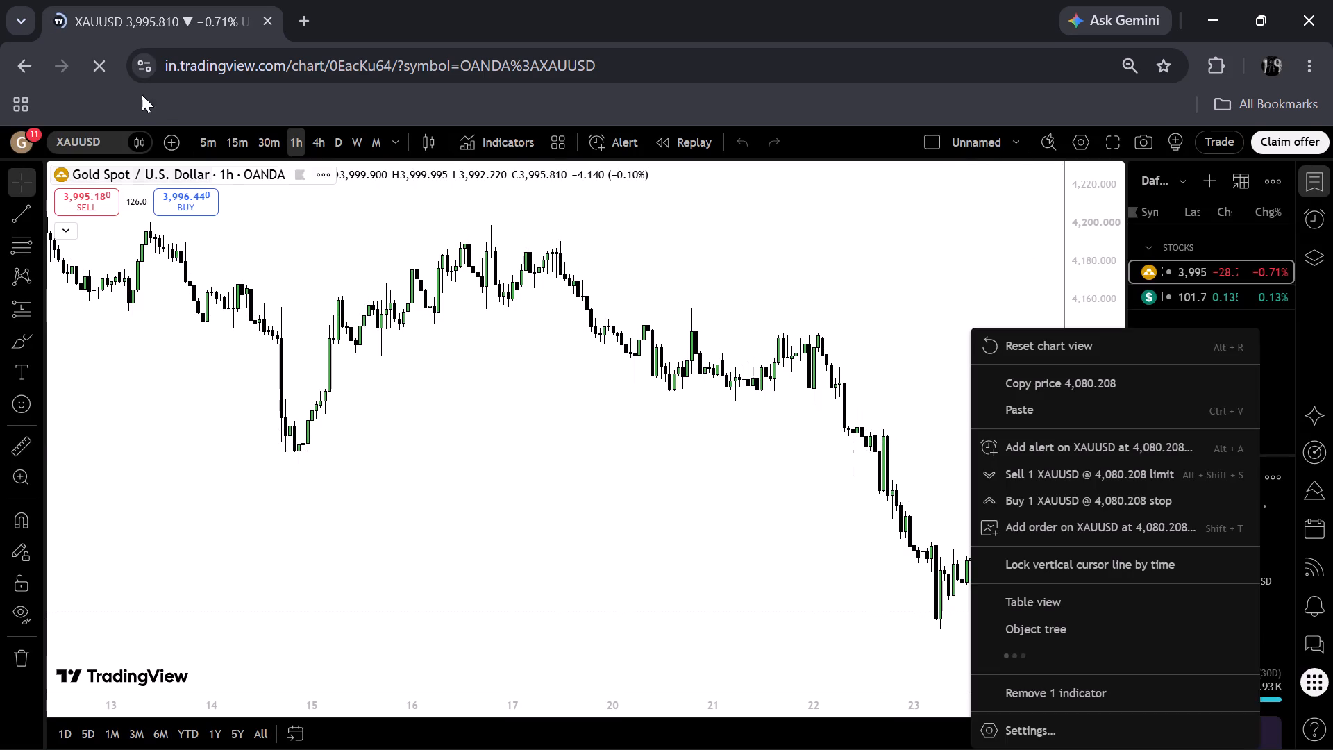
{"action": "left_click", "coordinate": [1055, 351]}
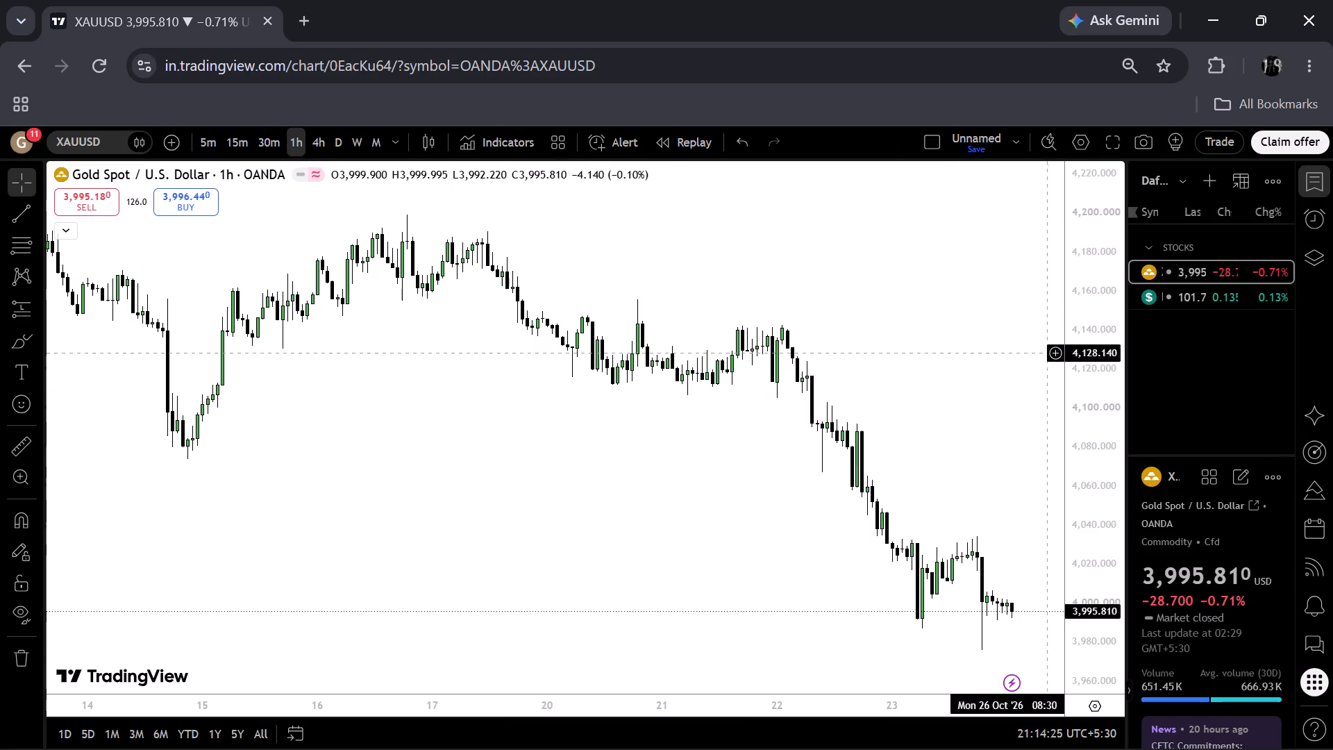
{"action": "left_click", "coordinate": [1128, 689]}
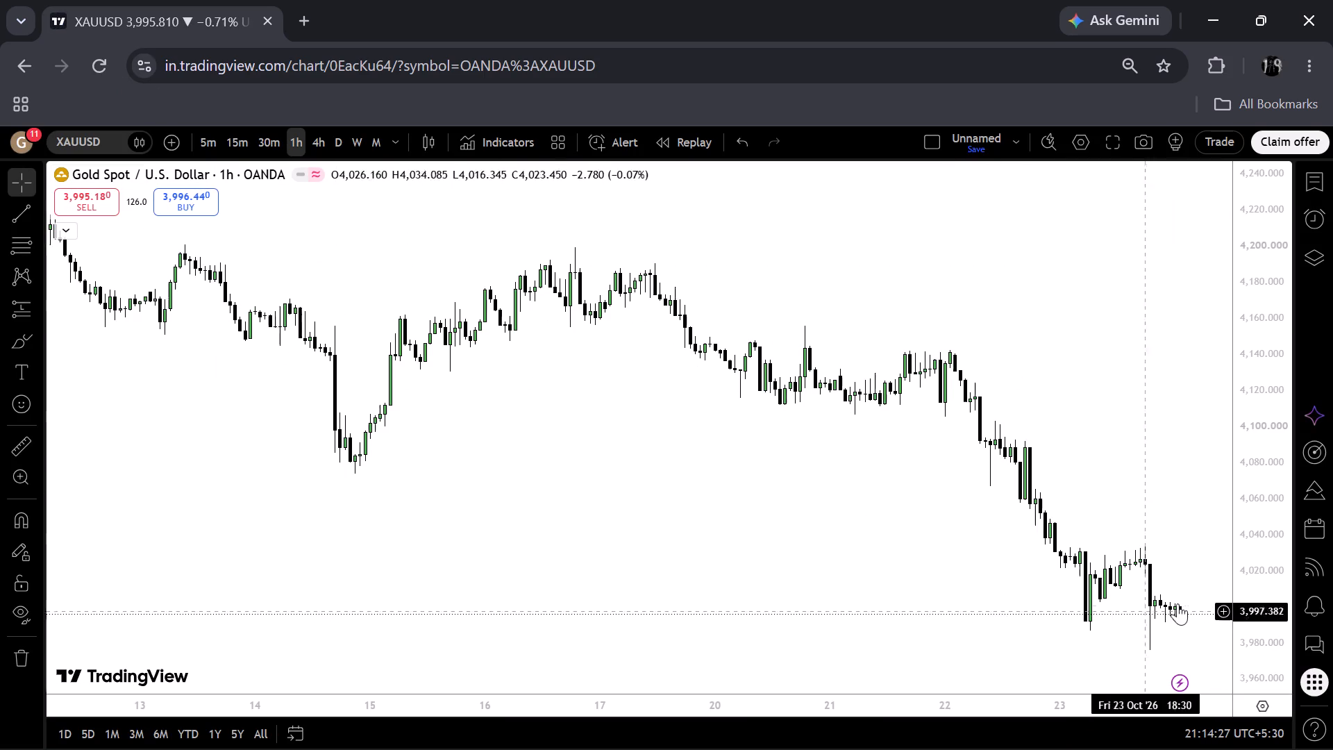
Reload the chart page, discarding unsaved changes, and hide the watchlist side panel.
{"action": "left_click", "coordinate": [94, 62]}
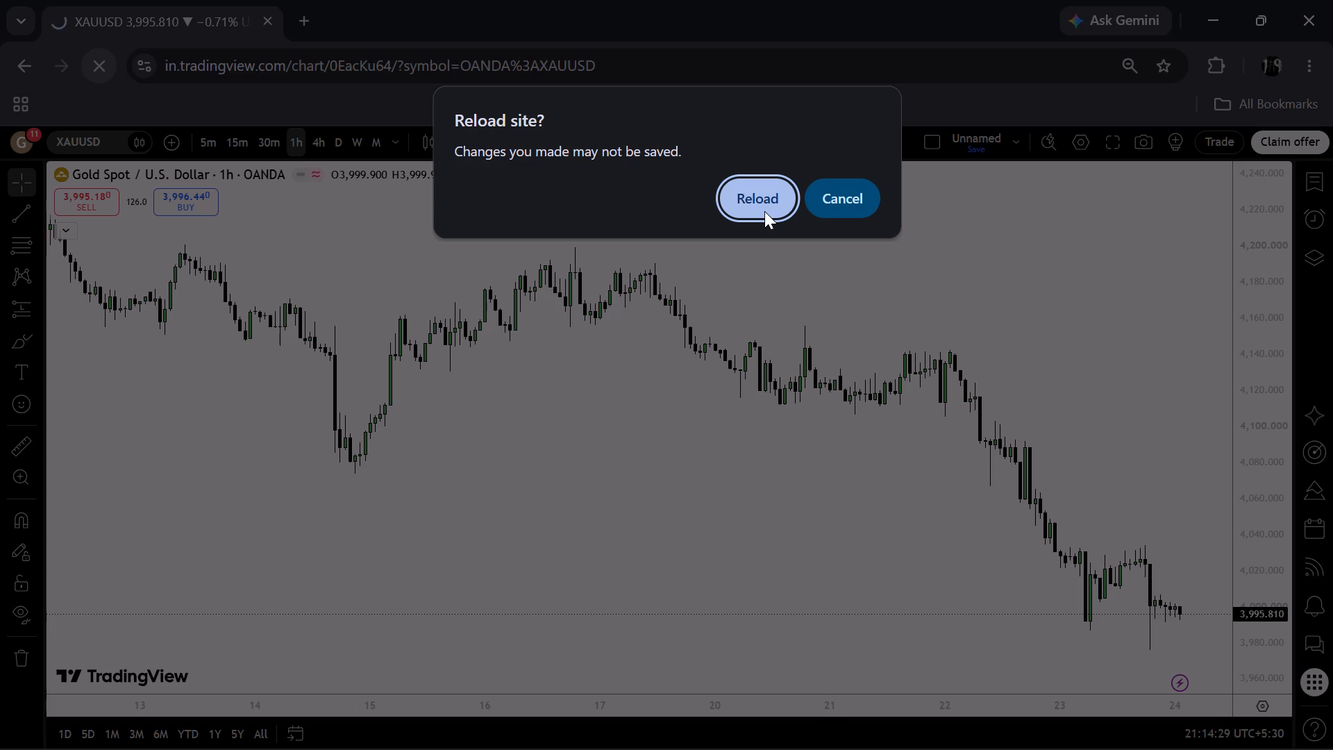
{"action": "left_click", "coordinate": [764, 211]}
{"action": "scroll", "coordinate": [1081, 278], "scroll_direction": "down", "scroll_amount": 7}
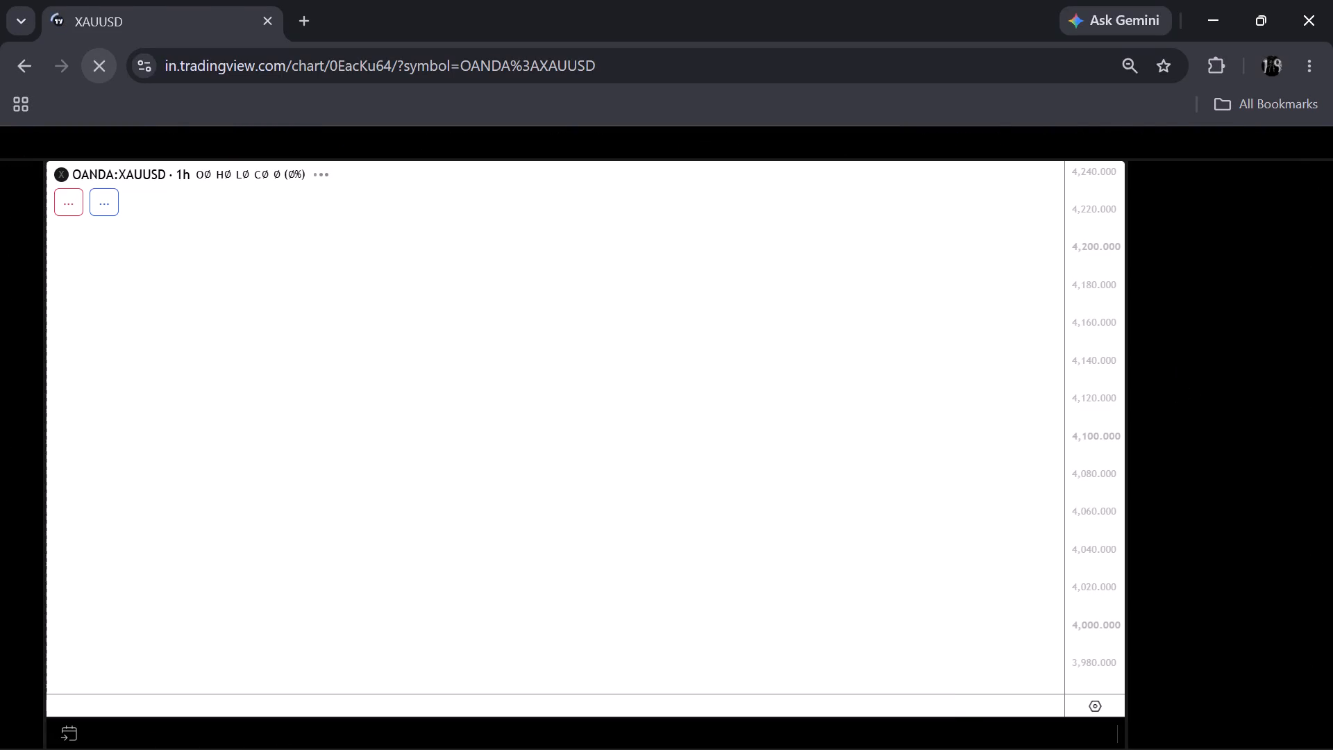
{"action": "scroll", "coordinate": [902, 390], "scroll_direction": "up", "scroll_amount": 4}
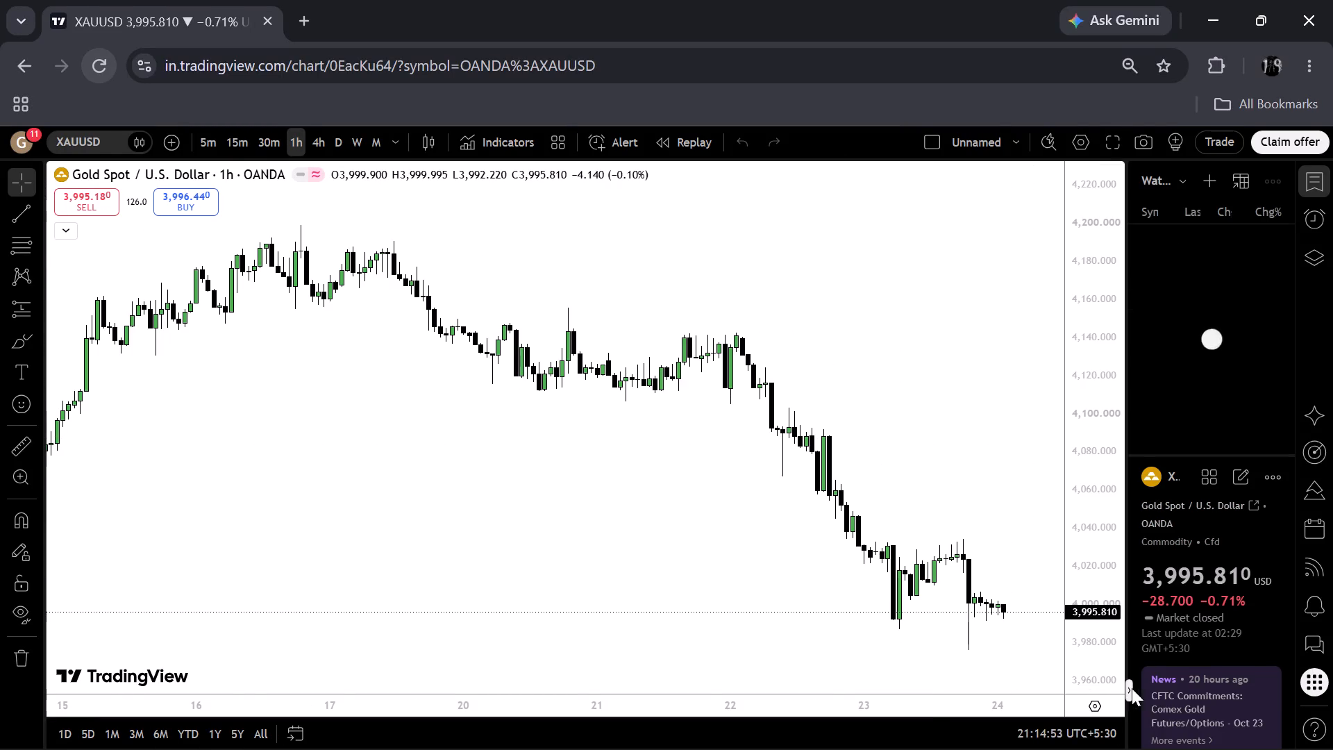
{"action": "left_click", "coordinate": [1132, 688]}
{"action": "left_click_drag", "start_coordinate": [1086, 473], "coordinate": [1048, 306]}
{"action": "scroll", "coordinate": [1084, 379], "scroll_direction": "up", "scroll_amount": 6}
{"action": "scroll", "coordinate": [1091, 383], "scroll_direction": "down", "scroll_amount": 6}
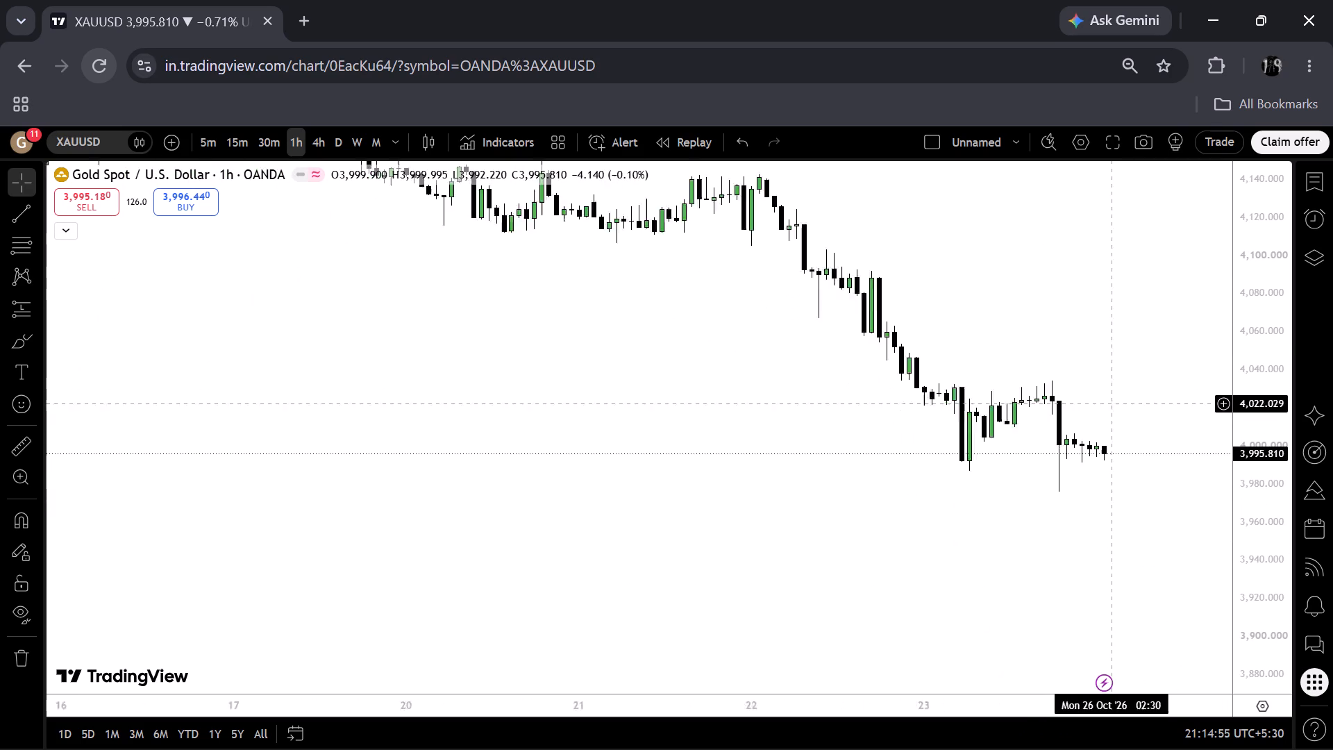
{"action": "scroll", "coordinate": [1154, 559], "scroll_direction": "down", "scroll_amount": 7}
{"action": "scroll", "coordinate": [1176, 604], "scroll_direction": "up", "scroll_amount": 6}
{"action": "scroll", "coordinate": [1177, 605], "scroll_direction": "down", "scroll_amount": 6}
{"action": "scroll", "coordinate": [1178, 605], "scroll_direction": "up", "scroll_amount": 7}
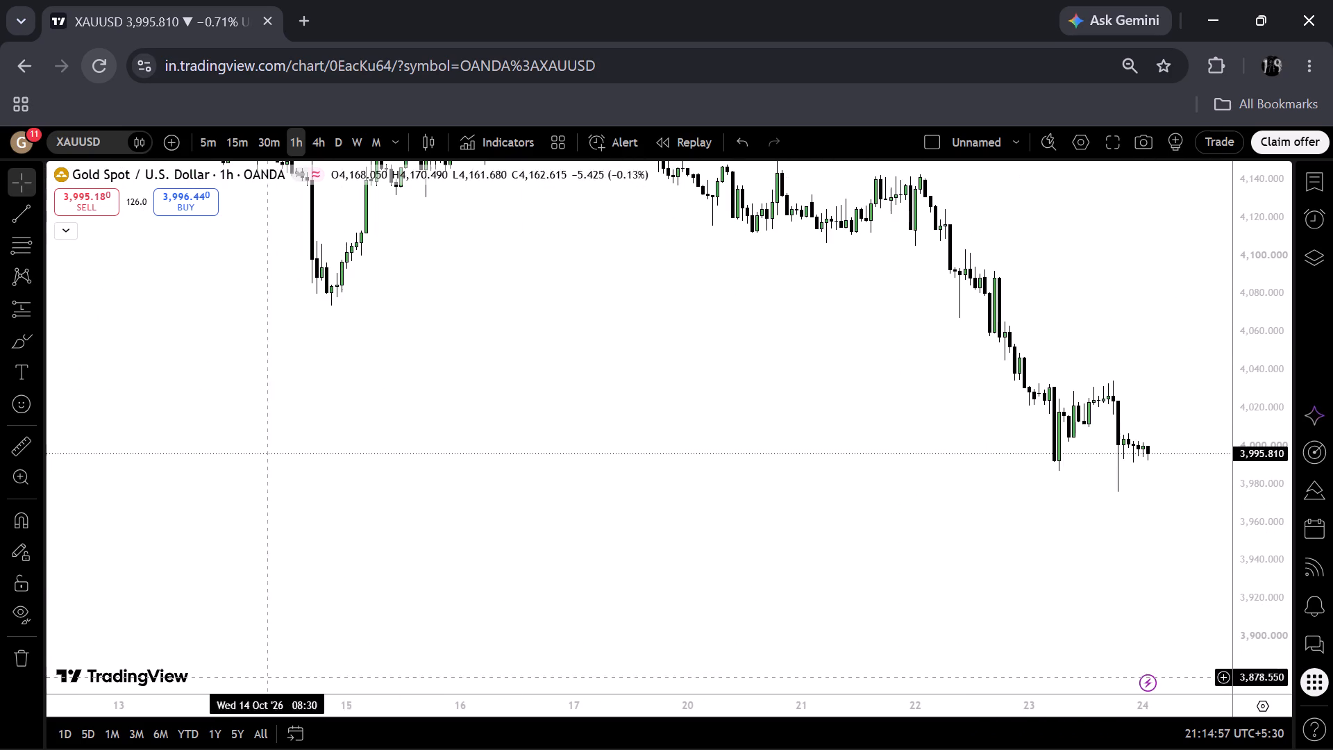
Check the saved templates in the chart settings and close the settings without applying one.
{"action": "left_click", "coordinate": [1261, 708]}
{"action": "left_click", "coordinate": [1153, 674]}
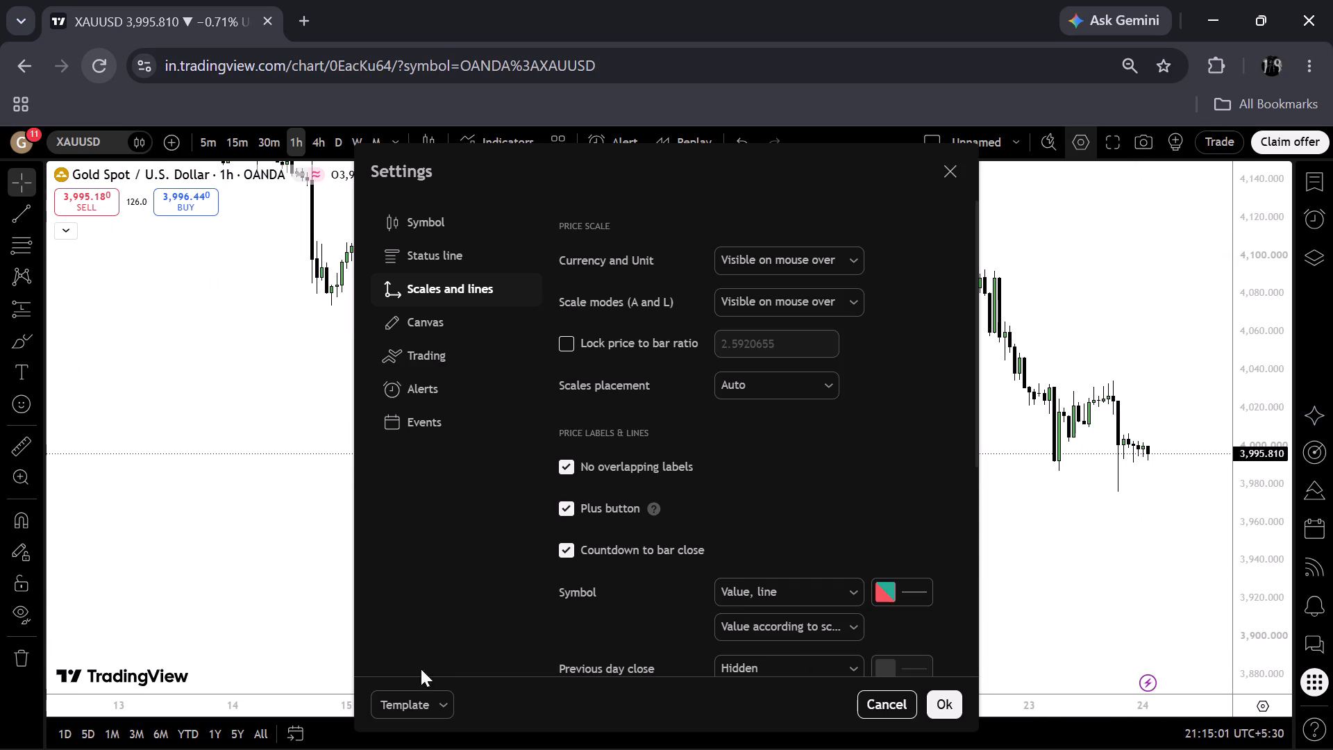
{"action": "left_click", "coordinate": [417, 694]}
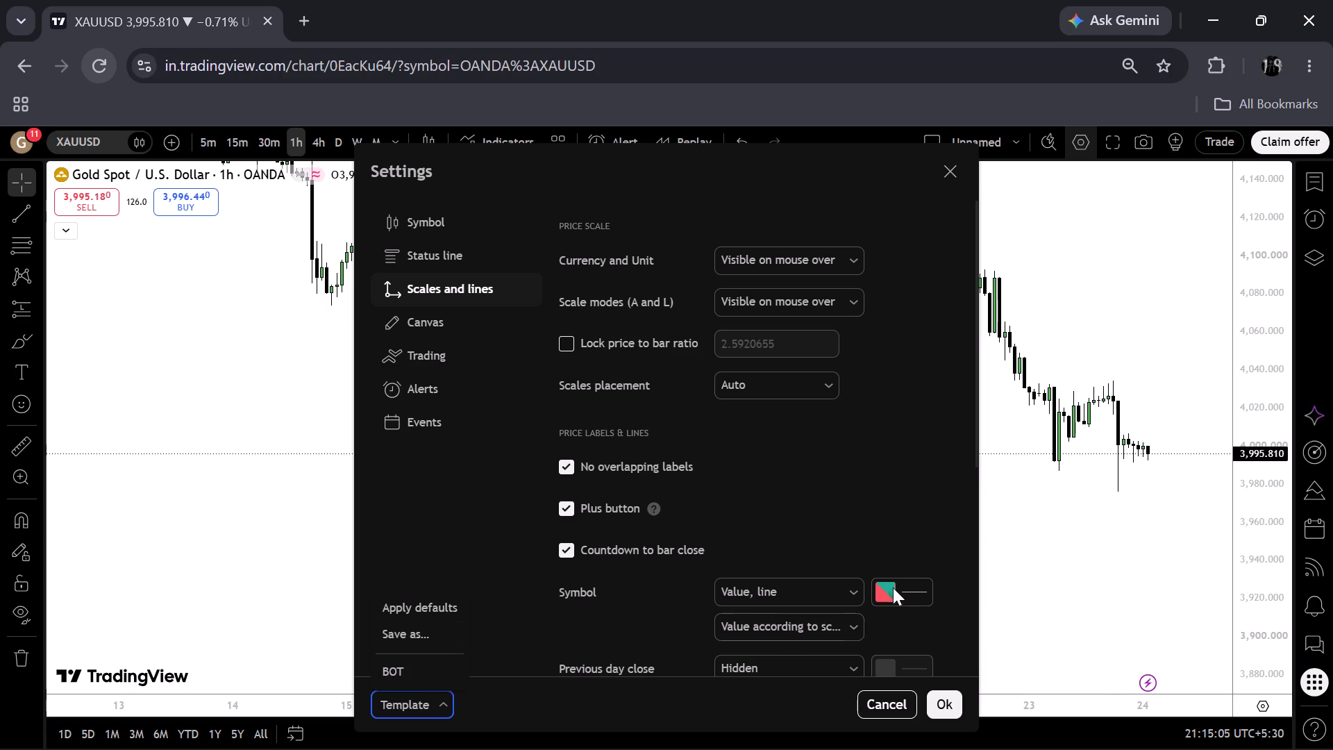
{"action": "left_click", "coordinate": [939, 167]}
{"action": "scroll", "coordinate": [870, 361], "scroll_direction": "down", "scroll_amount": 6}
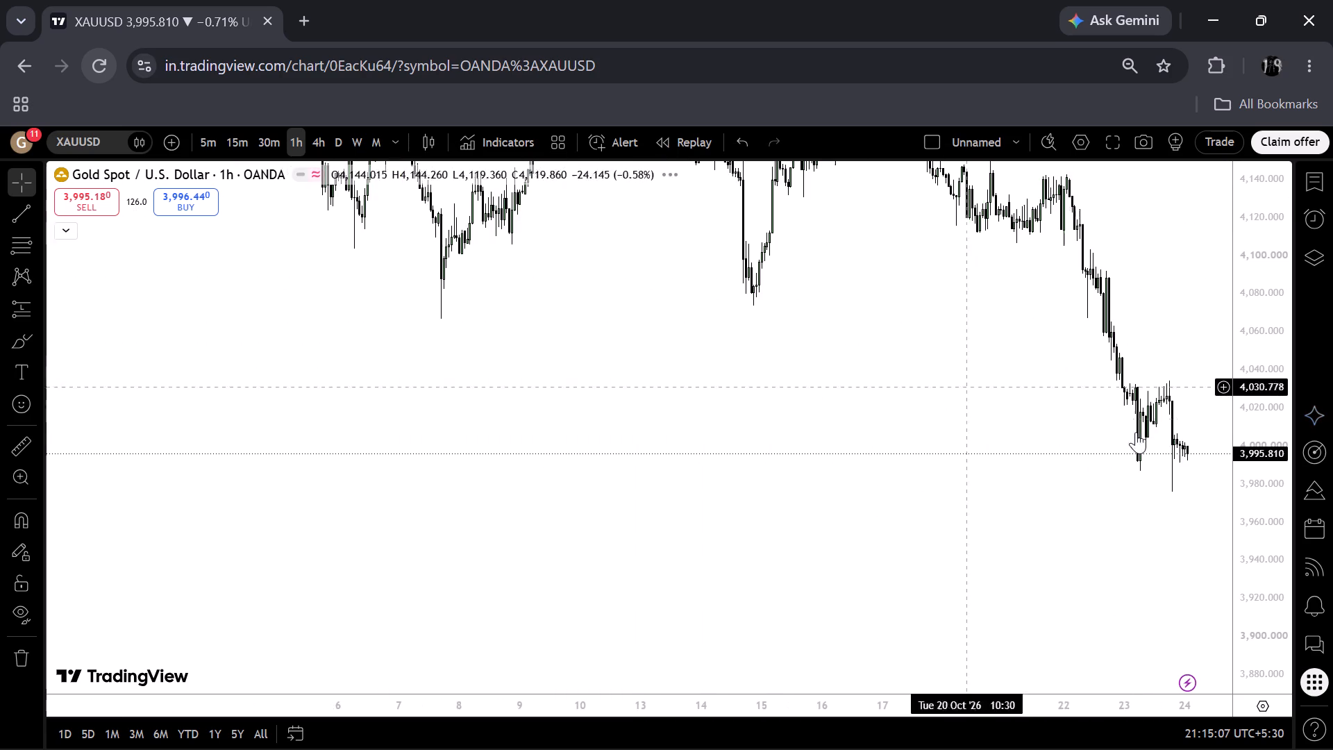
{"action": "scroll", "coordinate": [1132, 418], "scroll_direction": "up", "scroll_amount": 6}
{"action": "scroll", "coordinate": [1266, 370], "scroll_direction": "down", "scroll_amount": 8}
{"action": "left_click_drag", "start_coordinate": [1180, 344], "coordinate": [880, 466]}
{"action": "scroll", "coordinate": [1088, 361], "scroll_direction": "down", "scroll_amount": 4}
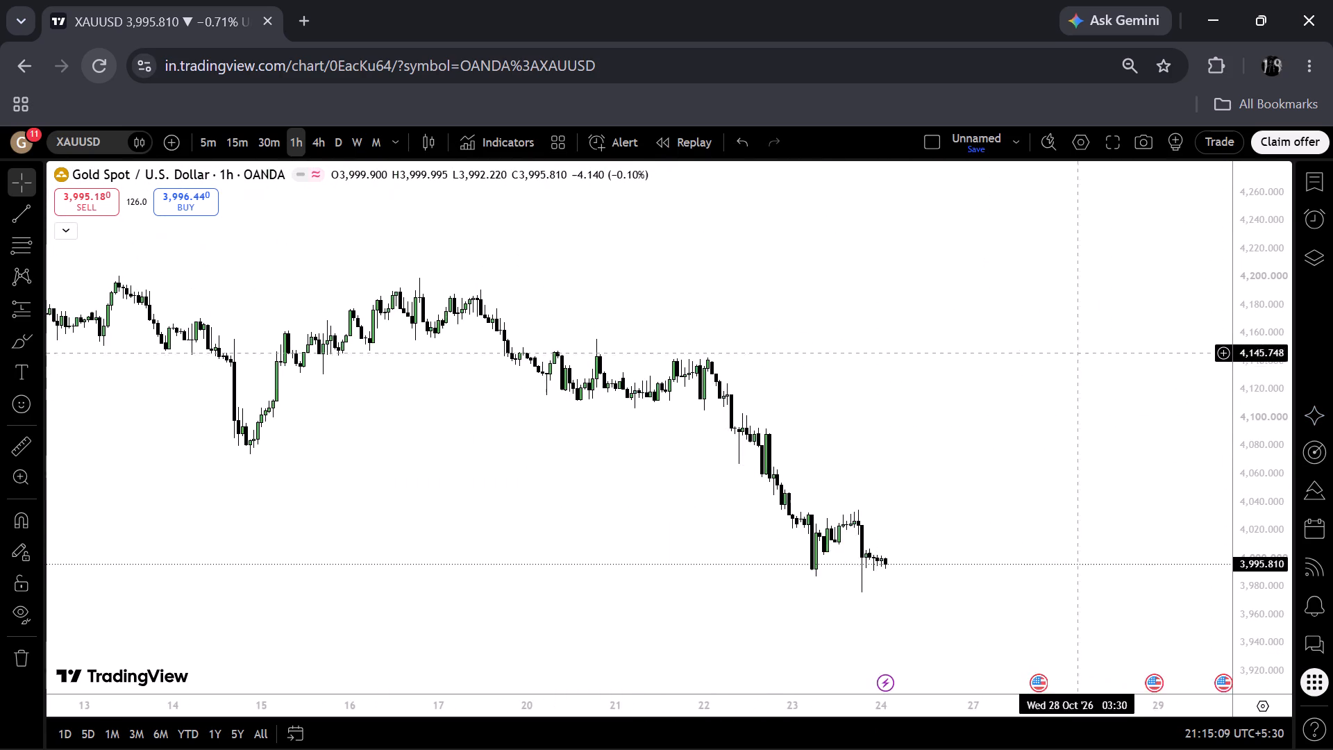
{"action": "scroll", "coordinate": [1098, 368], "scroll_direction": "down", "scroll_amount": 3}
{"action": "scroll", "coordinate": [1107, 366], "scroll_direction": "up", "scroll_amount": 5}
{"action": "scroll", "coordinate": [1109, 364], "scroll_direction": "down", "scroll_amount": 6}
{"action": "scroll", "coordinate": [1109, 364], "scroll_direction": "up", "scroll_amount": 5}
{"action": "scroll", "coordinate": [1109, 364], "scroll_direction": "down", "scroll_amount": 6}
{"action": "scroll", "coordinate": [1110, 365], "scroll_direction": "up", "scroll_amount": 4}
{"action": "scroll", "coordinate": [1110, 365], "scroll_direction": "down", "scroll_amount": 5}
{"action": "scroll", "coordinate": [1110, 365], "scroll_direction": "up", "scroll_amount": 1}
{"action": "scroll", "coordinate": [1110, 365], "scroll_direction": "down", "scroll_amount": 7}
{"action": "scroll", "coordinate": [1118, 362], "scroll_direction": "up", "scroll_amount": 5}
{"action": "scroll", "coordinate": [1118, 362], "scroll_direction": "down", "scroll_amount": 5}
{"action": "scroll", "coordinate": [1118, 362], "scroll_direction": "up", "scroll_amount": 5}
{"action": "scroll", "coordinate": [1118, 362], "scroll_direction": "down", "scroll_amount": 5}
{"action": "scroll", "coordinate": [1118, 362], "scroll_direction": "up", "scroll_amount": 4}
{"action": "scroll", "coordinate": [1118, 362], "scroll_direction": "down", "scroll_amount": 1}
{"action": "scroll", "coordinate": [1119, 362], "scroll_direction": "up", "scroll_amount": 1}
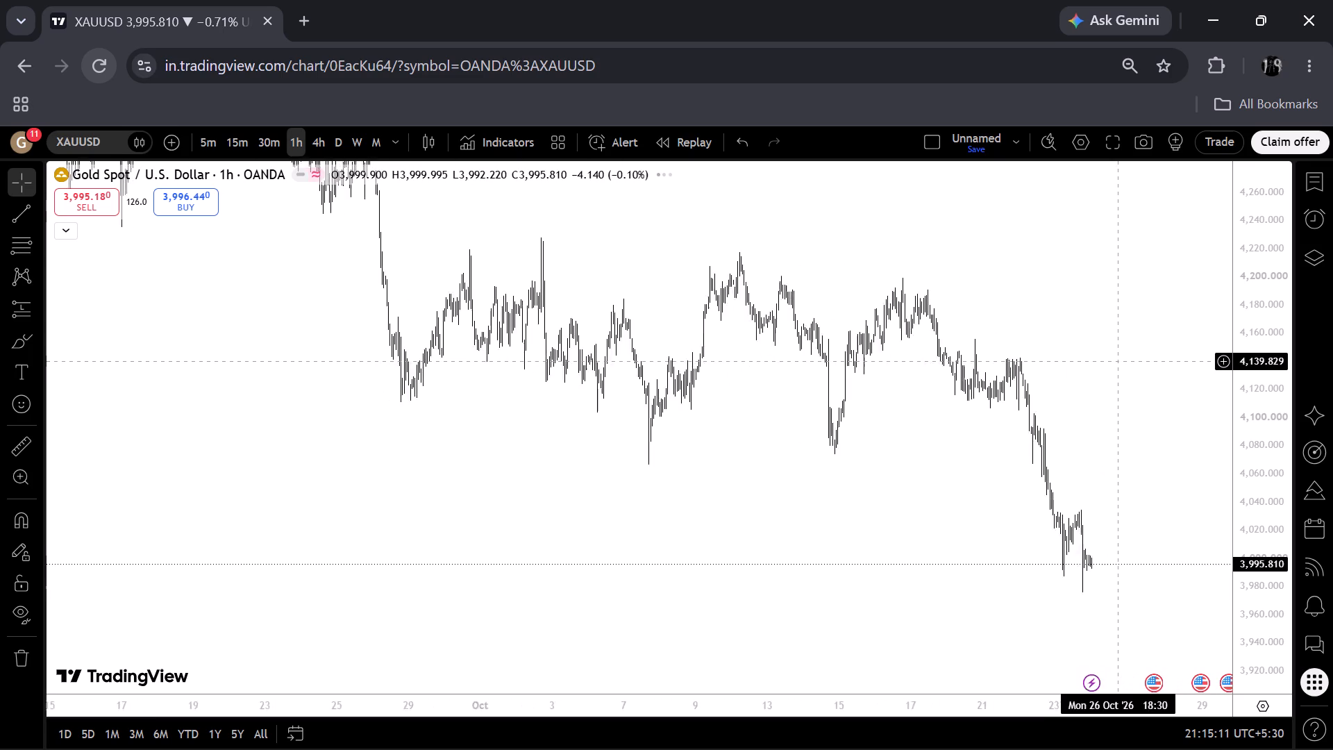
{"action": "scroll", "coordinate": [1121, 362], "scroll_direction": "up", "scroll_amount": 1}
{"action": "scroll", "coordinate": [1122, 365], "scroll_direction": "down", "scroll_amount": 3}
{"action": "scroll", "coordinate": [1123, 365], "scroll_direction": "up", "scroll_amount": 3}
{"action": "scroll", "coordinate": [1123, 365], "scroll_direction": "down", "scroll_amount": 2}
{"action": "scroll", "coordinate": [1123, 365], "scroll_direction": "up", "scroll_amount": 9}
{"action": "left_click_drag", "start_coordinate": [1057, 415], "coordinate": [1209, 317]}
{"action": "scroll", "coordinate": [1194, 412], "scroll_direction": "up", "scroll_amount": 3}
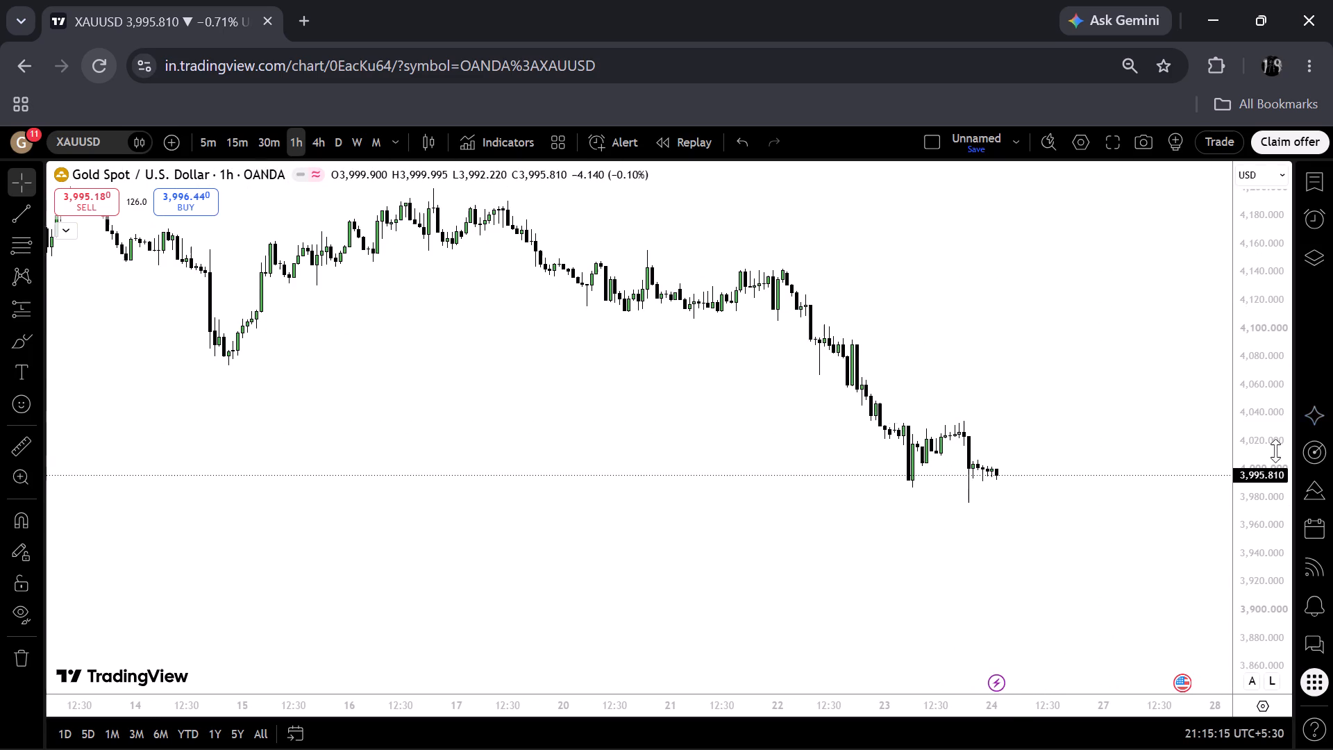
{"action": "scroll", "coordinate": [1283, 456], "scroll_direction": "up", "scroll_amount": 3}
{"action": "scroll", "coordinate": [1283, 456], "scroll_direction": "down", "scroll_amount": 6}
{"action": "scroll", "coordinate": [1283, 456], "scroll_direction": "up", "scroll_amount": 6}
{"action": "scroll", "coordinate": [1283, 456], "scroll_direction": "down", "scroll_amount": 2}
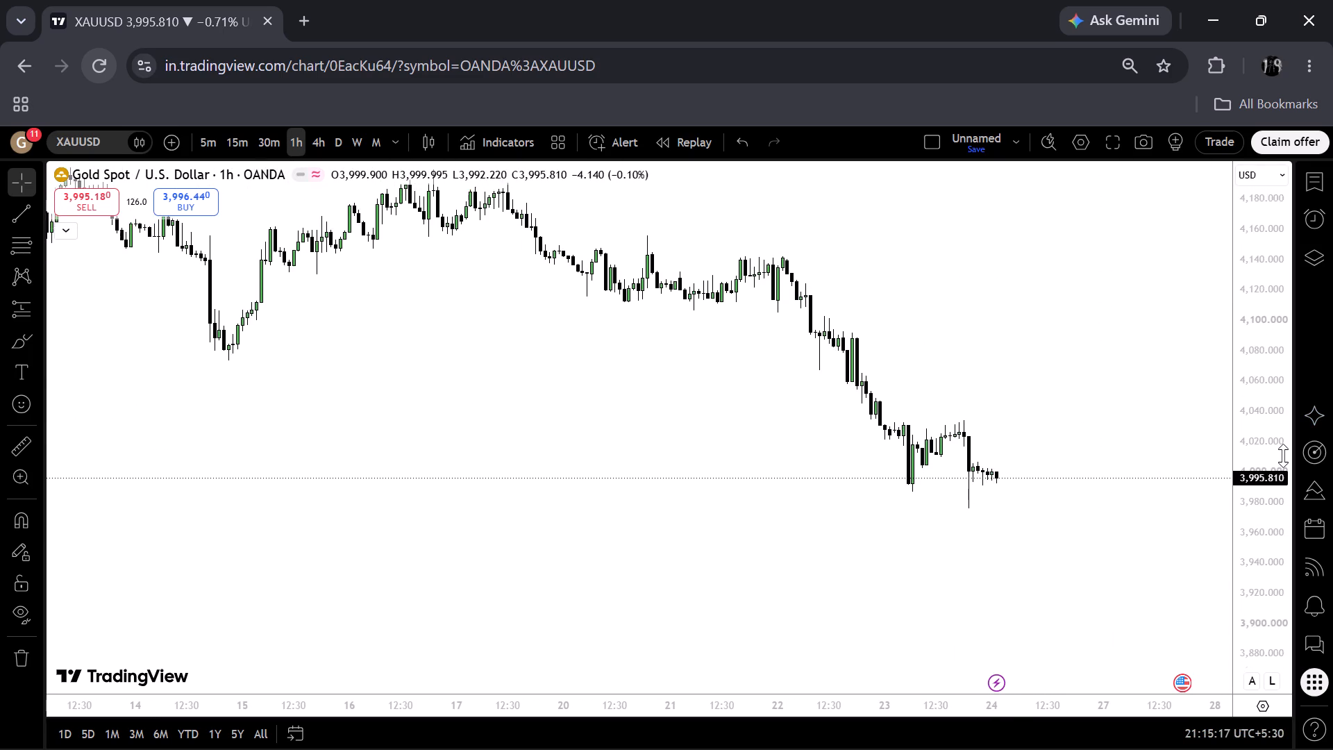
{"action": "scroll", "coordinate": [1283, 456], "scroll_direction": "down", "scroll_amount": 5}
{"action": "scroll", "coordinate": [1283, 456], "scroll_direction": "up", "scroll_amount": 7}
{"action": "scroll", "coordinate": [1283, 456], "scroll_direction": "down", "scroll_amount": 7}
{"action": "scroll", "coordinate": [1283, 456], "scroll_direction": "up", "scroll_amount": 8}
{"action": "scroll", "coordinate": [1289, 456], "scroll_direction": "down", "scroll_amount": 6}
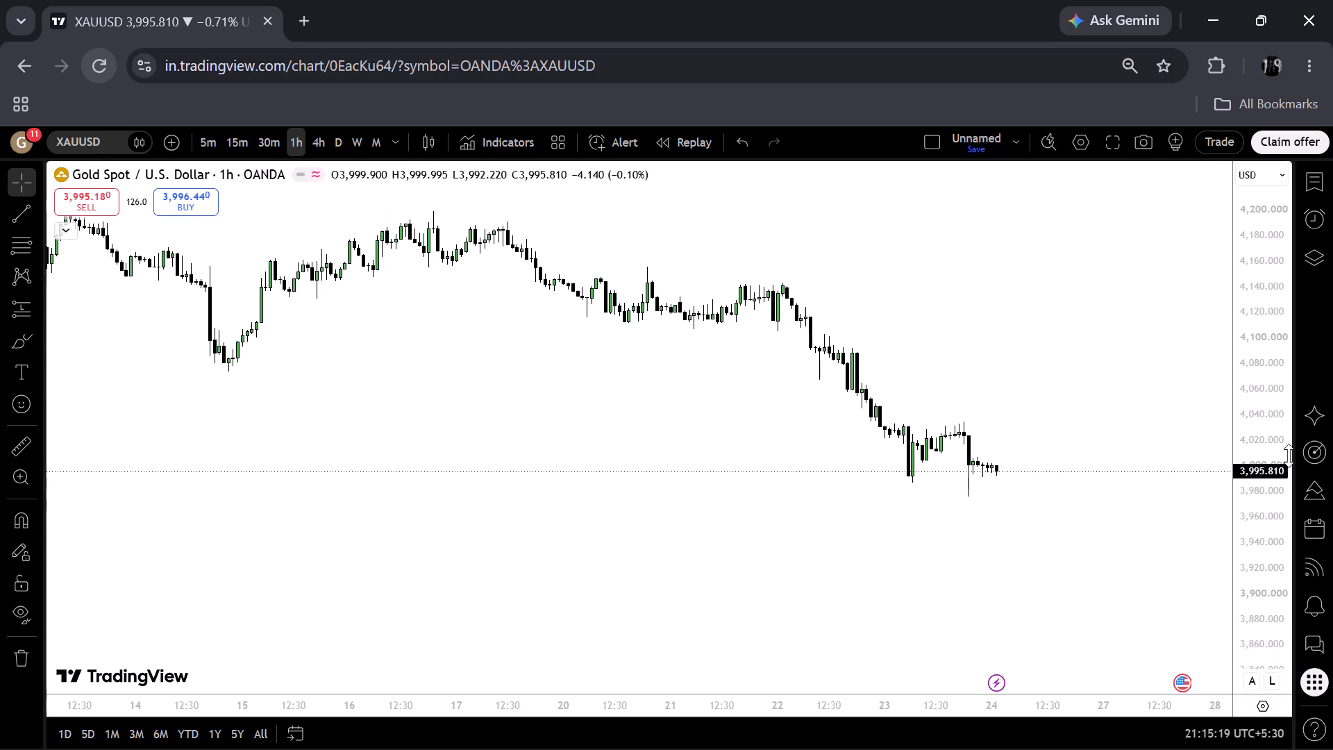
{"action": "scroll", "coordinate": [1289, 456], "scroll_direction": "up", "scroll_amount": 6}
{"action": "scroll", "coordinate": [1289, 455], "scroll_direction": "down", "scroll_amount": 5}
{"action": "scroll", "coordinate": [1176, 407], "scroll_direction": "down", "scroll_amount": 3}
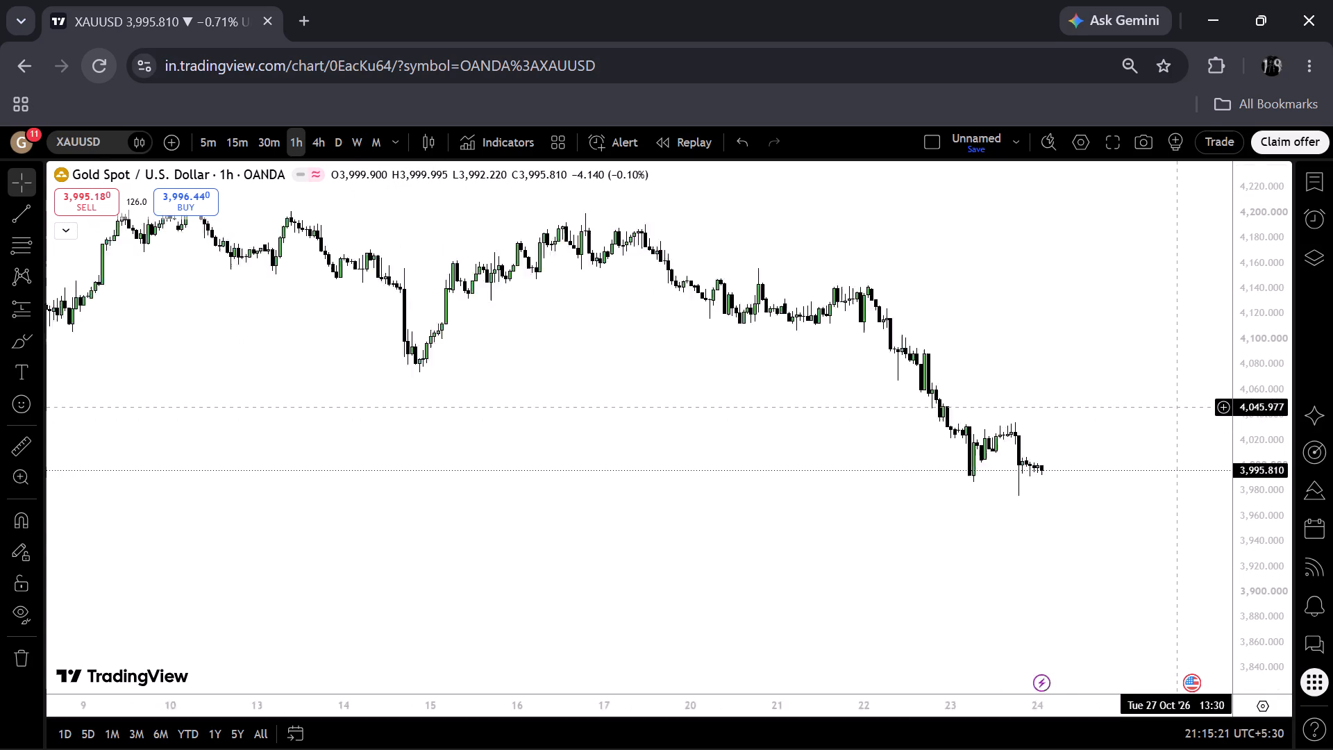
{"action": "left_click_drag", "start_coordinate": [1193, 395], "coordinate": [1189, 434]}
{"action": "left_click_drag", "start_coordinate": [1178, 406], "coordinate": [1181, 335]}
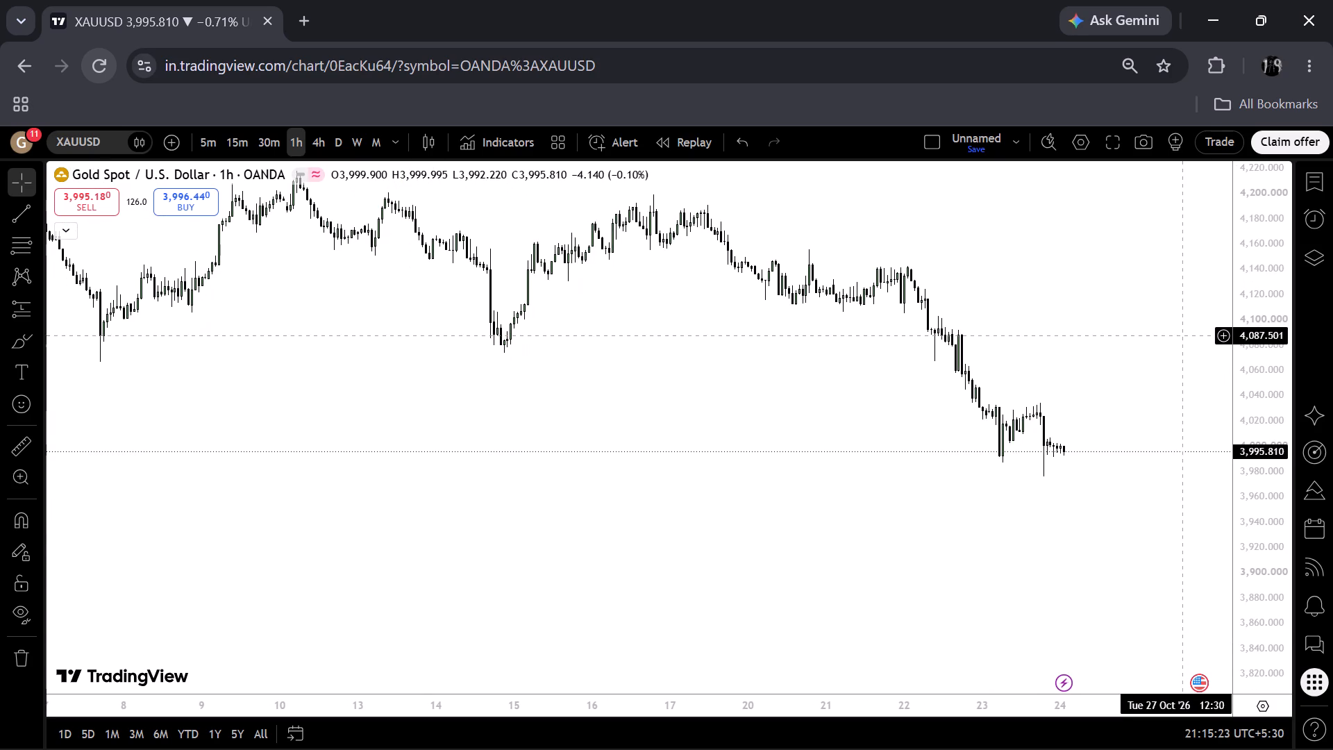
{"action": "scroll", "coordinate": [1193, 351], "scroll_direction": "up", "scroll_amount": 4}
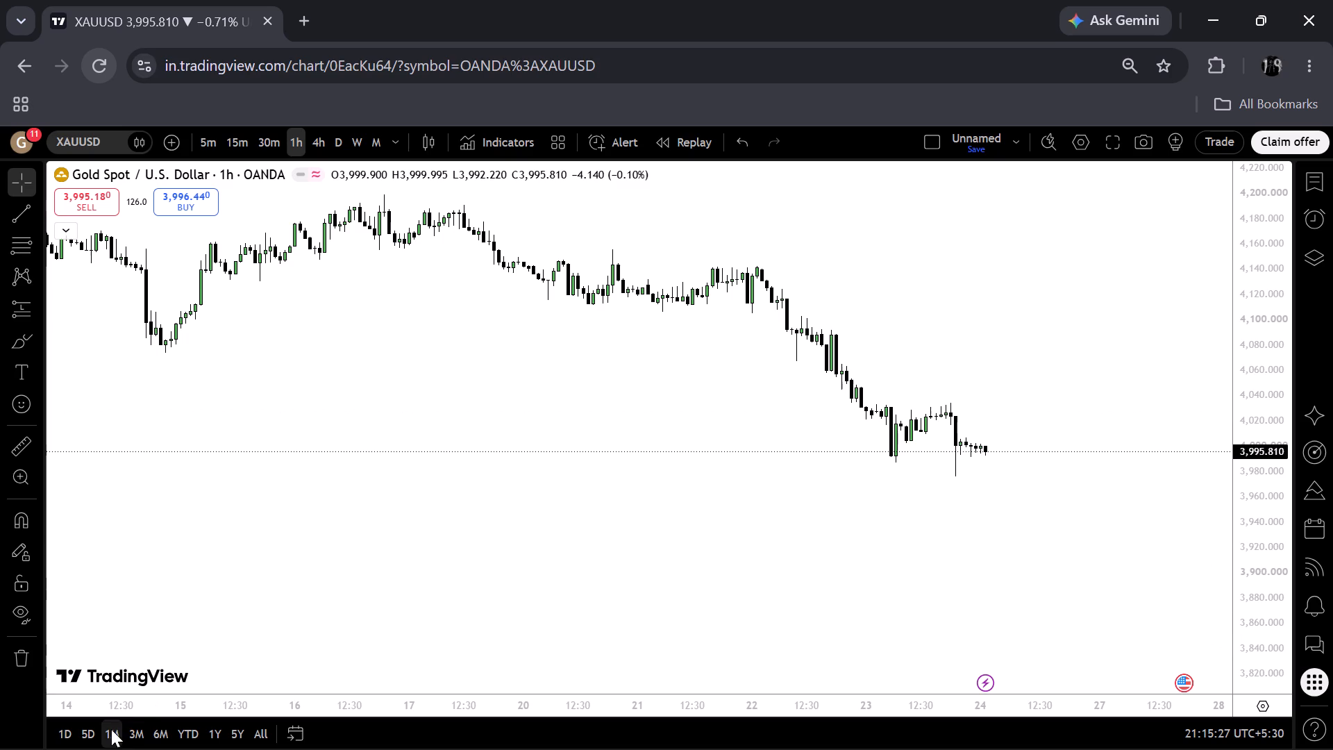
Apply the saved BOT template to the XAUUSD chart and accept the chart settings.
{"action": "left_click", "coordinate": [1260, 708]}
{"action": "left_click", "coordinate": [1162, 677]}
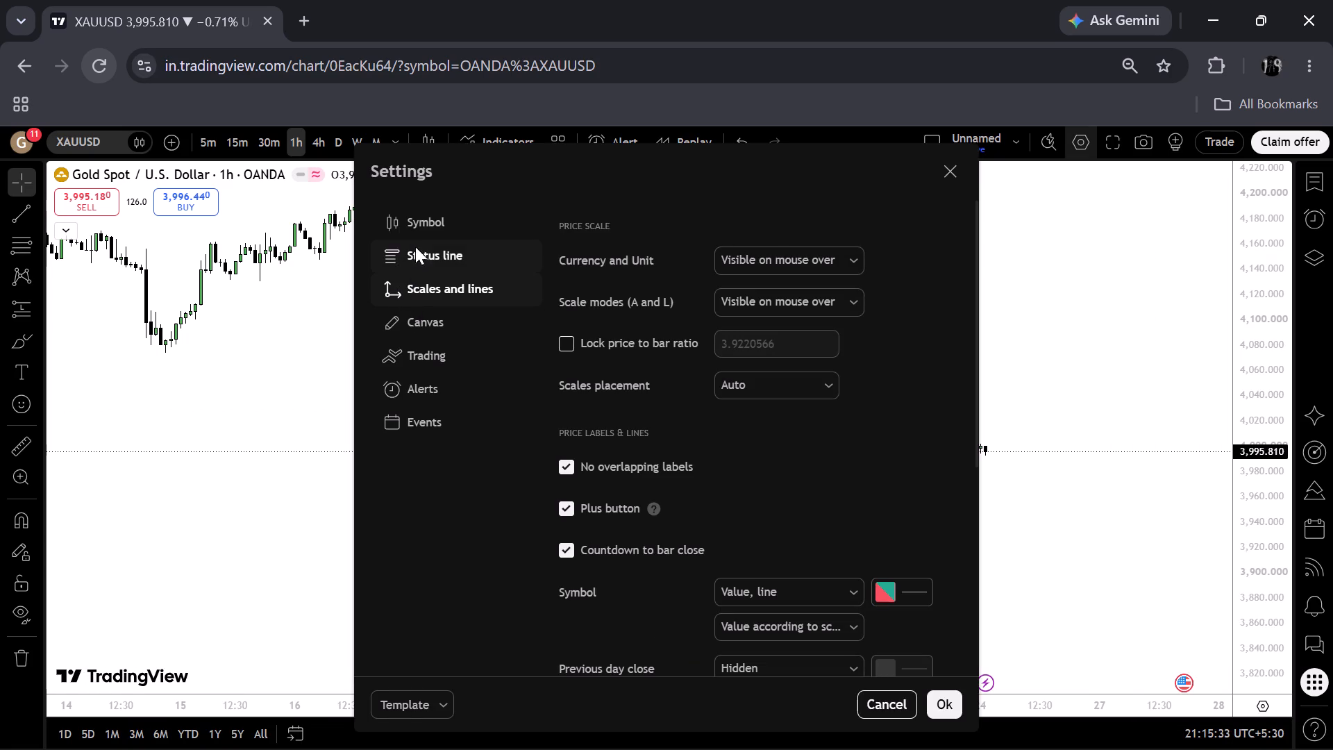
{"action": "left_click", "coordinate": [442, 691]}
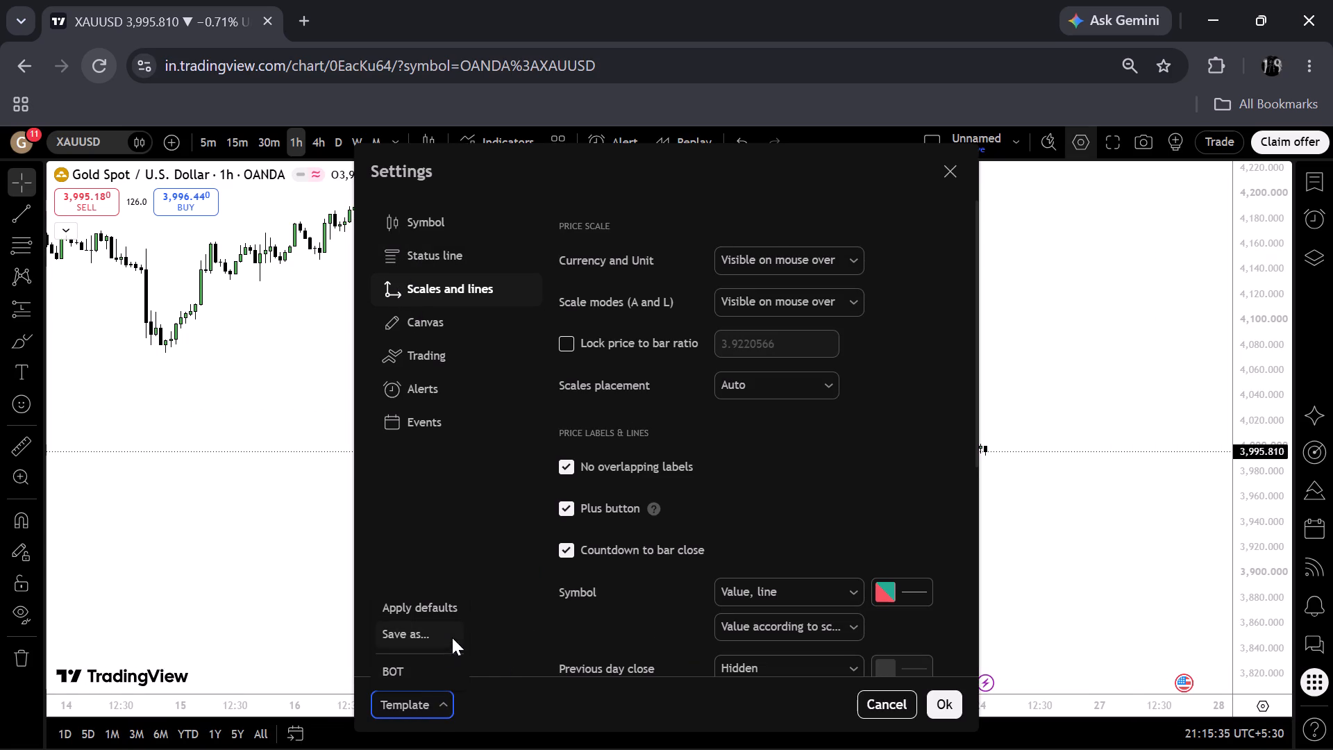
{"action": "left_click", "coordinate": [419, 670]}
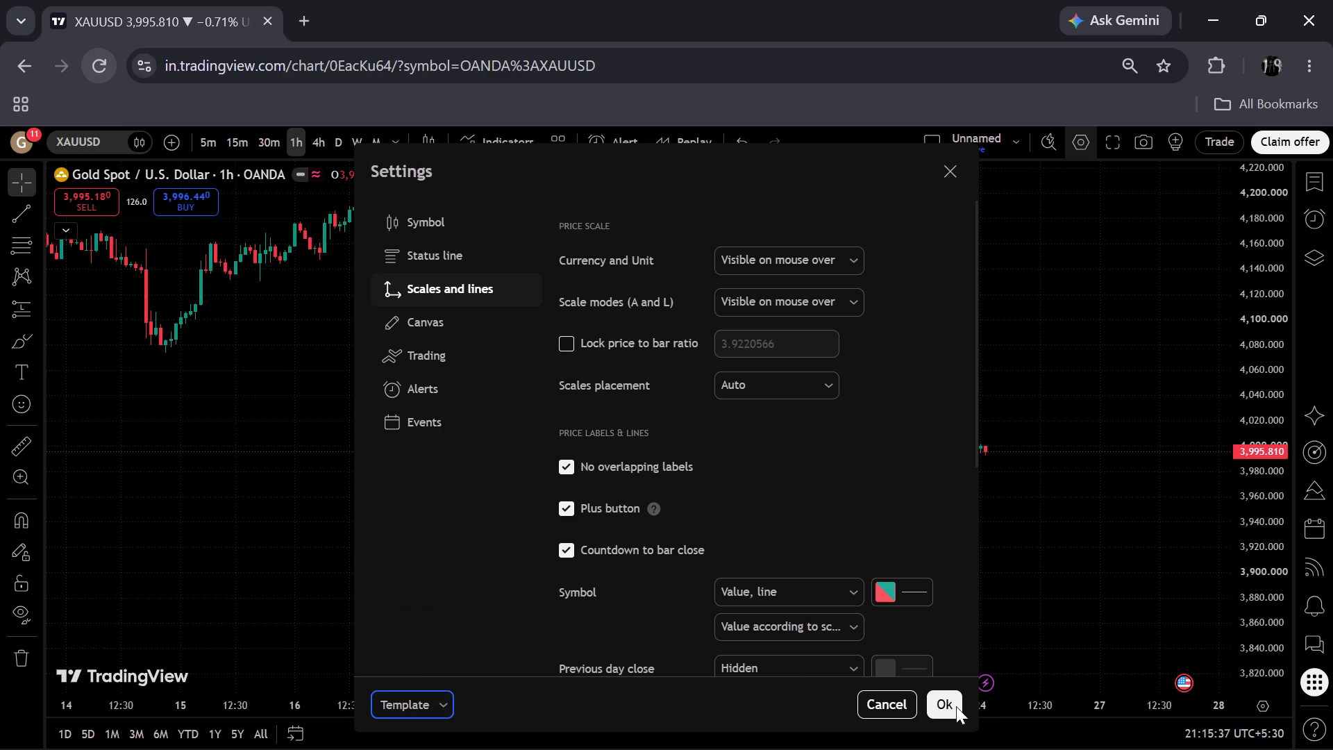
{"action": "left_click", "coordinate": [946, 707]}
{"action": "scroll", "coordinate": [713, 567], "scroll_direction": "down", "scroll_amount": 3}
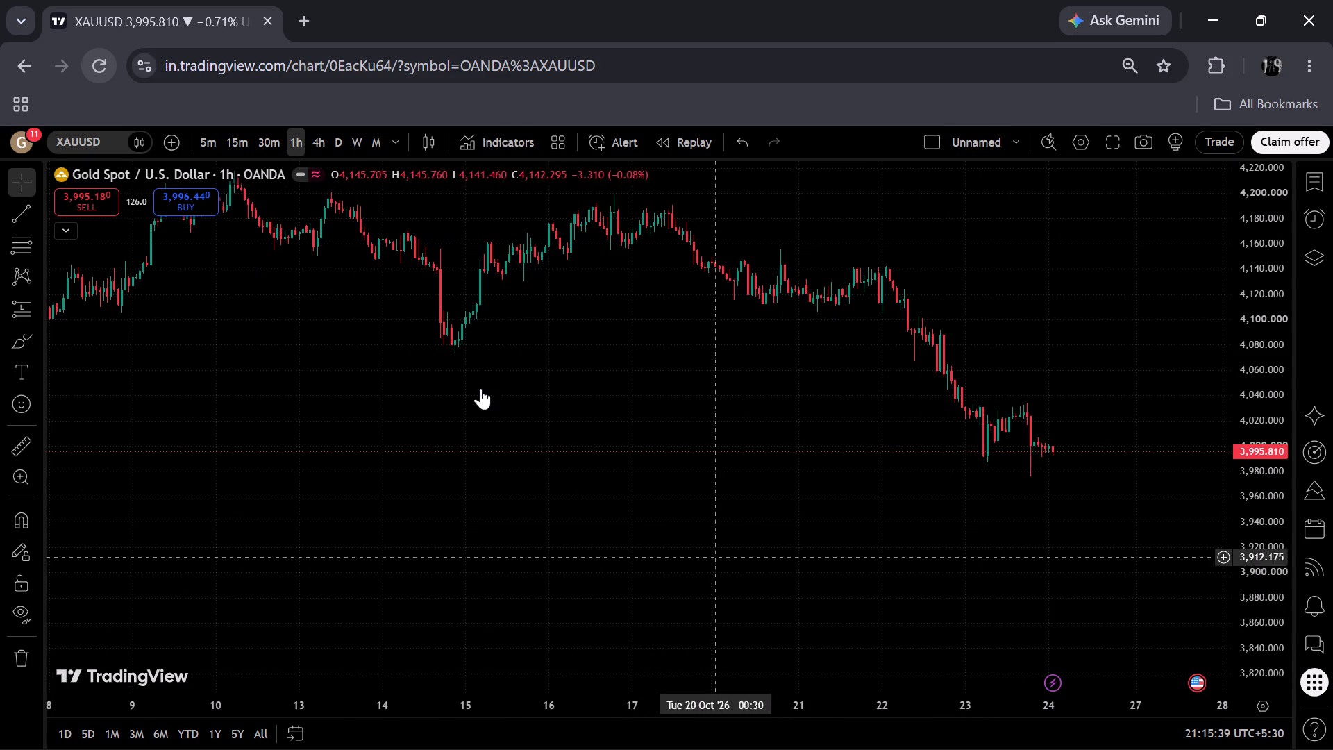
Reload the XAUUSD chart page and examine the recent 1h candles.
{"action": "left_click", "coordinate": [109, 72]}
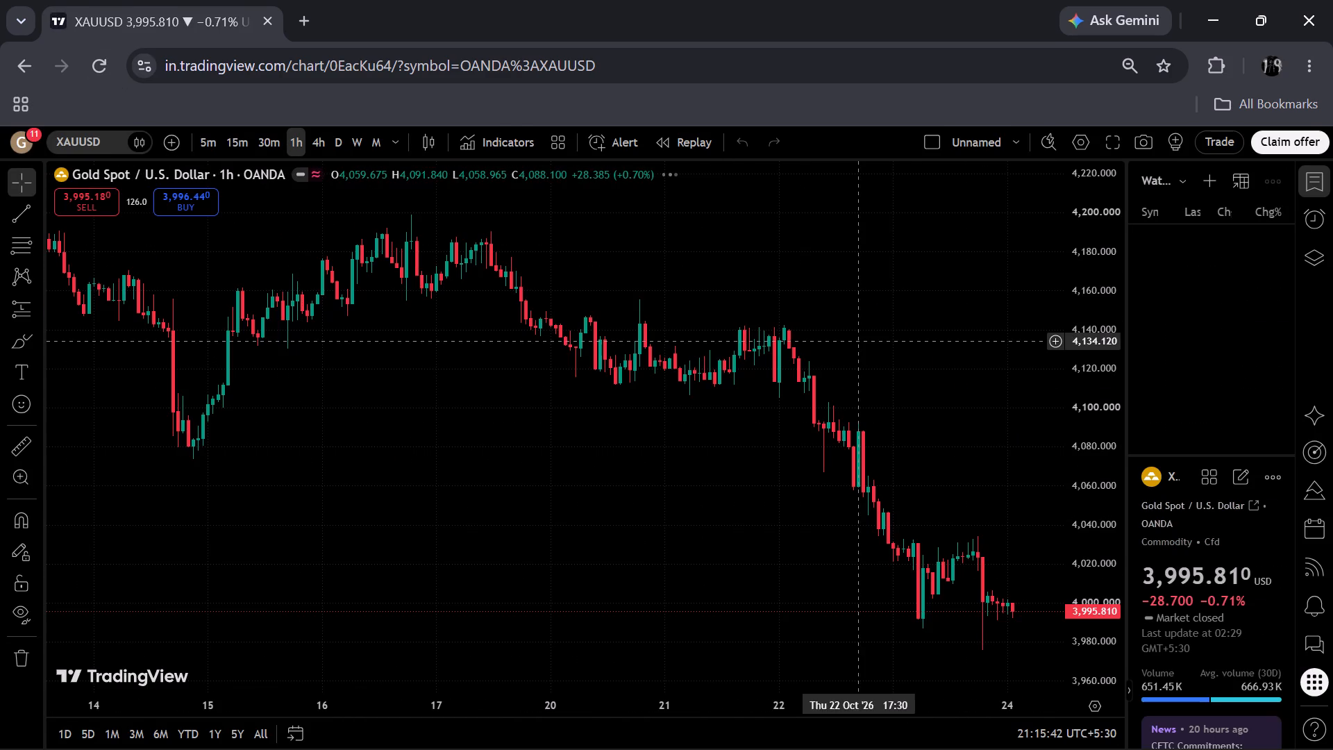
{"action": "scroll", "coordinate": [909, 333], "scroll_direction": "up", "scroll_amount": 3}
{"action": "scroll", "coordinate": [909, 333], "scroll_direction": "down", "scroll_amount": 3}
{"action": "scroll", "coordinate": [925, 451], "scroll_direction": "up", "scroll_amount": 4}
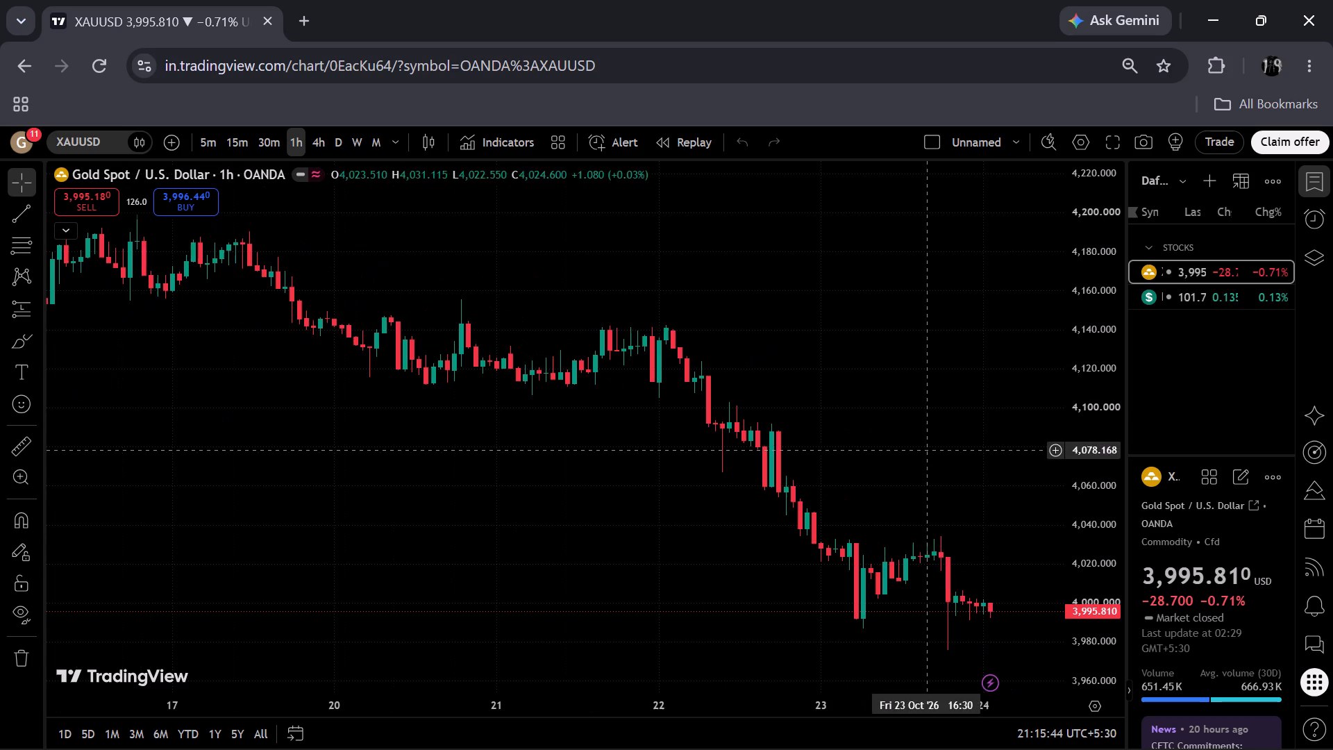
{"action": "left_click_drag", "start_coordinate": [971, 319], "coordinate": [979, 294]}
{"action": "left_click_drag", "start_coordinate": [954, 395], "coordinate": [957, 281]}
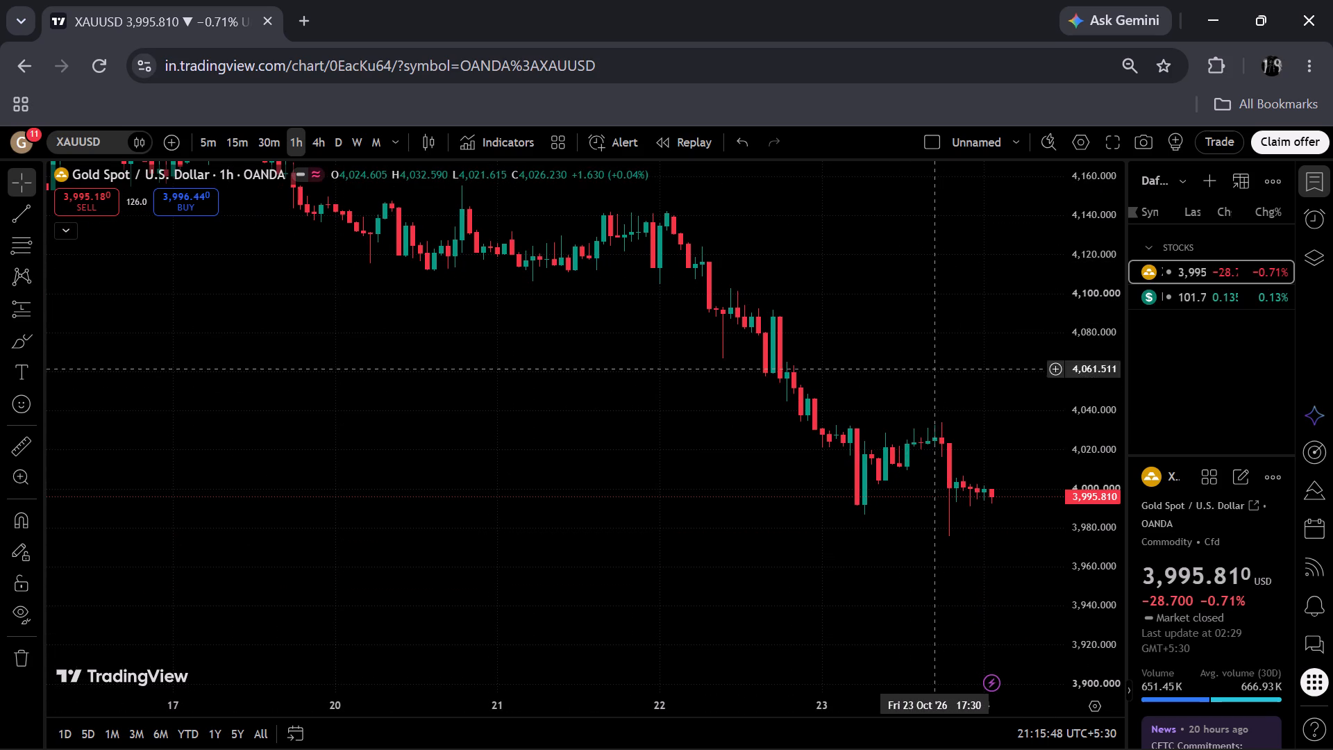
{"action": "scroll", "coordinate": [1051, 462], "scroll_direction": "down", "scroll_amount": 4}
{"action": "scroll", "coordinate": [1050, 463], "scroll_direction": "up", "scroll_amount": 4}
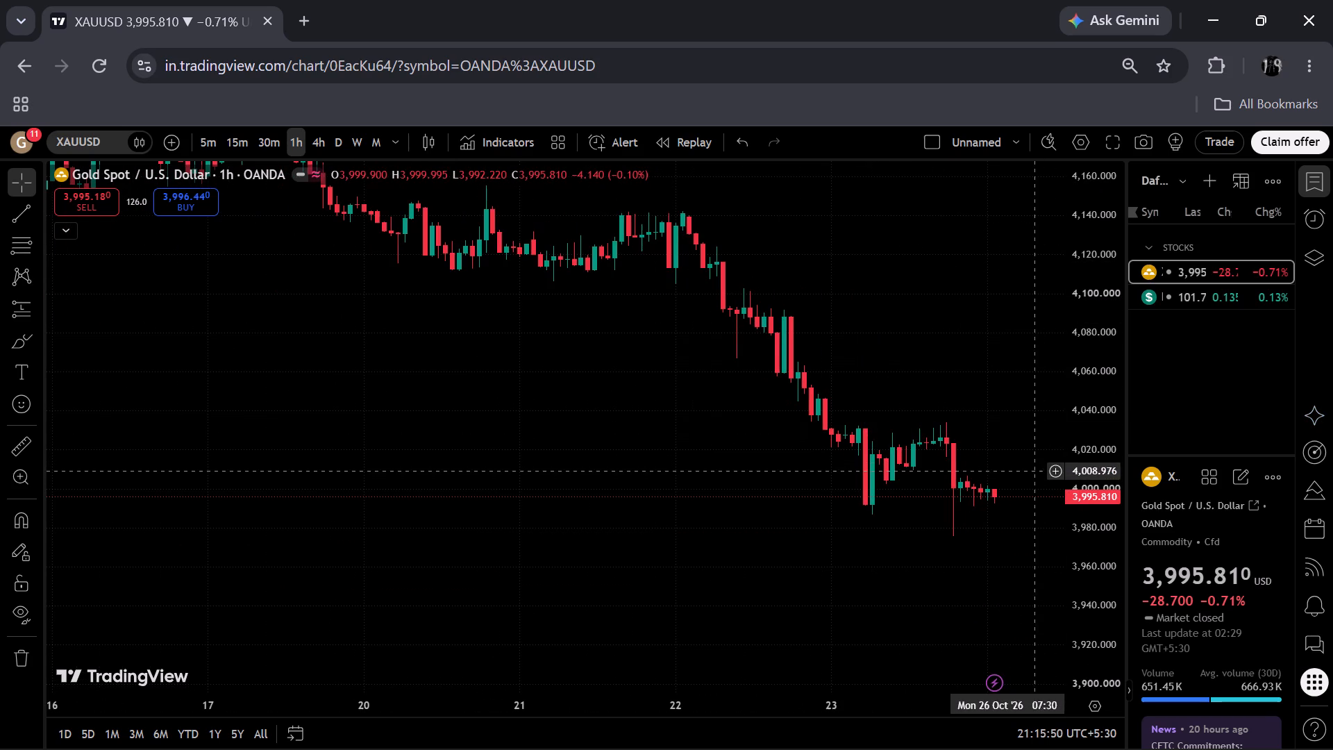
View the XAUUSD chart in the 4h timeframe and return to 1h.
{"action": "left_click", "coordinate": [309, 140]}
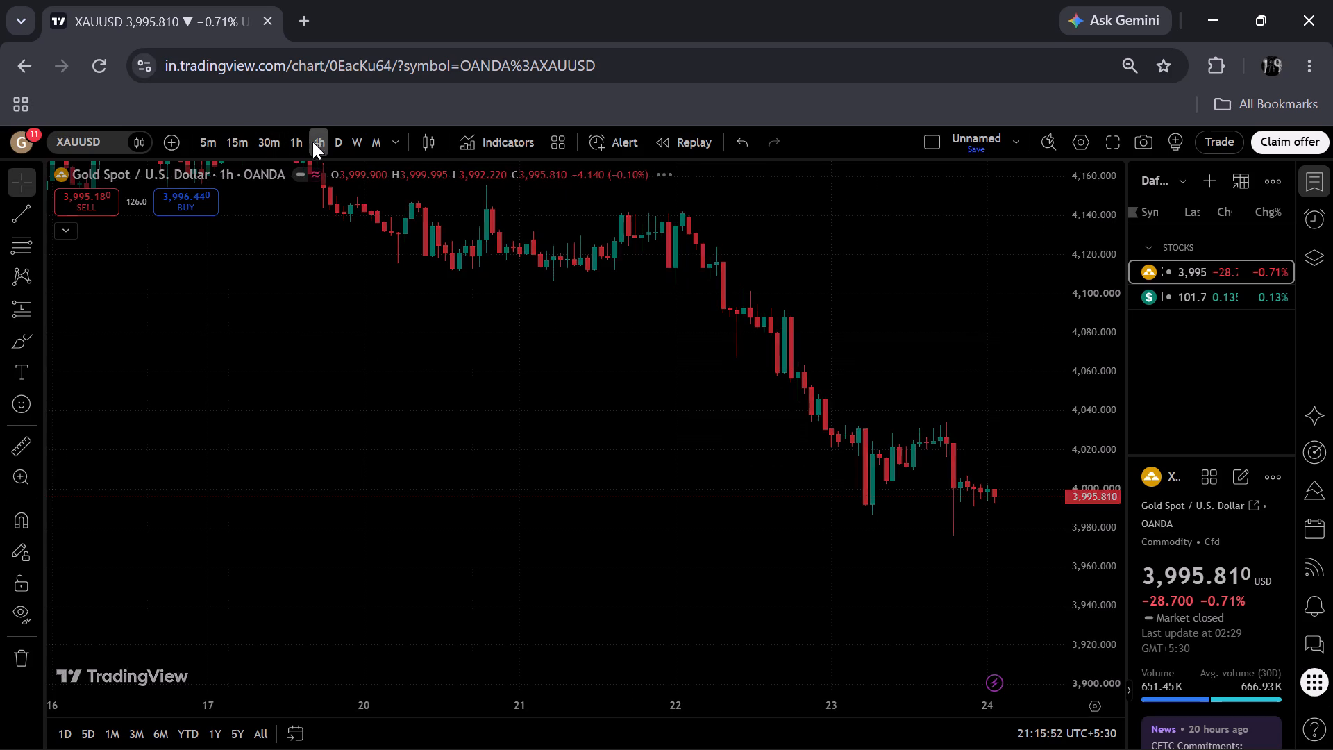
{"action": "scroll", "coordinate": [610, 336], "scroll_direction": "up", "scroll_amount": 4}
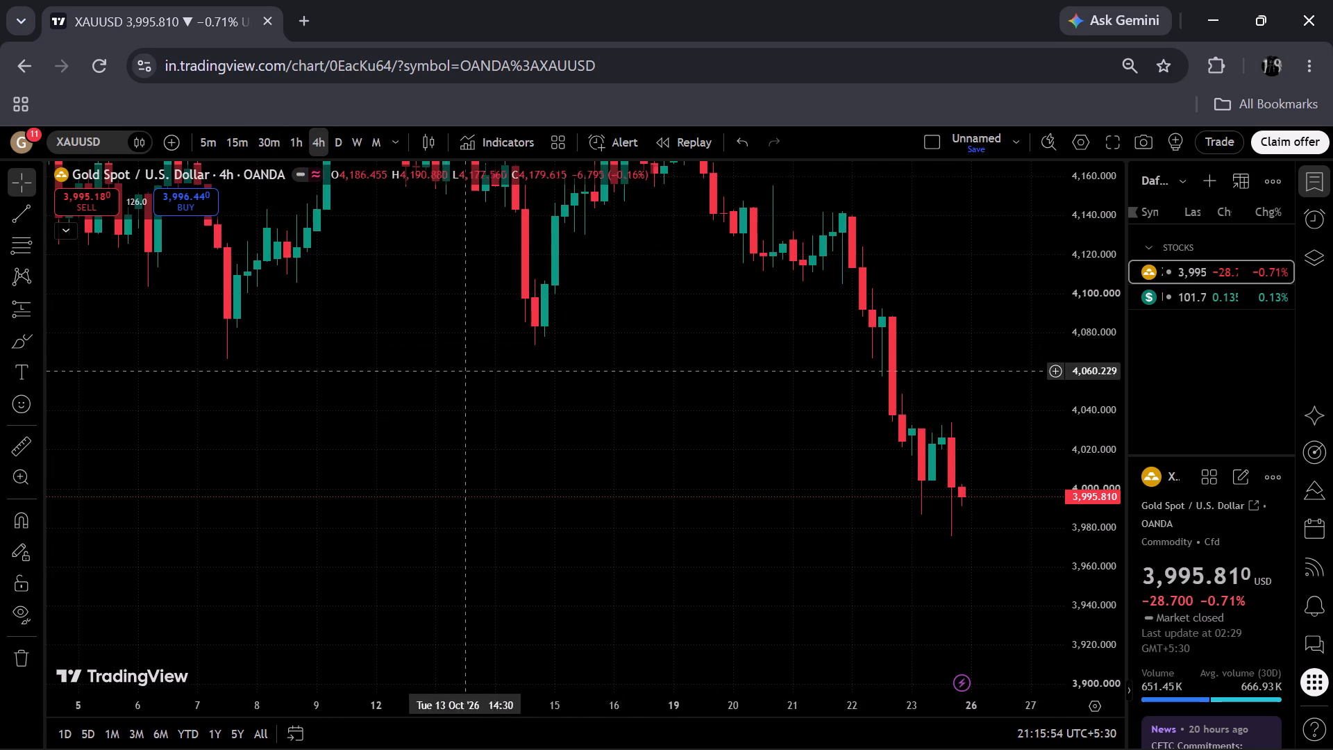
{"action": "left_click", "coordinate": [293, 144]}
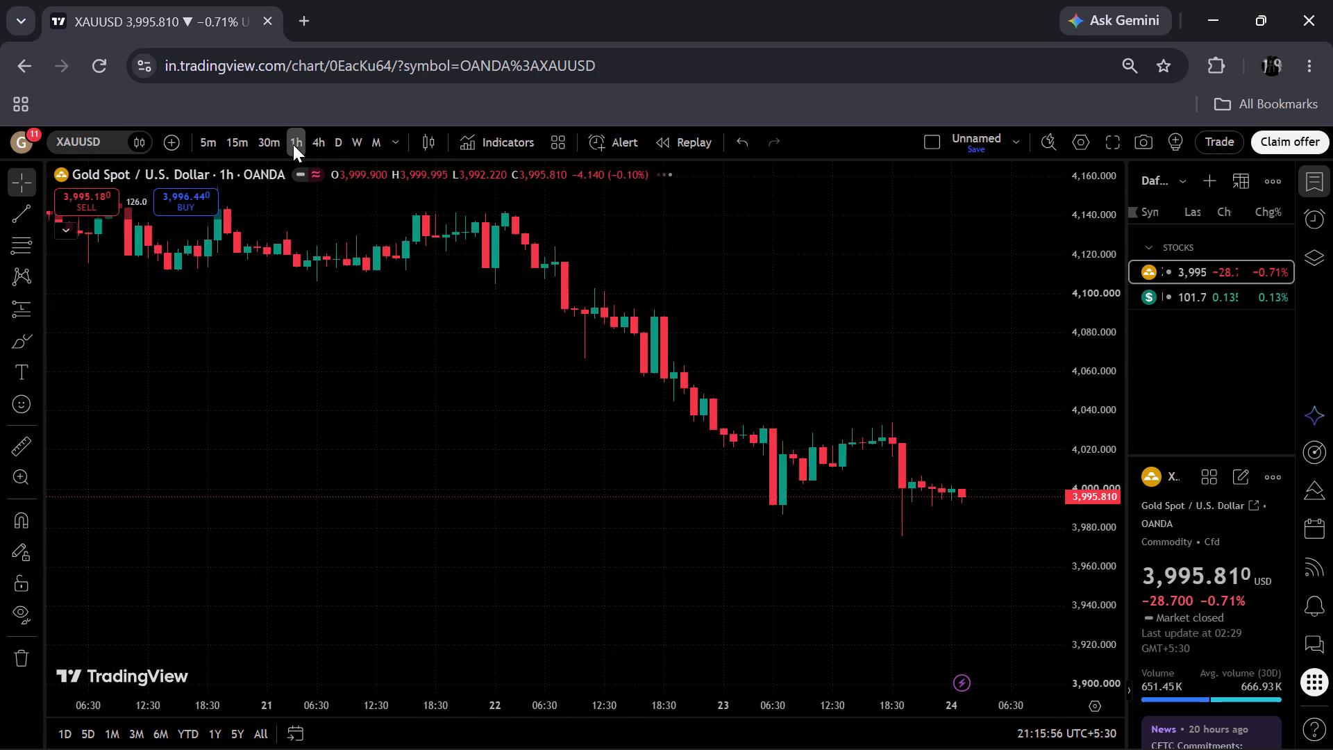
{"action": "scroll", "coordinate": [959, 429], "scroll_direction": "down", "scroll_amount": 6}
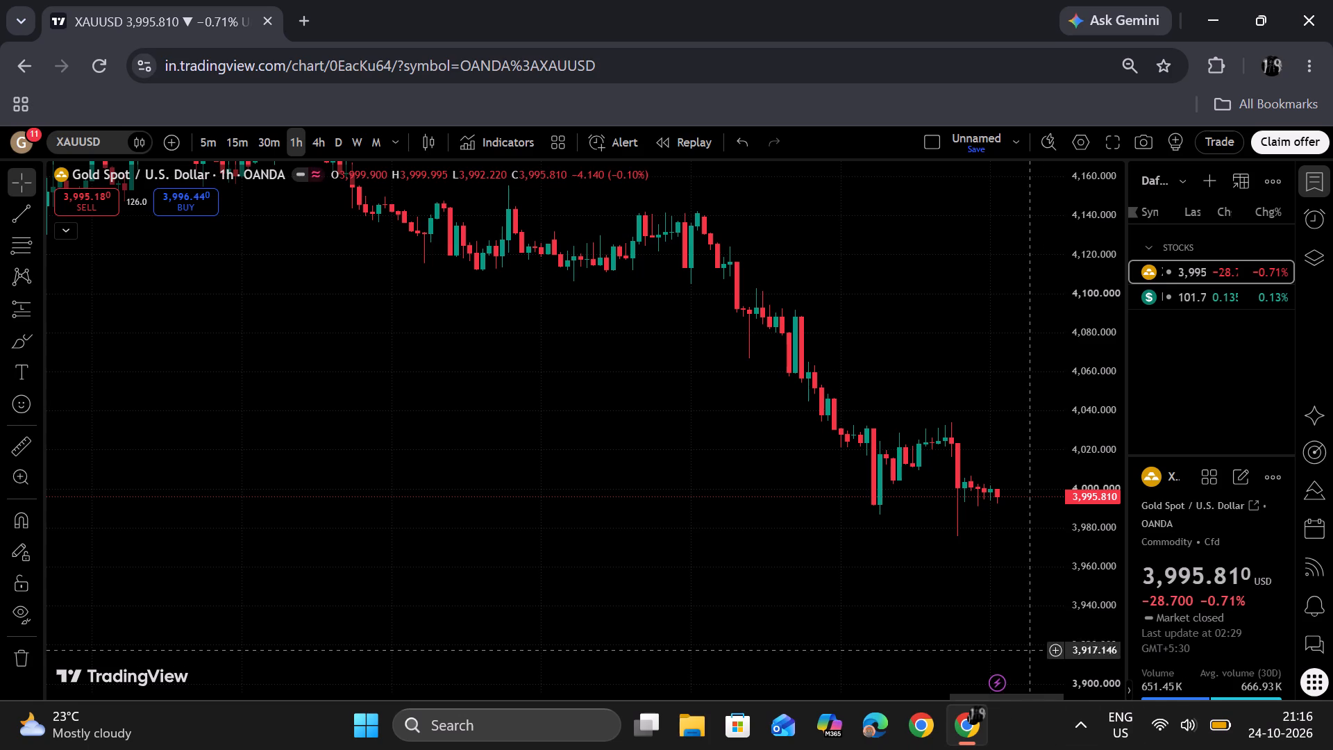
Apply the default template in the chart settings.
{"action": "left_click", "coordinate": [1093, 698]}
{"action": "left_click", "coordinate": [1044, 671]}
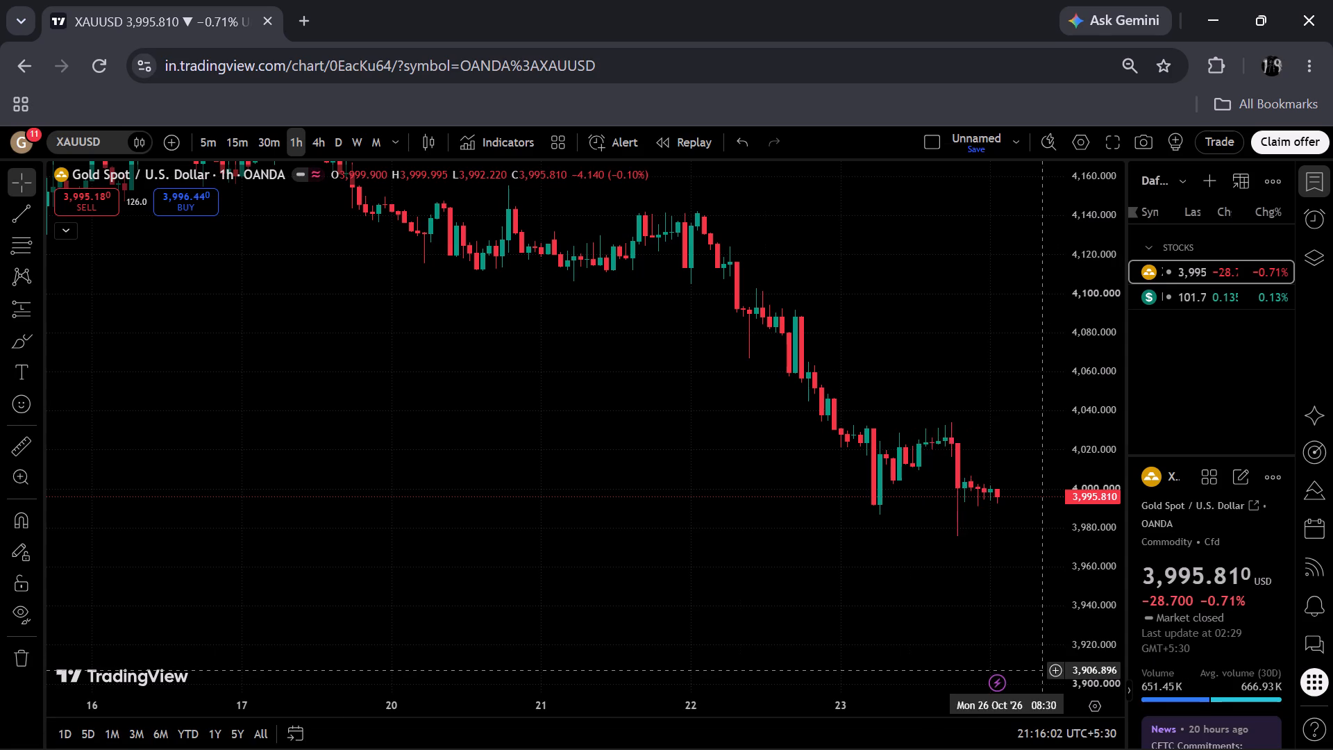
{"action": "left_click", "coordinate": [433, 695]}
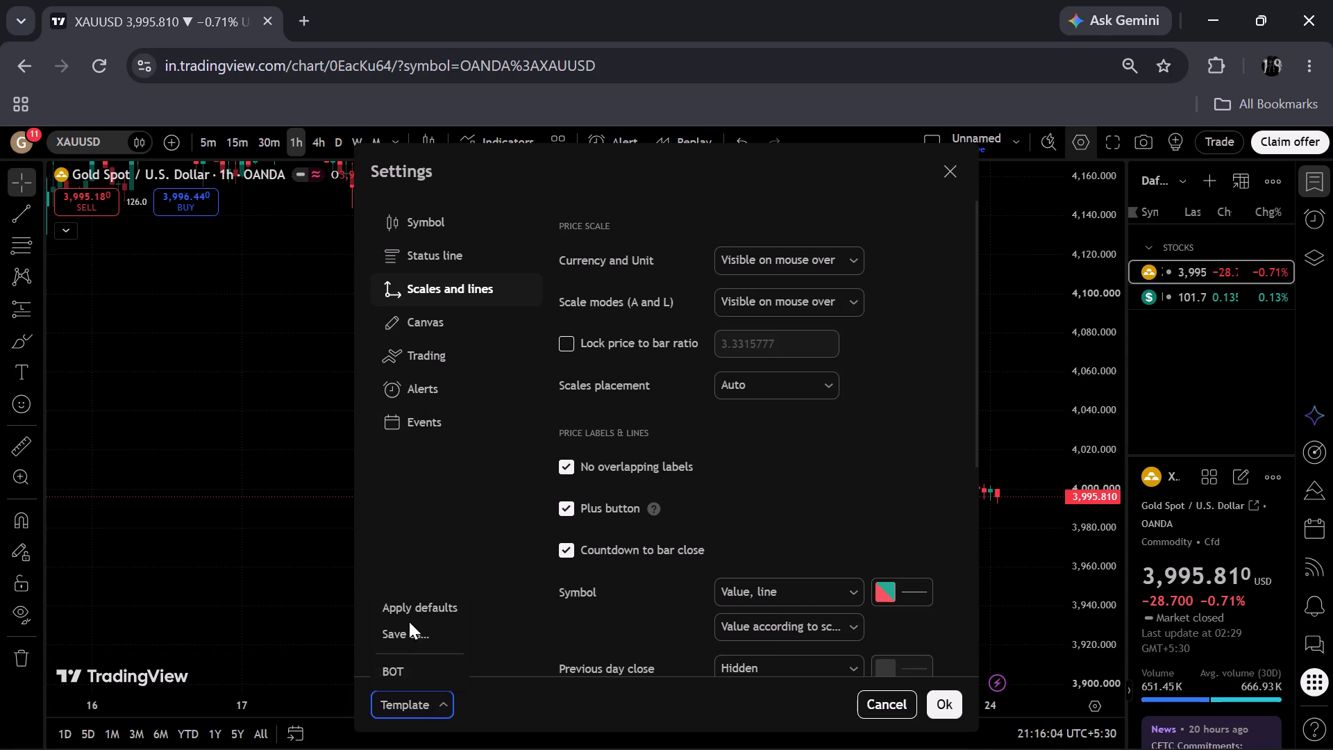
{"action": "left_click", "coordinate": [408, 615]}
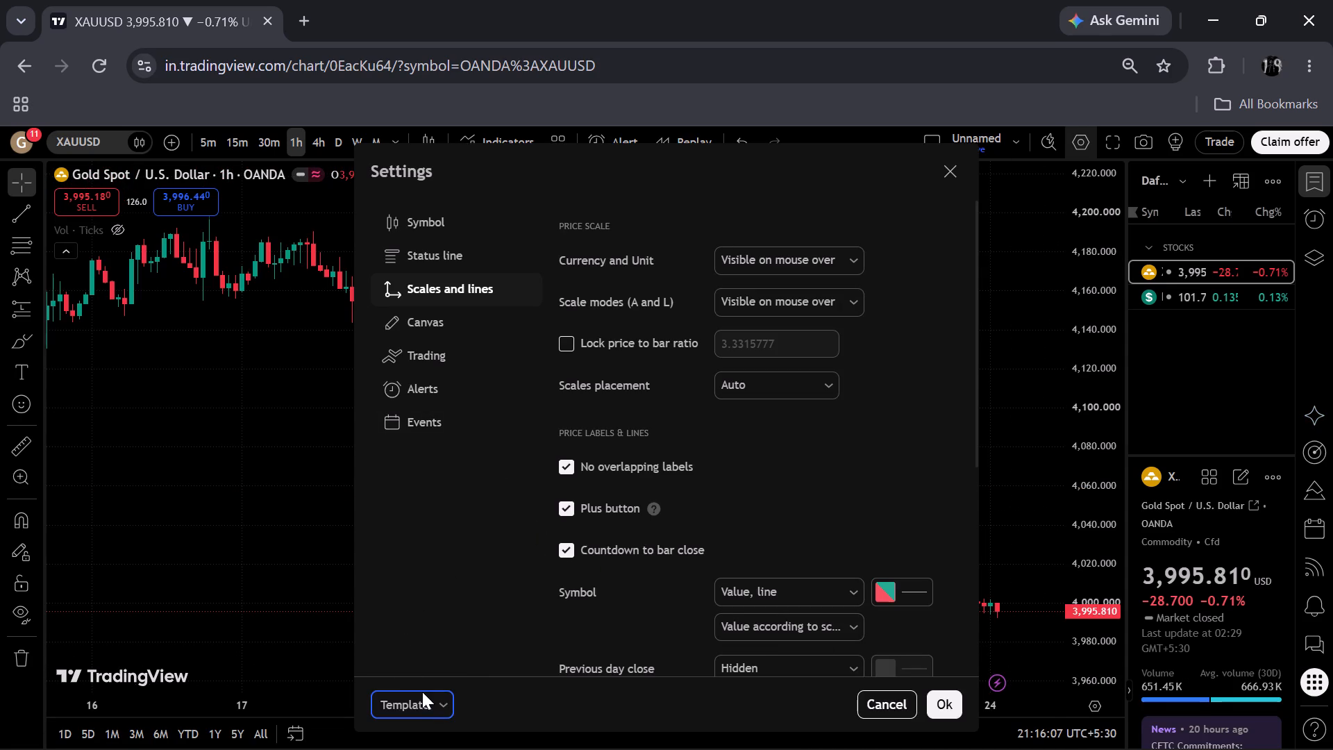
Apply the saved BOT template to the XAUUSD chart and accept the chart settings.
{"action": "left_click", "coordinate": [422, 692]}
{"action": "left_click", "coordinate": [402, 669]}
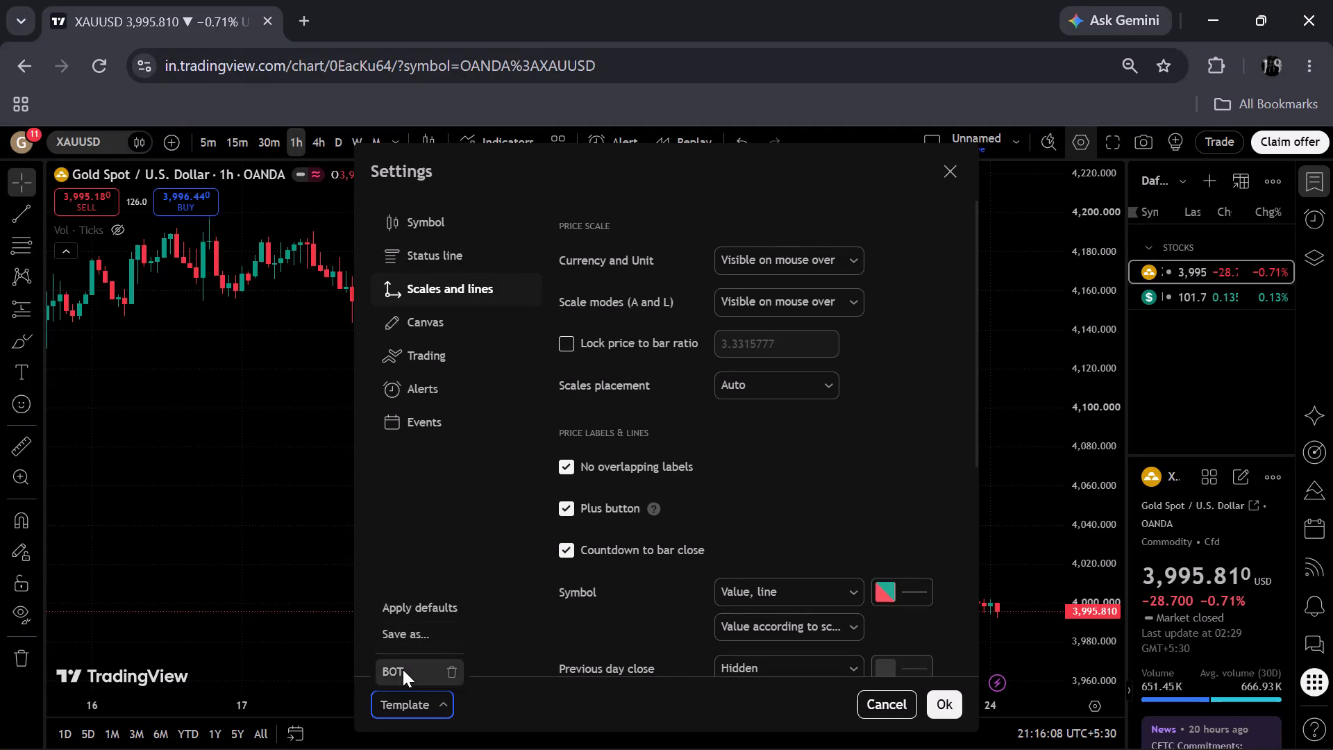
{"action": "left_click", "coordinate": [945, 699]}
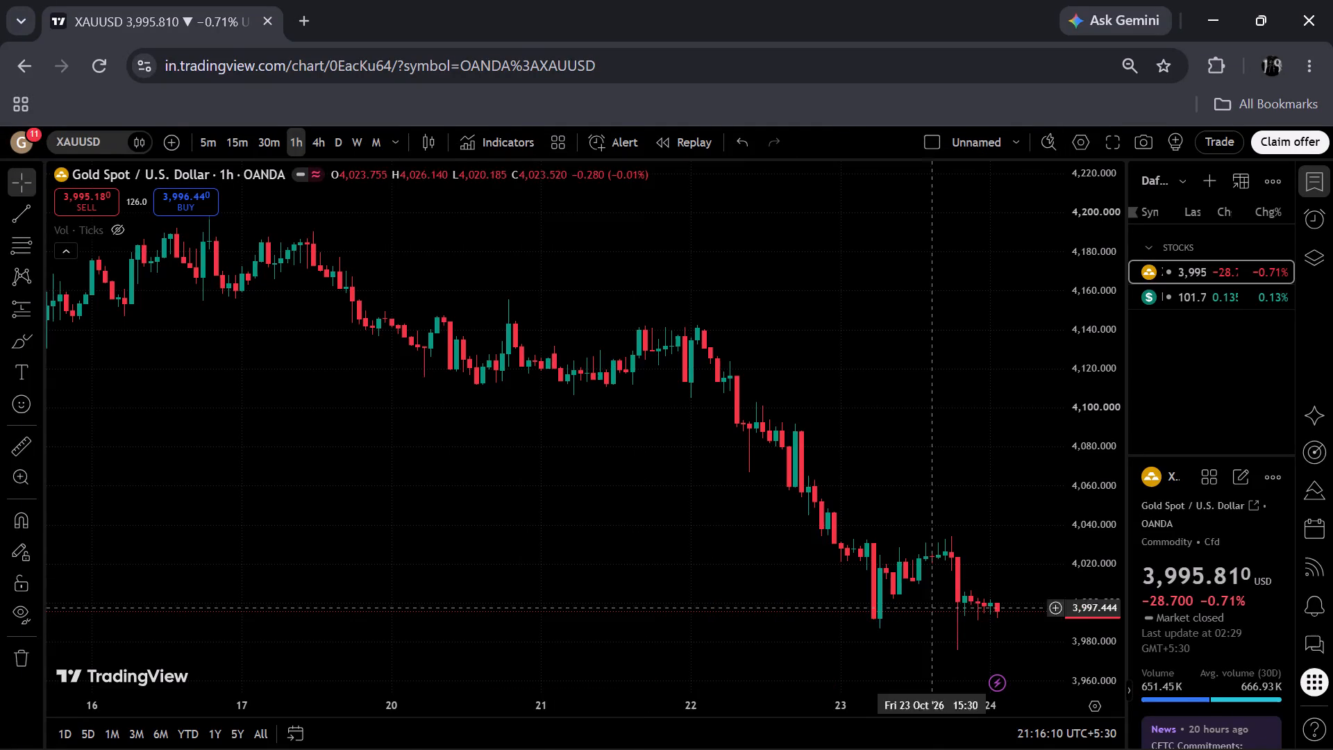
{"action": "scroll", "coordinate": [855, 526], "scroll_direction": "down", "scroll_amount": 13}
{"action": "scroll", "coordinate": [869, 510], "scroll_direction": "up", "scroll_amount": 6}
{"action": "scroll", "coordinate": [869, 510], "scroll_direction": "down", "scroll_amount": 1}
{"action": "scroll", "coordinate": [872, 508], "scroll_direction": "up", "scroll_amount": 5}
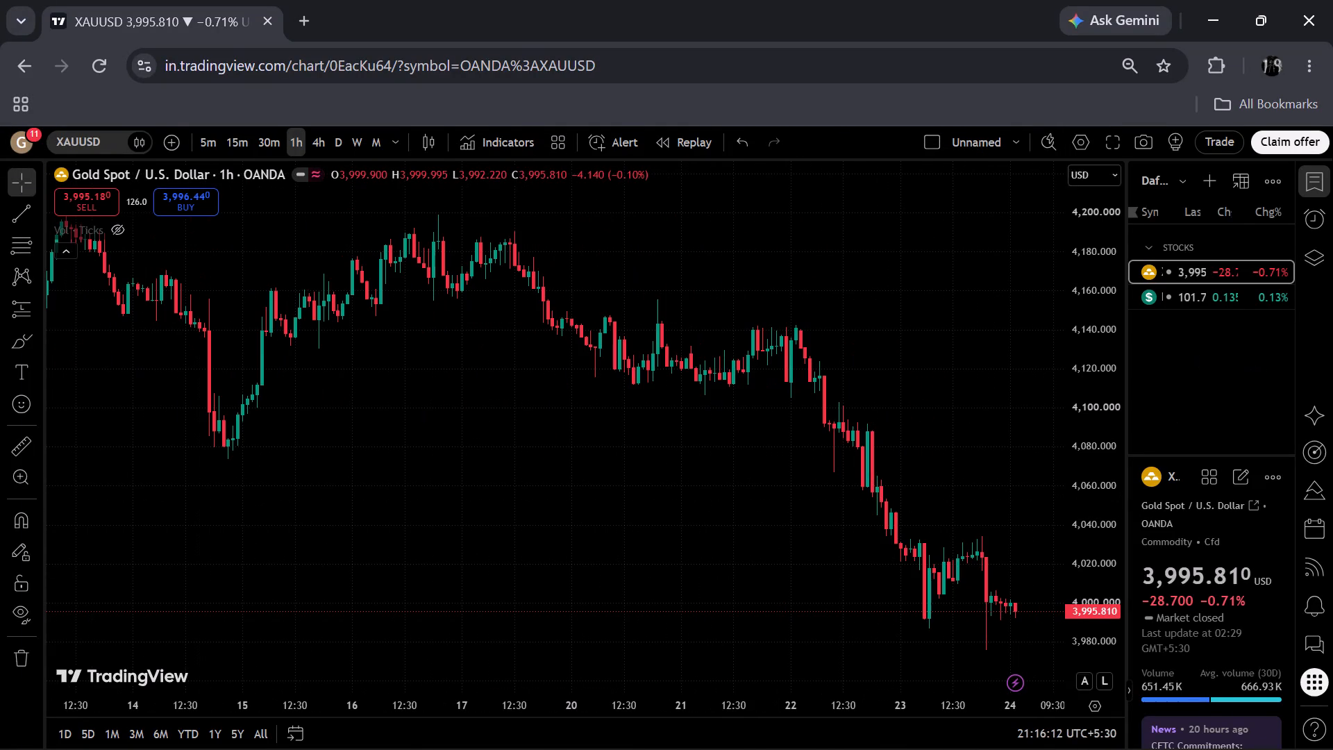
Close the TradingView browser window and open the FreeChart website from a new Chrome window.
{"action": "left_click", "coordinate": [1331, 26]}
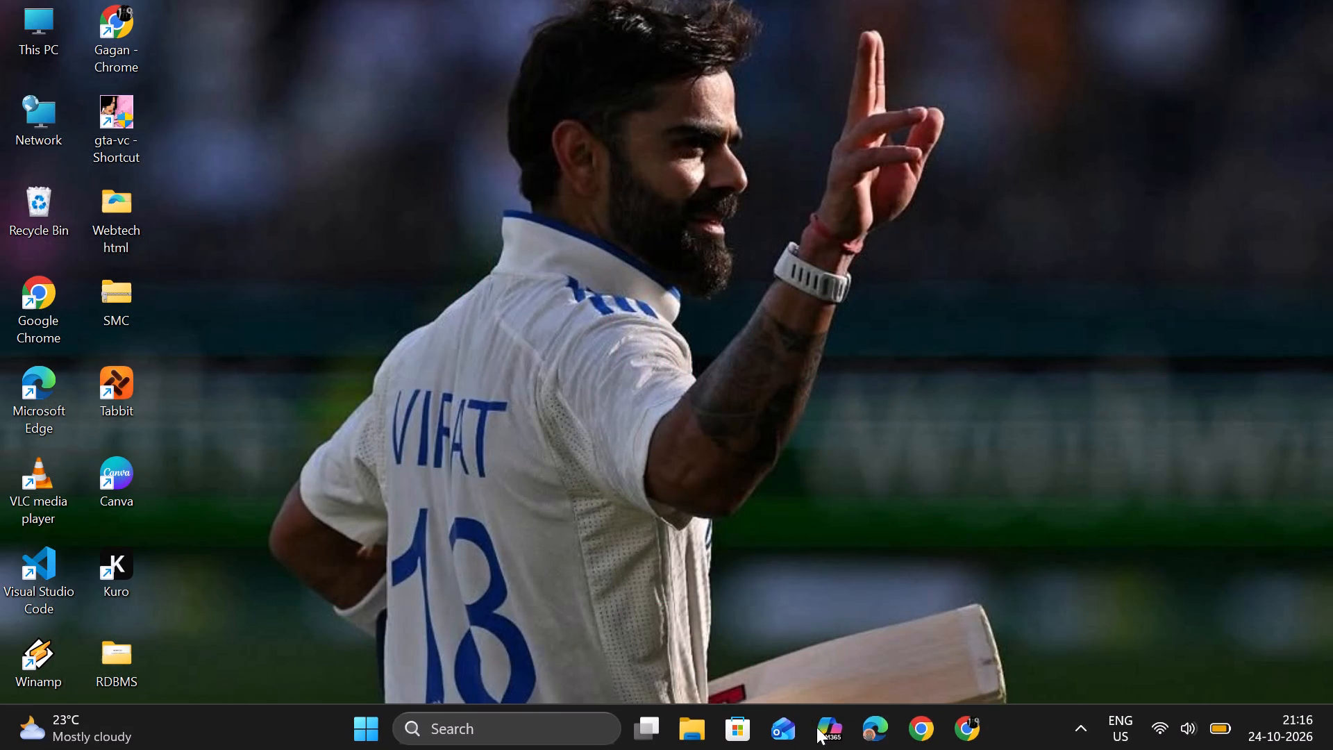
{"action": "left_click", "coordinate": [925, 740]}
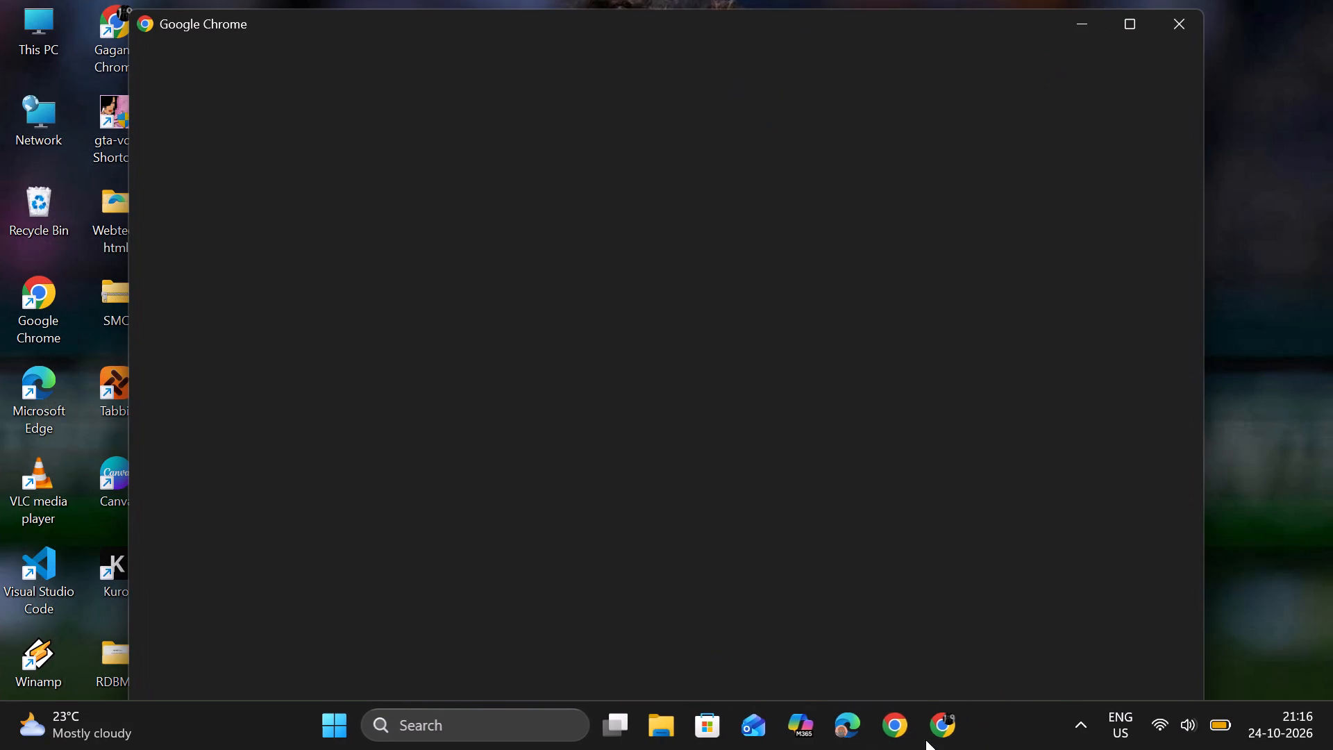
{"action": "left_click", "coordinate": [701, 459]}
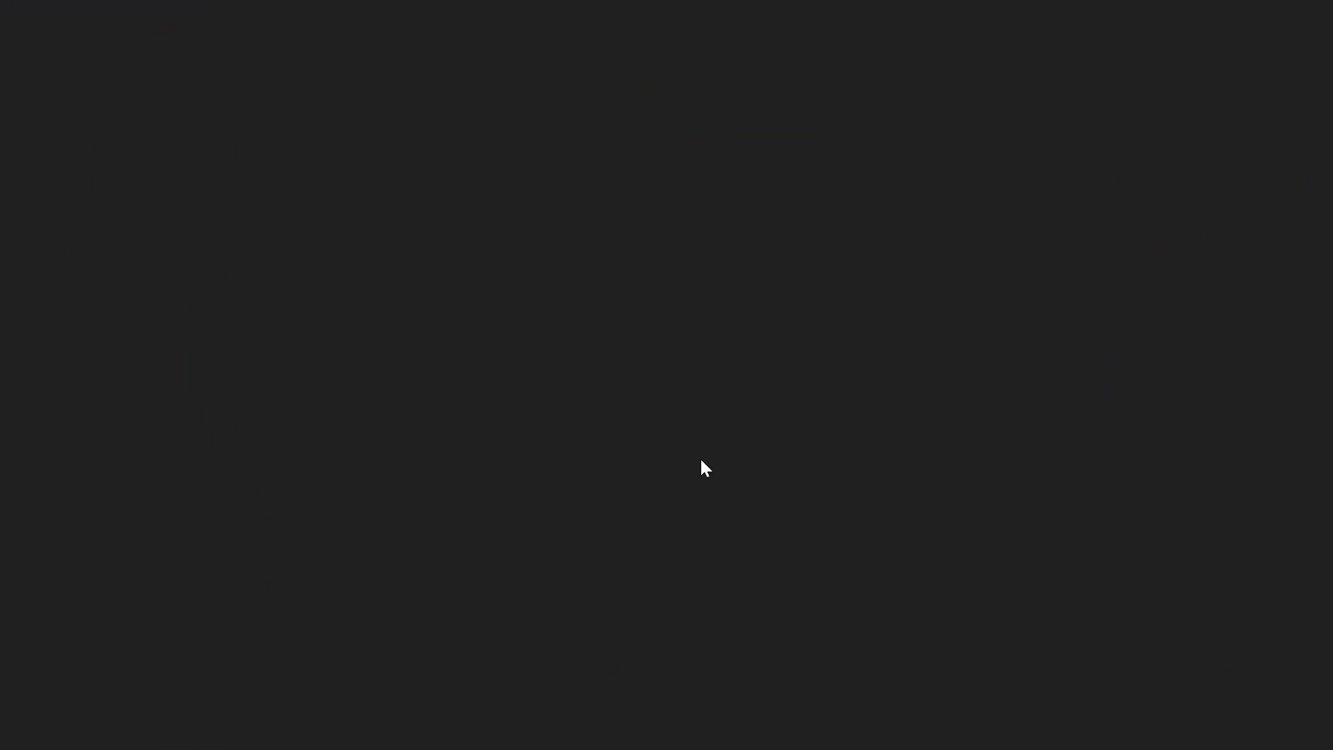
{"action": "left_click", "coordinate": [735, 375]}
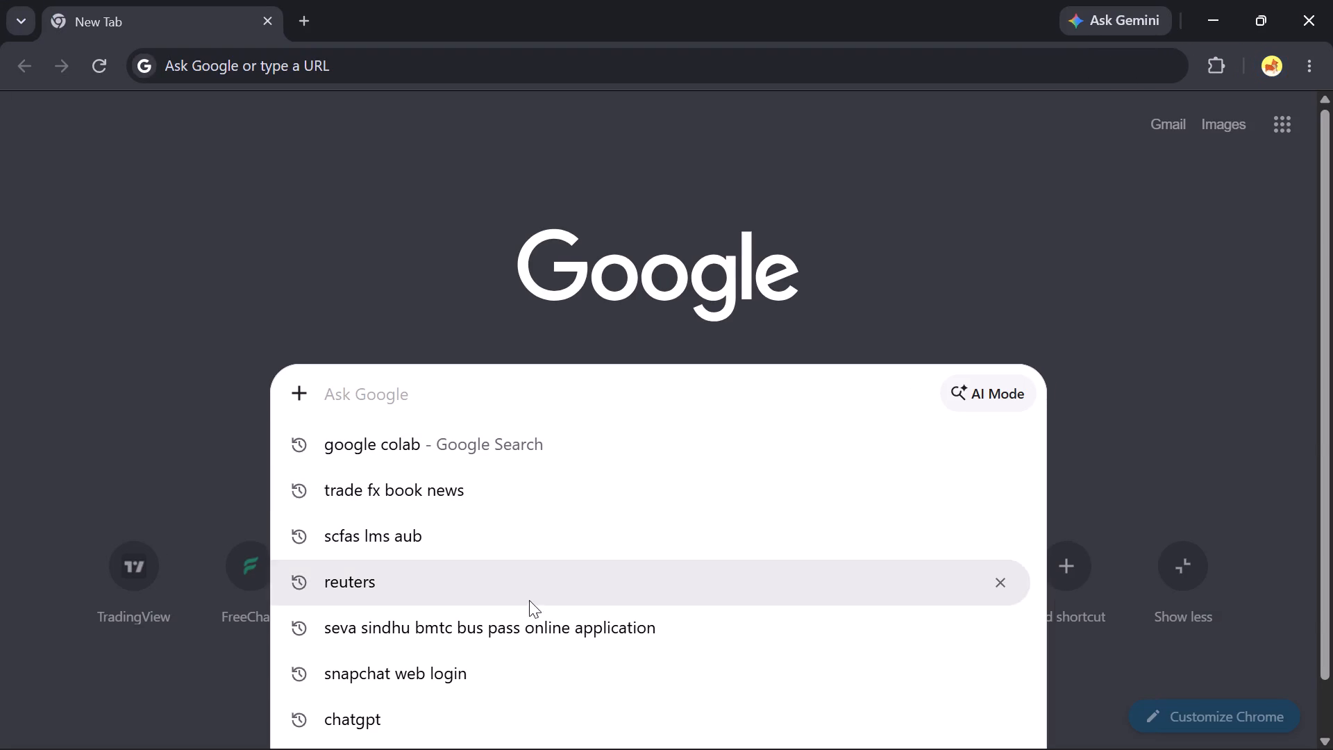
{"action": "left_click", "coordinate": [388, 264]}
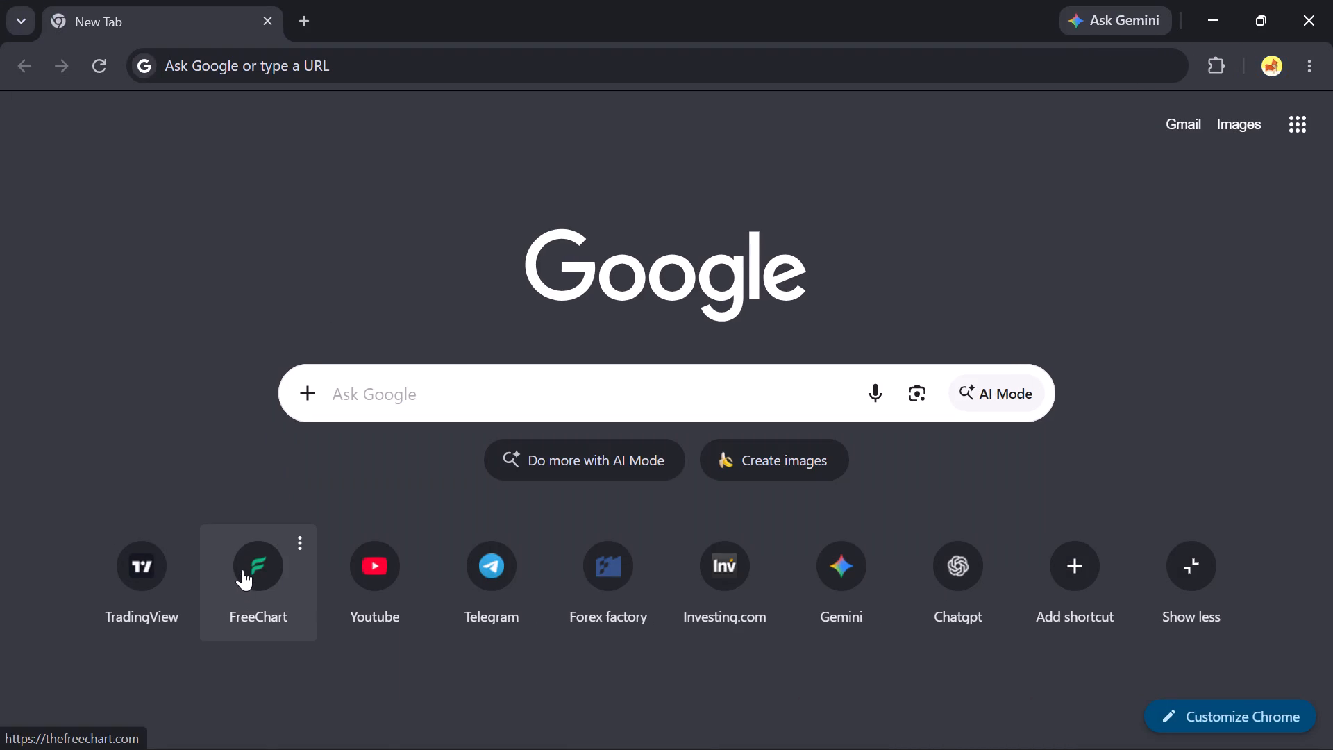
{"action": "left_click", "coordinate": [242, 569]}
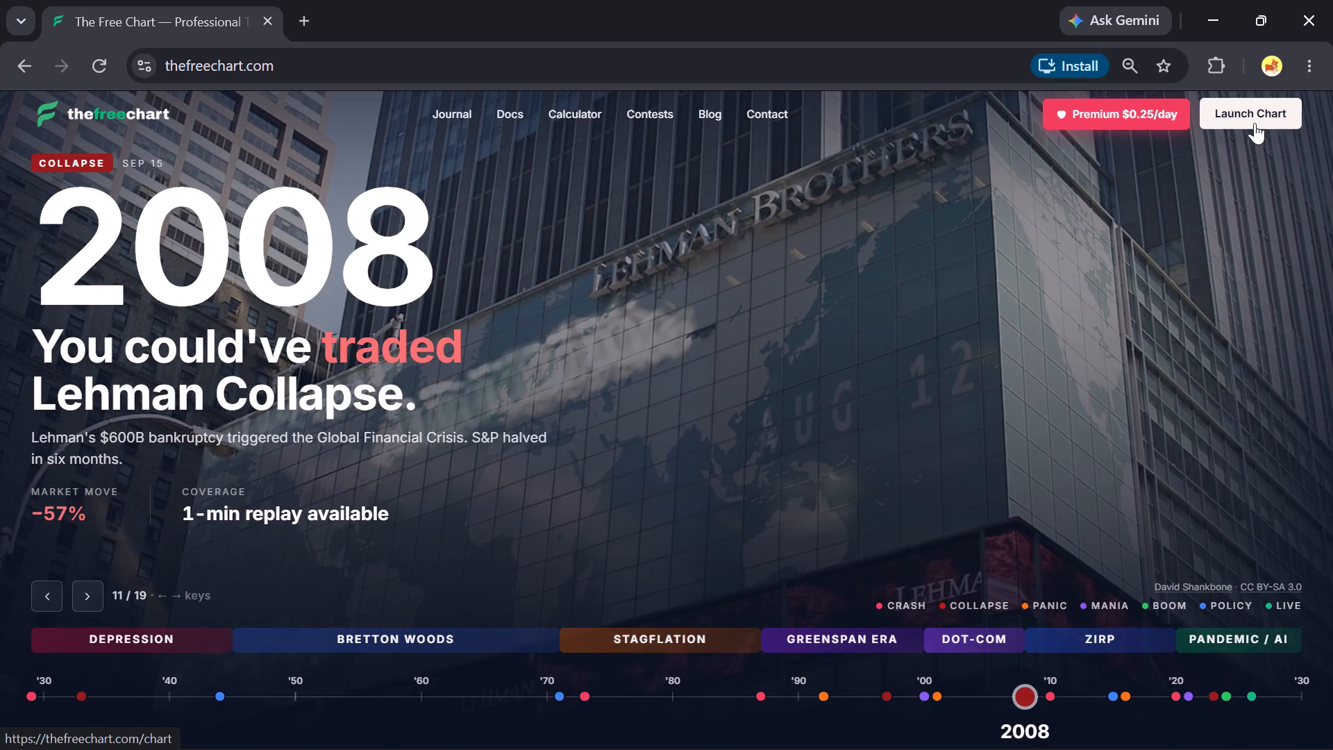
Launch the chart from the FreeChart home page.
{"action": "scroll", "coordinate": [907, 526], "scroll_direction": "down", "scroll_amount": 1}
{"action": "scroll", "coordinate": [993, 500], "scroll_direction": "down", "scroll_amount": 1}
{"action": "scroll", "coordinate": [995, 503], "scroll_direction": "up", "scroll_amount": 1}
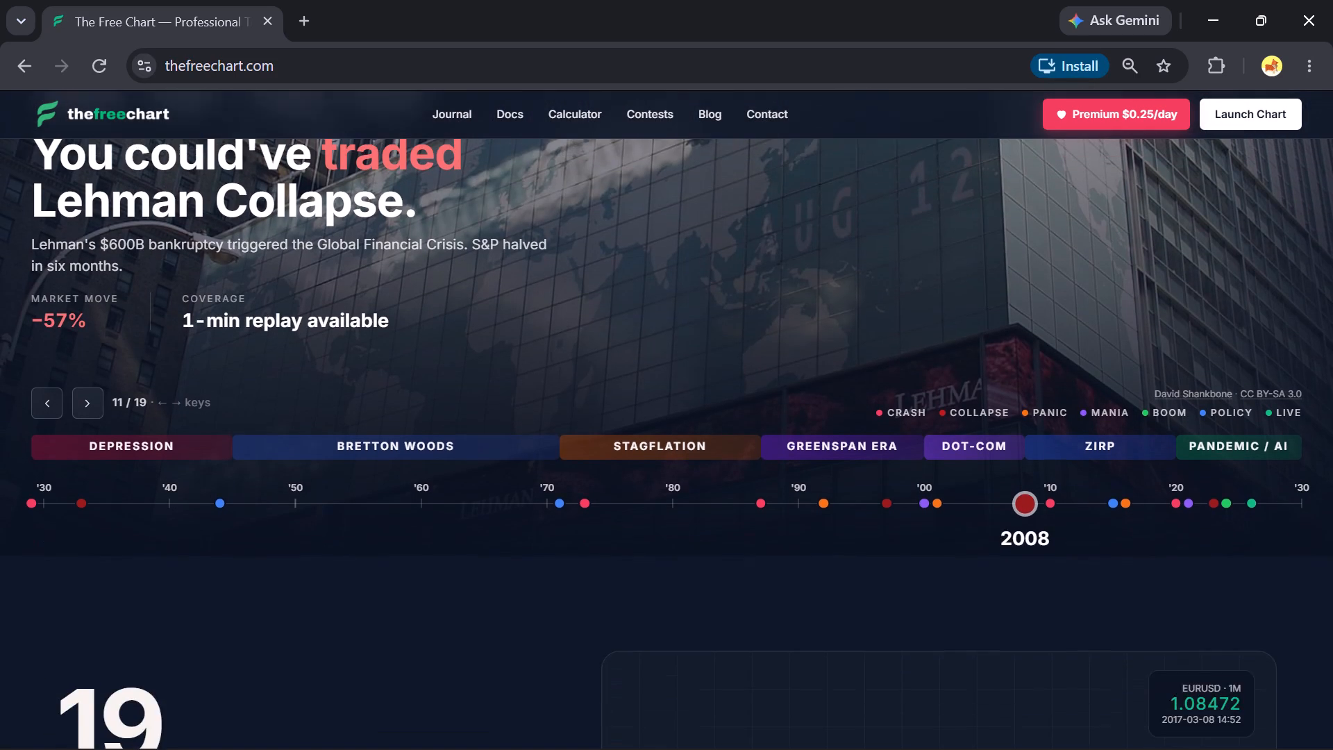
{"action": "scroll", "coordinate": [995, 503], "scroll_direction": "up", "scroll_amount": 3}
{"action": "left_click", "coordinate": [1243, 112]}
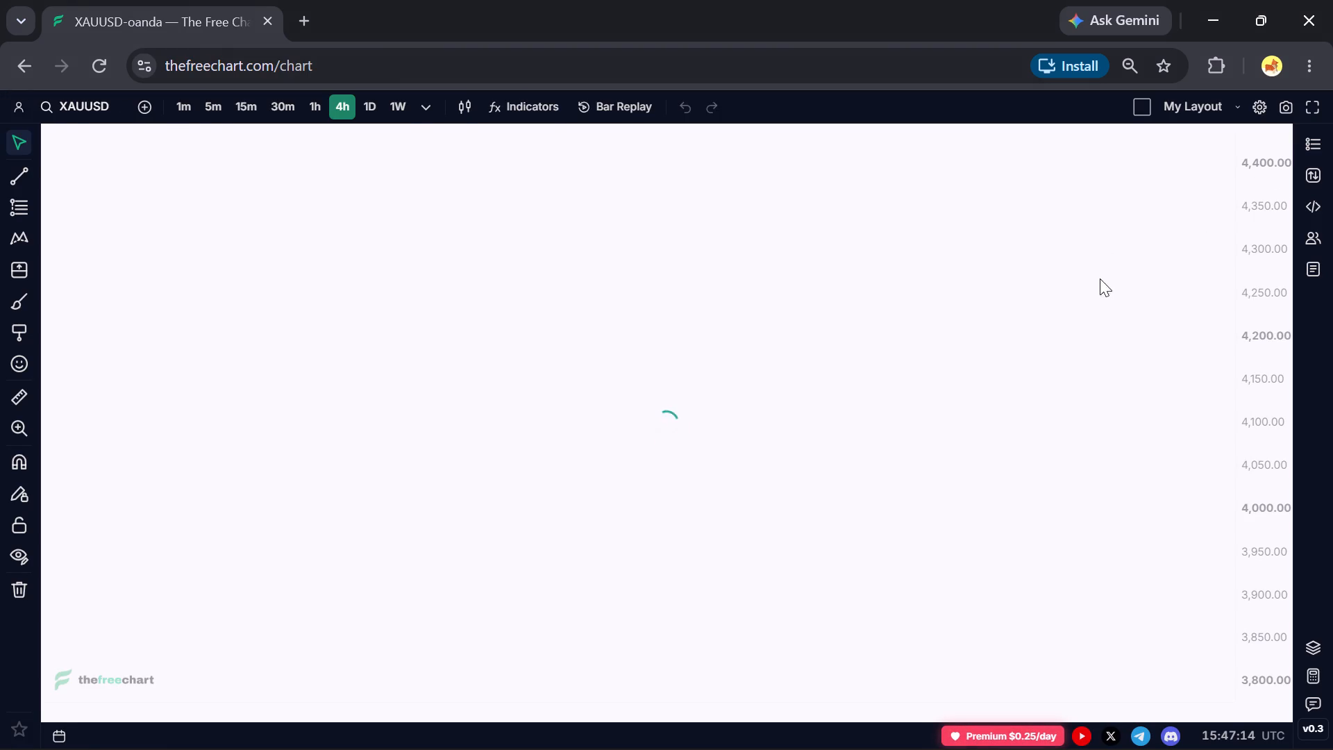
Examine the XAUUSD 4h price history on the chart, from the latest candles back to late 2025.
{"action": "scroll", "coordinate": [995, 341], "scroll_direction": "up", "scroll_amount": 4}
{"action": "scroll", "coordinate": [995, 341], "scroll_direction": "down", "scroll_amount": 3}
{"action": "scroll", "coordinate": [995, 340], "scroll_direction": "up", "scroll_amount": 2}
{"action": "scroll", "coordinate": [995, 340], "scroll_direction": "down", "scroll_amount": 3}
{"action": "scroll", "coordinate": [995, 340], "scroll_direction": "up", "scroll_amount": 3}
{"action": "scroll", "coordinate": [995, 340], "scroll_direction": "down", "scroll_amount": 4}
{"action": "scroll", "coordinate": [995, 340], "scroll_direction": "up", "scroll_amount": 4}
{"action": "scroll", "coordinate": [995, 340], "scroll_direction": "down", "scroll_amount": 3}
{"action": "scroll", "coordinate": [995, 340], "scroll_direction": "up", "scroll_amount": 4}
{"action": "scroll", "coordinate": [995, 340], "scroll_direction": "down", "scroll_amount": 3}
{"action": "scroll", "coordinate": [995, 340], "scroll_direction": "up", "scroll_amount": 2}
{"action": "scroll", "coordinate": [995, 340], "scroll_direction": "down", "scroll_amount": 2}
{"action": "scroll", "coordinate": [995, 340], "scroll_direction": "up", "scroll_amount": 4}
{"action": "left_click_drag", "start_coordinate": [1214, 297], "coordinate": [979, 362]}
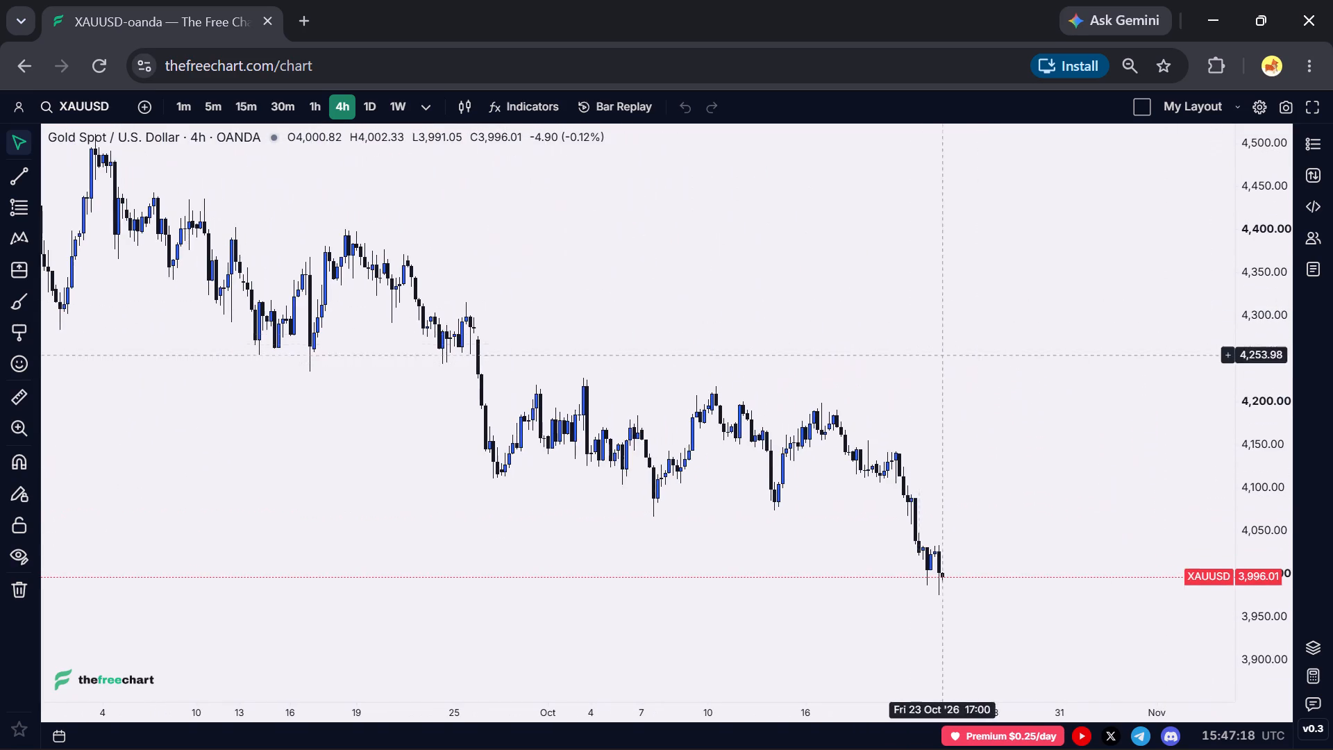
{"action": "scroll", "coordinate": [1139, 382], "scroll_direction": "down", "scroll_amount": 6}
{"action": "scroll", "coordinate": [1264, 389], "scroll_direction": "down", "scroll_amount": 5}
{"action": "scroll", "coordinate": [1264, 389], "scroll_direction": "up", "scroll_amount": 3}
{"action": "scroll", "coordinate": [1264, 389], "scroll_direction": "down", "scroll_amount": 6}
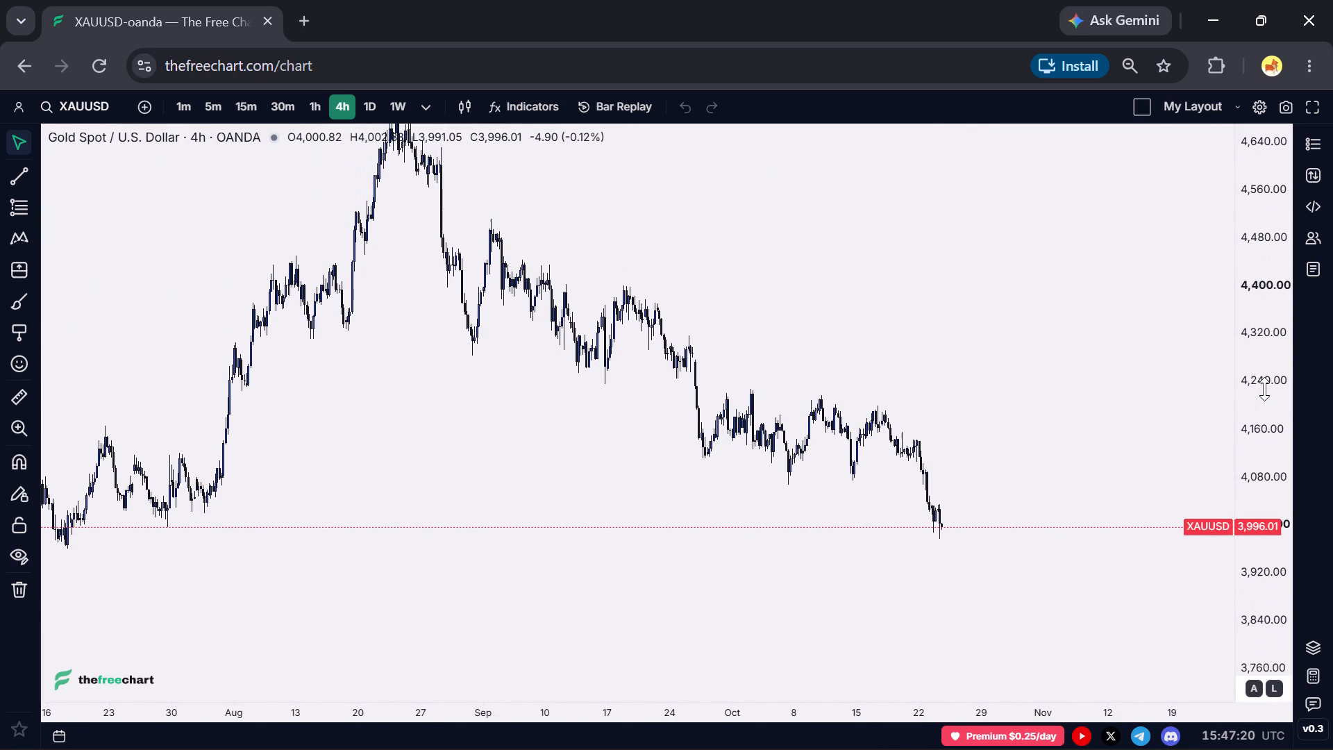
{"action": "scroll", "coordinate": [1054, 374], "scroll_direction": "down", "scroll_amount": 4}
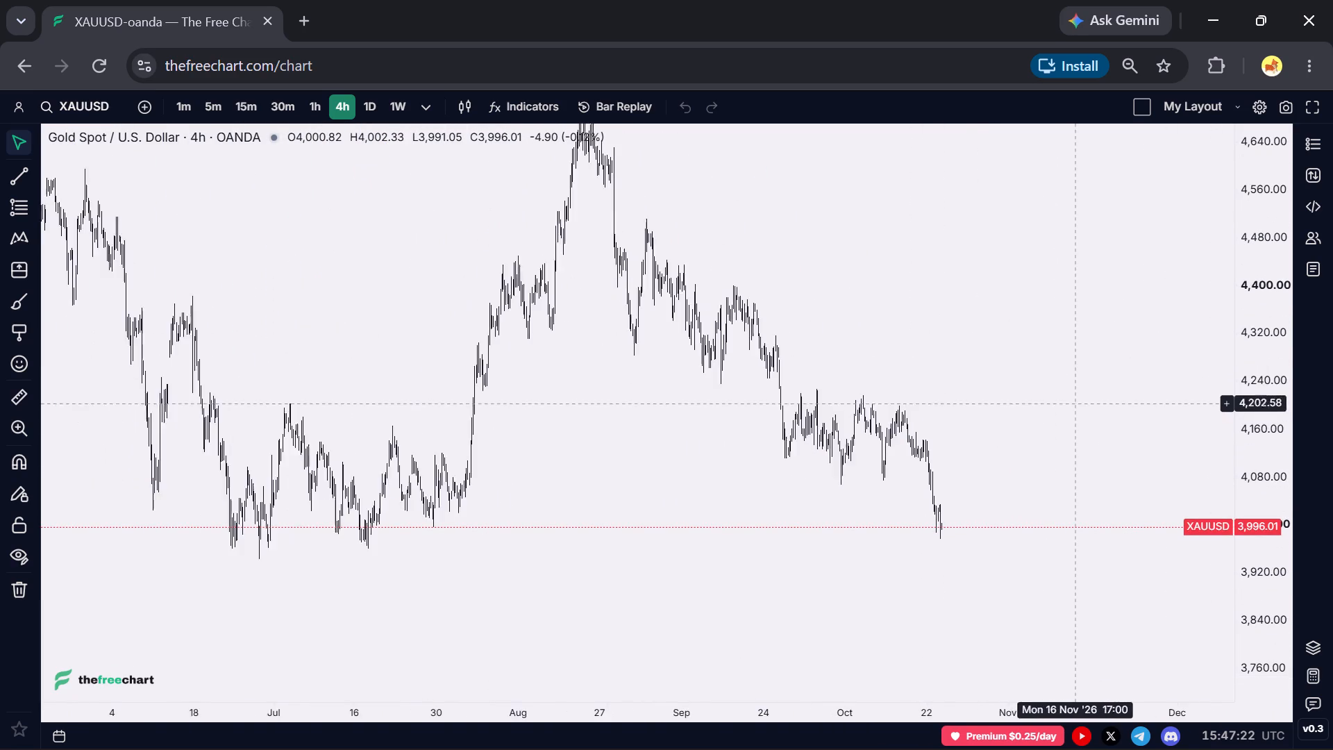
{"action": "scroll", "coordinate": [1075, 403], "scroll_direction": "down", "scroll_amount": 9}
{"action": "scroll", "coordinate": [1084, 377], "scroll_direction": "up", "scroll_amount": 17}
{"action": "scroll", "coordinate": [1084, 377], "scroll_direction": "down", "scroll_amount": 2}
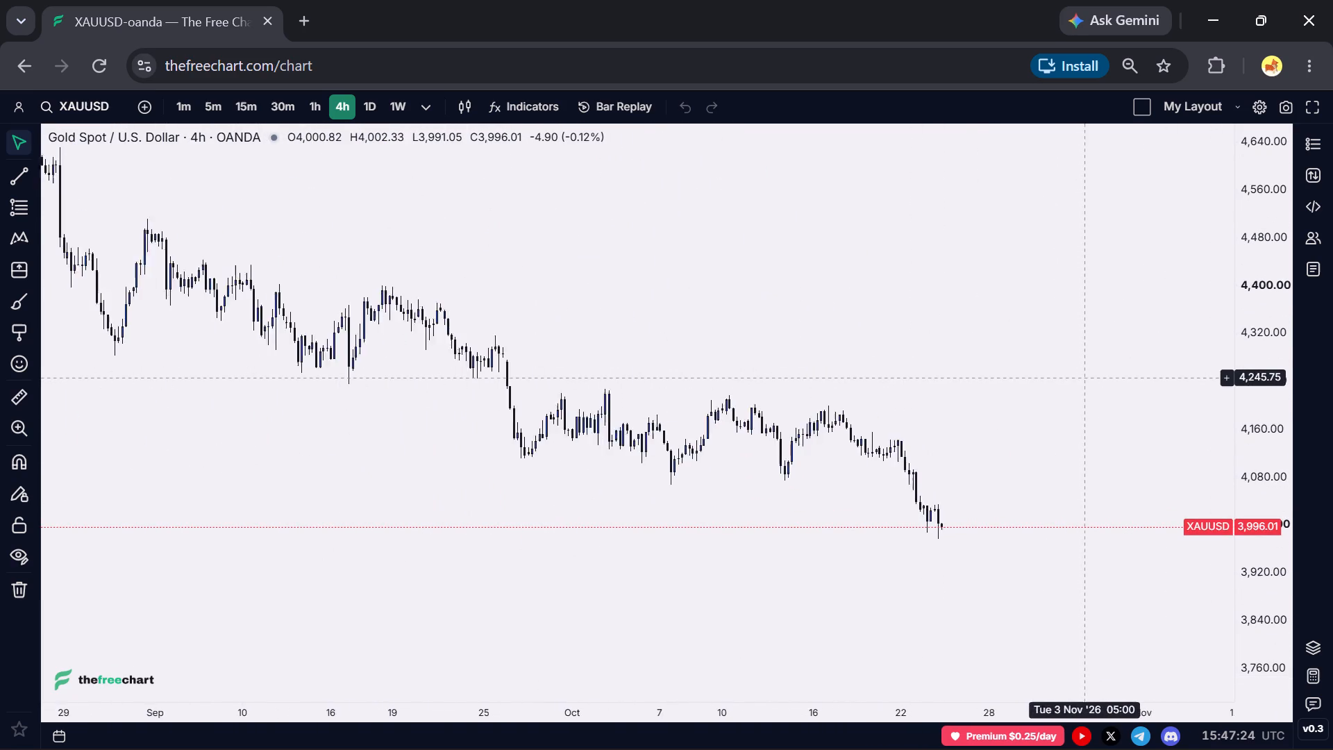
{"action": "scroll", "coordinate": [1084, 377], "scroll_direction": "down", "scroll_amount": 12}
{"action": "left_click_drag", "start_coordinate": [710, 475], "coordinate": [1235, 434]}
{"action": "scroll", "coordinate": [1270, 456], "scroll_direction": "down", "scroll_amount": 3}
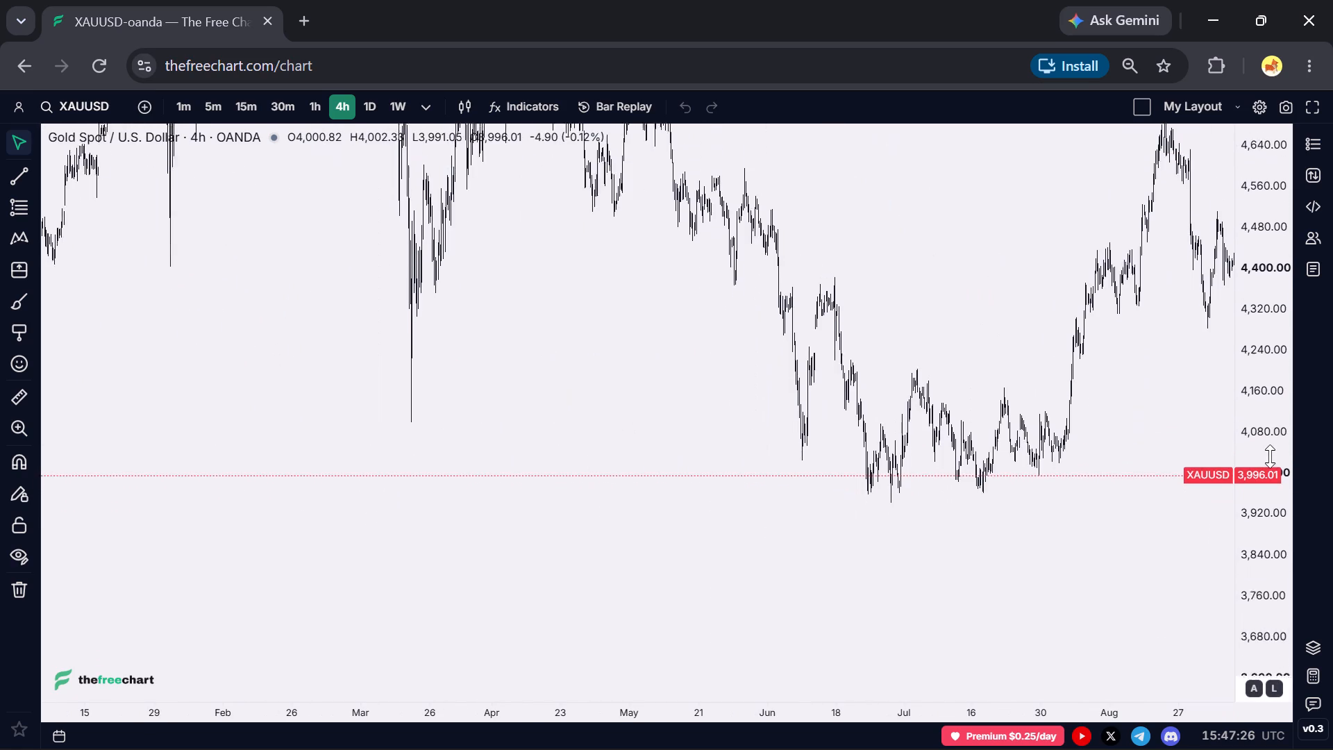
{"action": "scroll", "coordinate": [1270, 456], "scroll_direction": "down", "scroll_amount": 13}
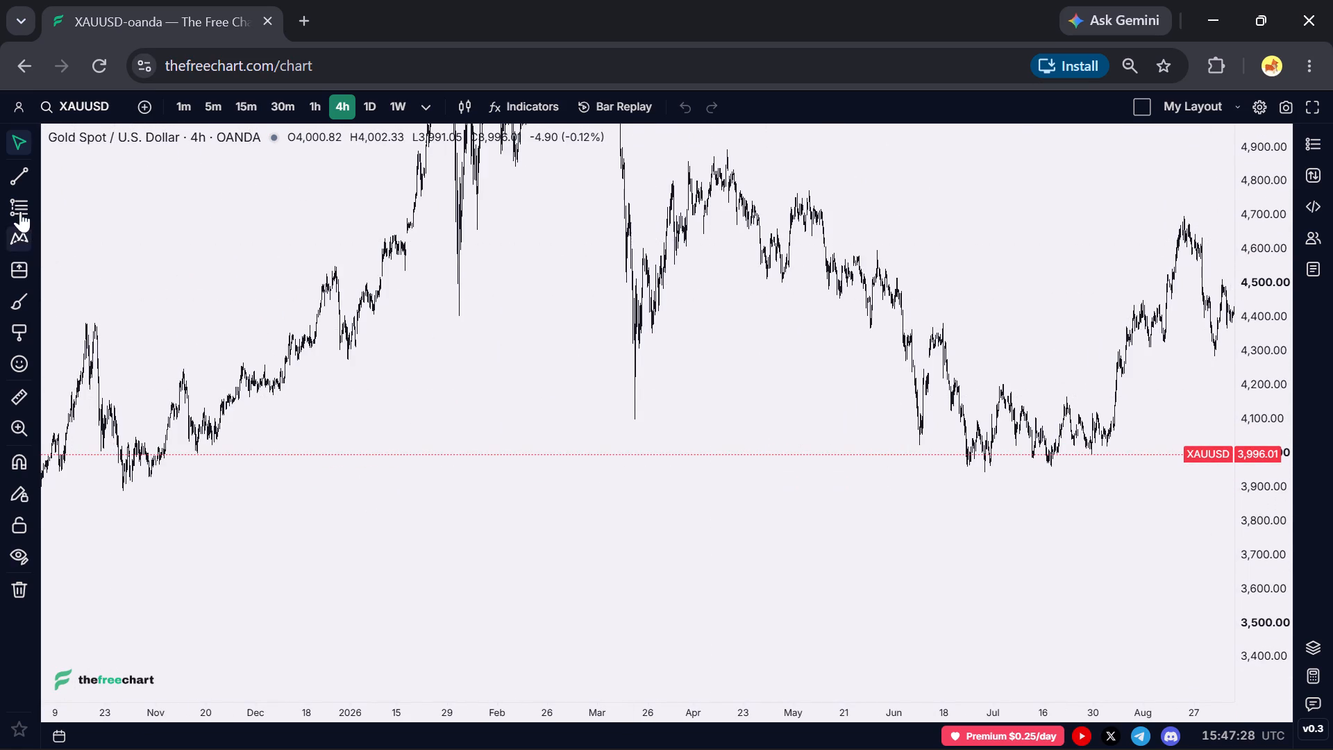
Draw a Fib retracement from about 4,246 on 7 Jan 2026 to about 4,444 on 5 Feb 2026.
{"action": "left_click", "coordinate": [42, 199]}
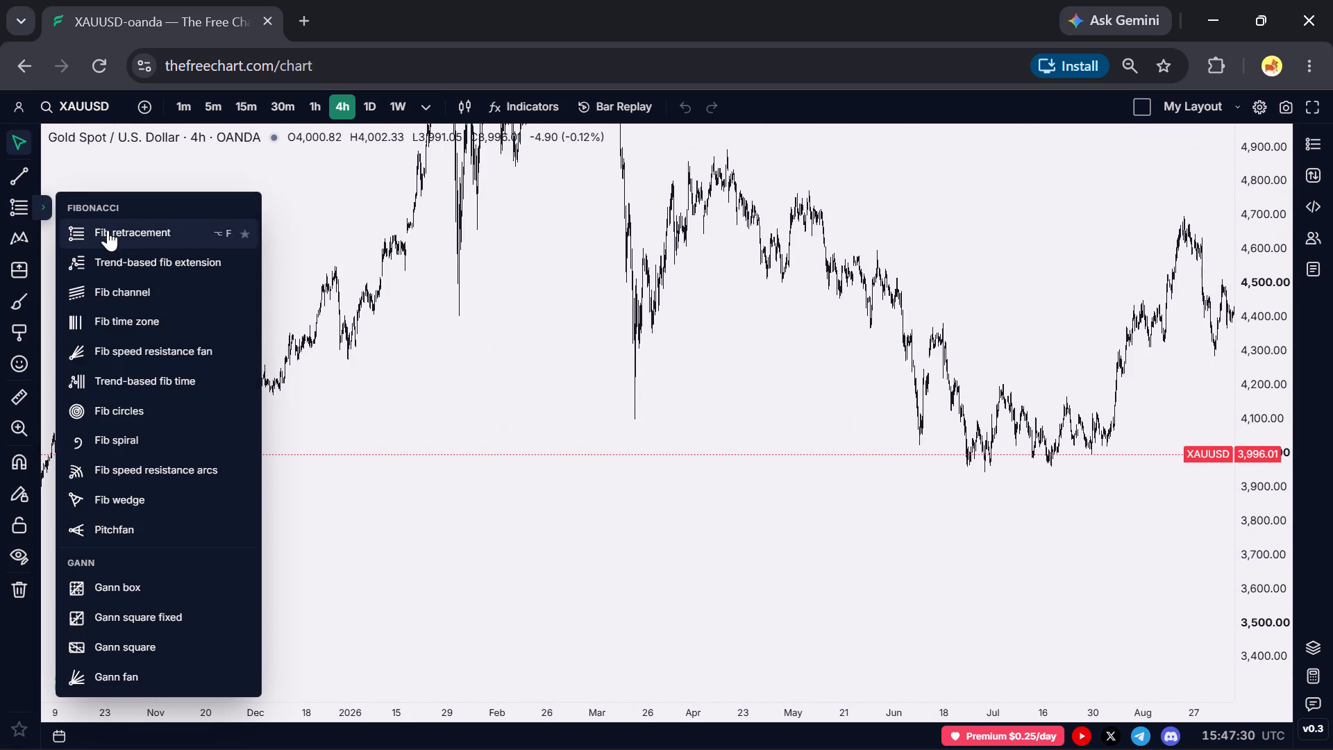
{"action": "left_click", "coordinate": [108, 230]}
{"action": "left_click", "coordinate": [369, 369]}
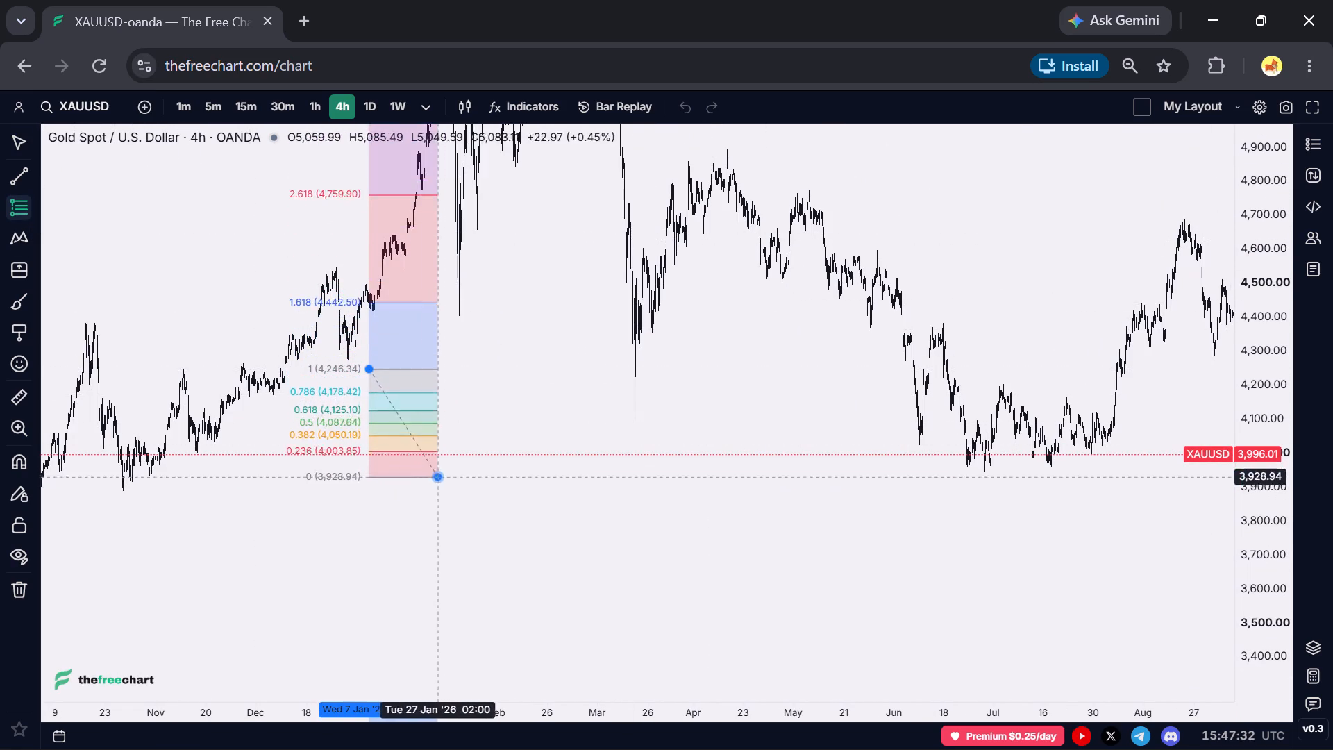
{"action": "left_click", "coordinate": [476, 302]}
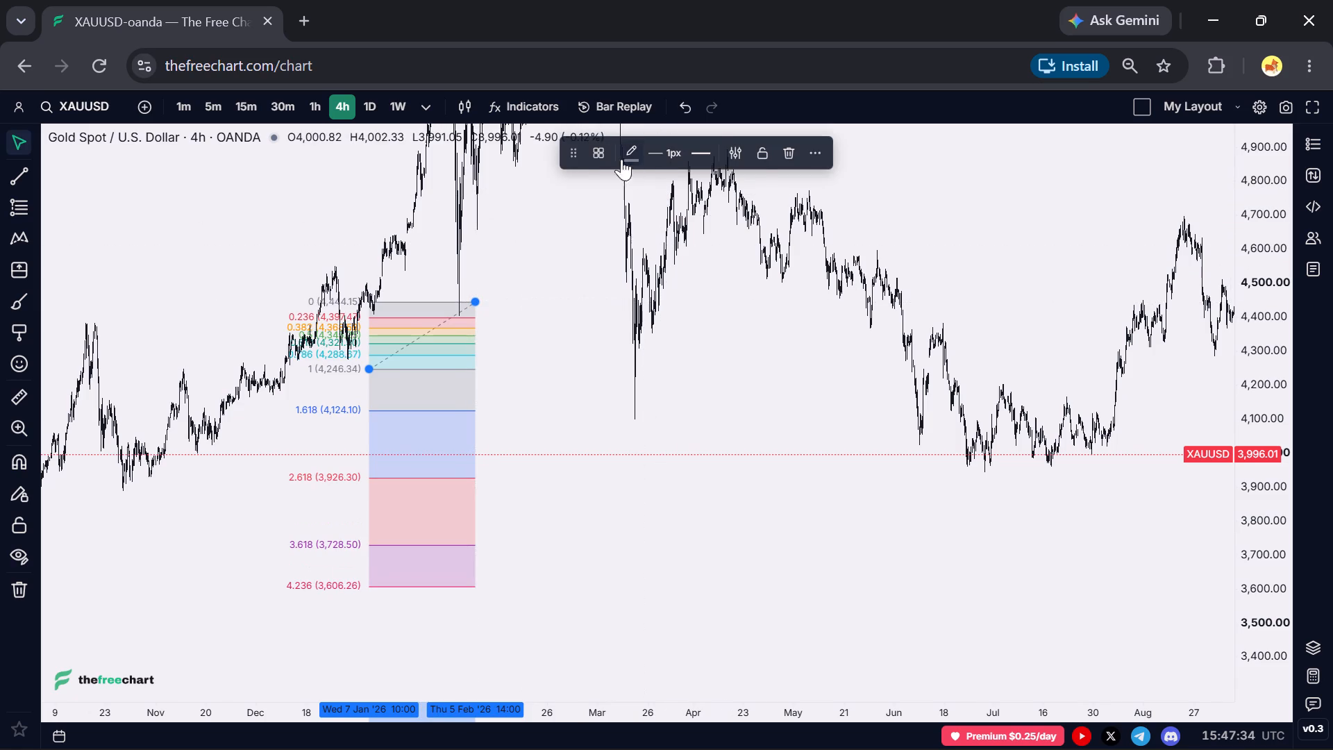
Set the Fib retracement's 0.382 level to 1 in its style settings.
{"action": "left_click", "coordinate": [600, 145]}
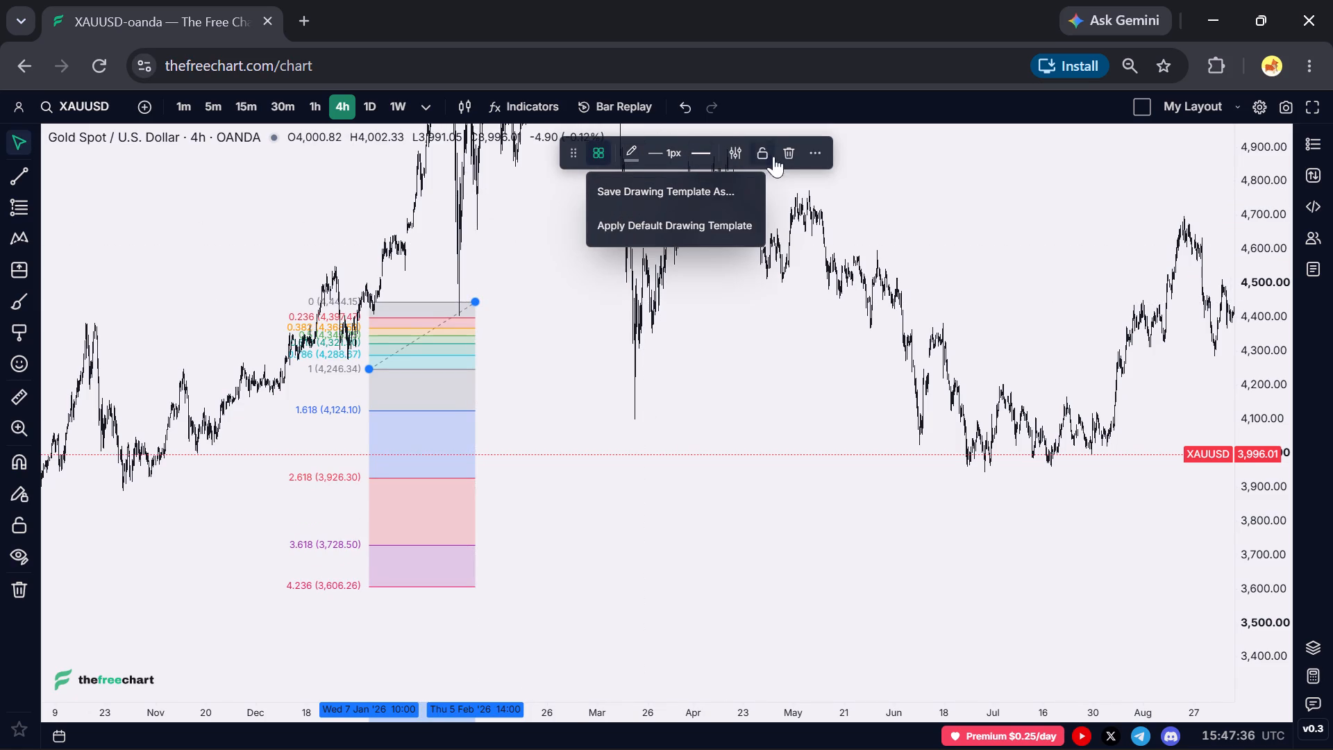
{"action": "left_click", "coordinate": [735, 157]}
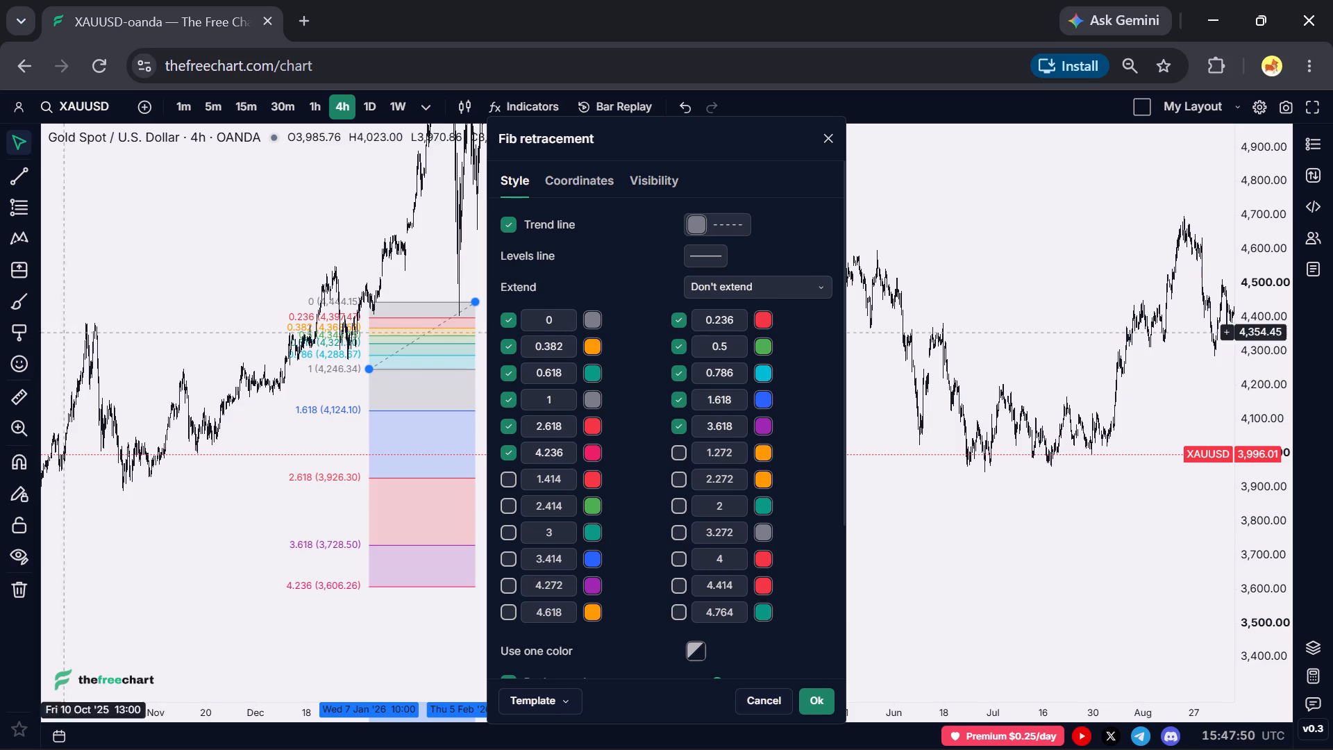
{"action": "left_click_drag", "start_coordinate": [567, 341], "coordinate": [517, 353]}
{"action": "key", "text": "BackSpace"}
{"action": "key", "text": "1"}
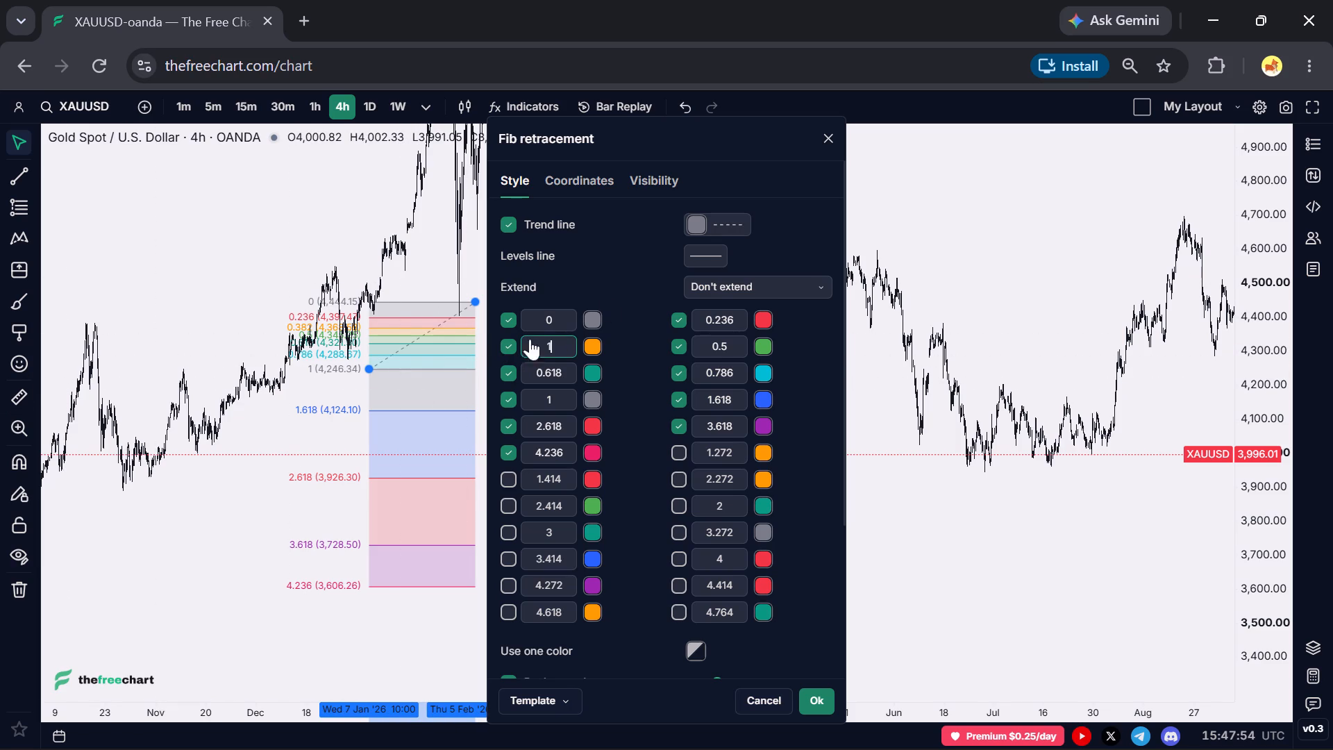
Set the Fib retracement's 0.618 level to -1 and its original grey level 1 to -1.5.
{"action": "left_click_drag", "start_coordinate": [561, 371], "coordinate": [525, 374]}
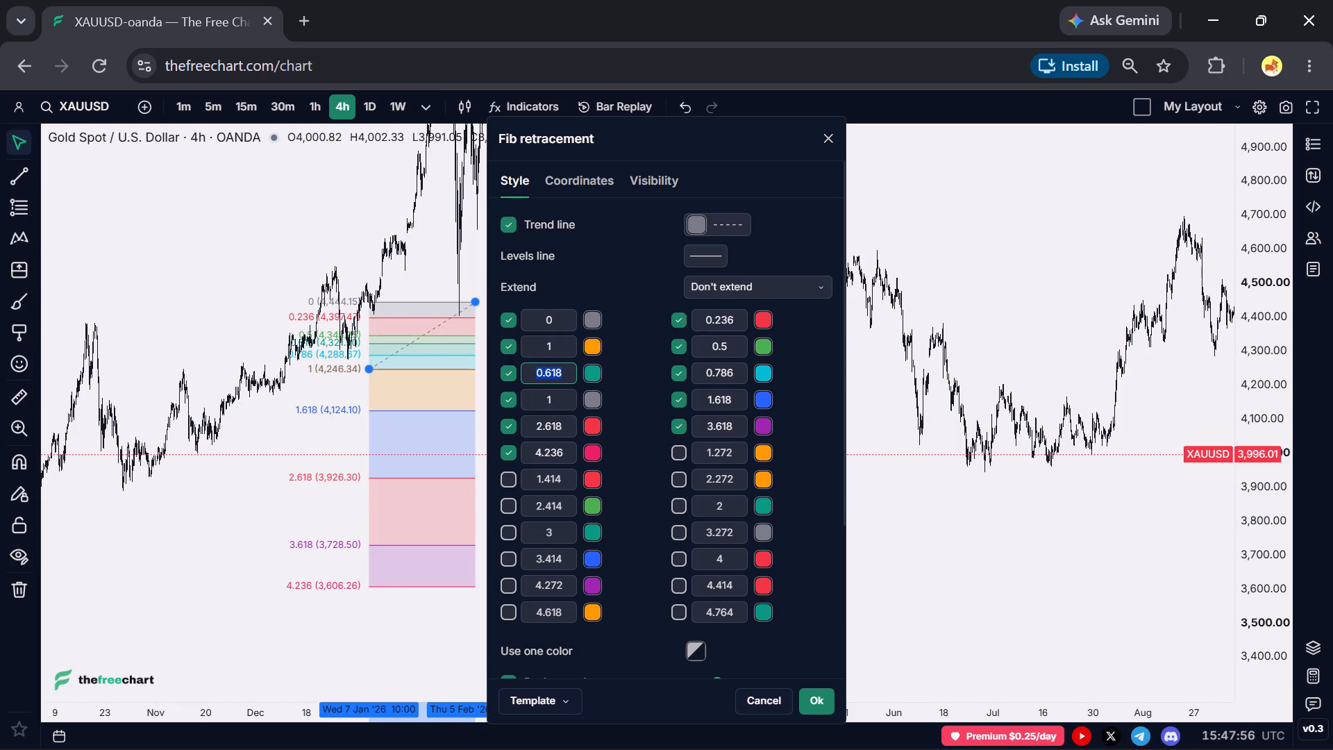
{"action": "key", "text": "BackSpace"}
{"action": "type", "text": "-1"}
{"action": "left_click", "coordinate": [554, 401]}
{"action": "key", "text": "BackSpace"}
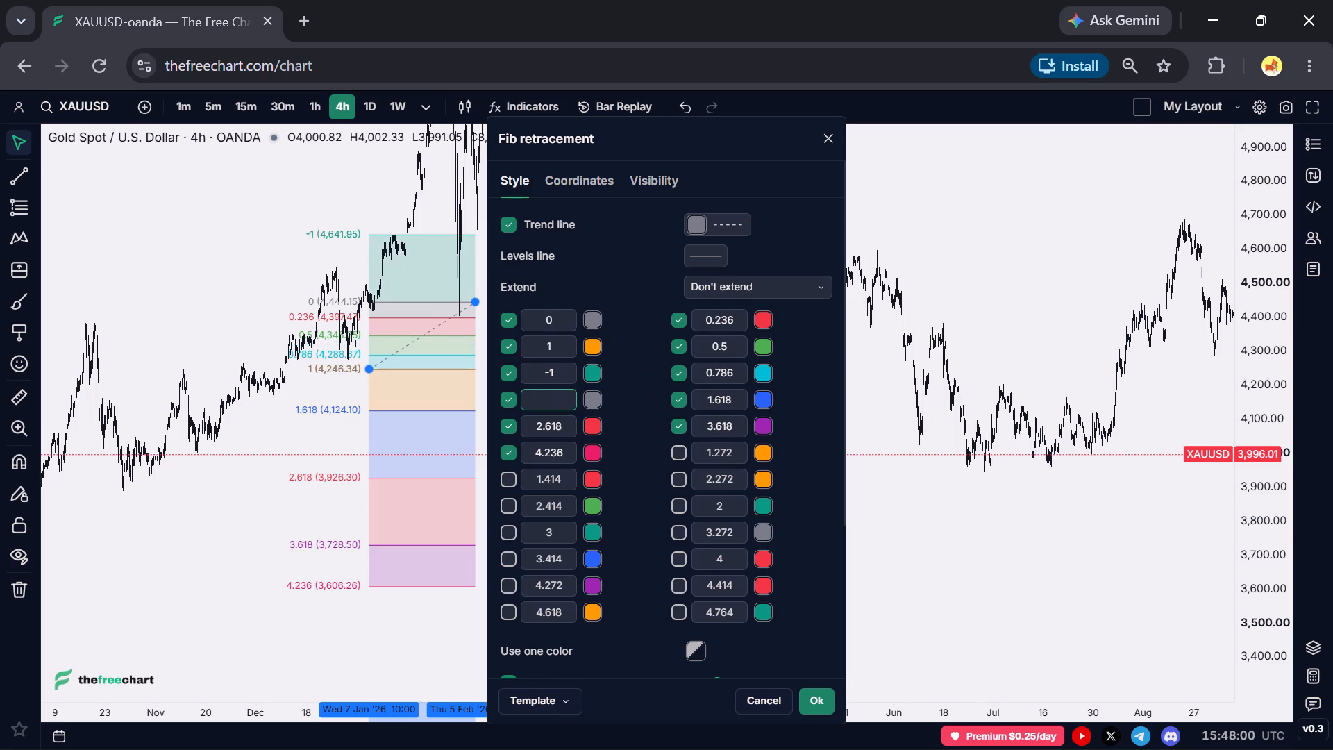
{"action": "key", "text": "minus"}
{"action": "type", "text": "1.5"}
Set the Fib retracement's 2.618 level to -2.
{"action": "left_click", "coordinate": [563, 431]}
{"action": "key", "text": "BackSpace"}
{"action": "key", "text": "BackSpace"}
{"action": "key", "text": "BackSpace"}
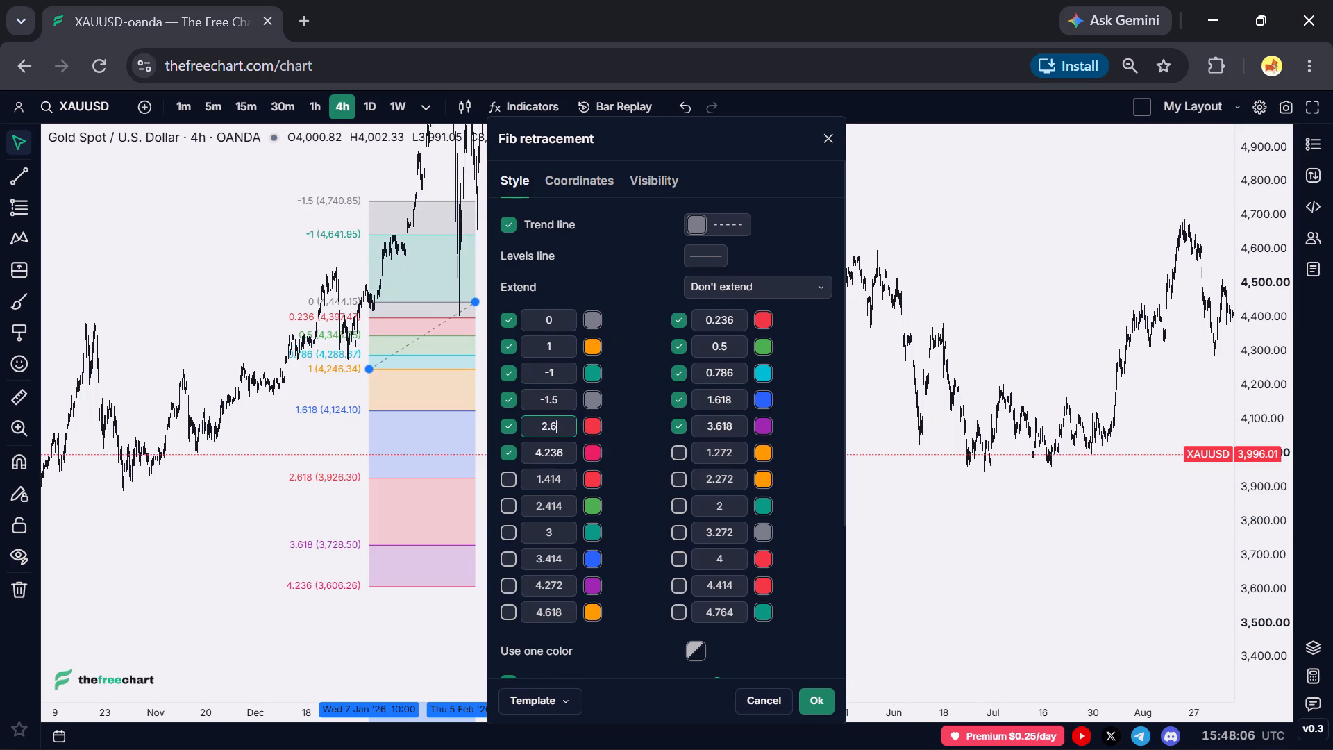
{"action": "key", "text": "BackSpace"}
{"action": "key", "text": "BackSpace"}
{"action": "type", "text": "-2"}
Set the Fib retracement's 4.236 level to -2.25.
{"action": "left_click", "coordinate": [562, 452]}
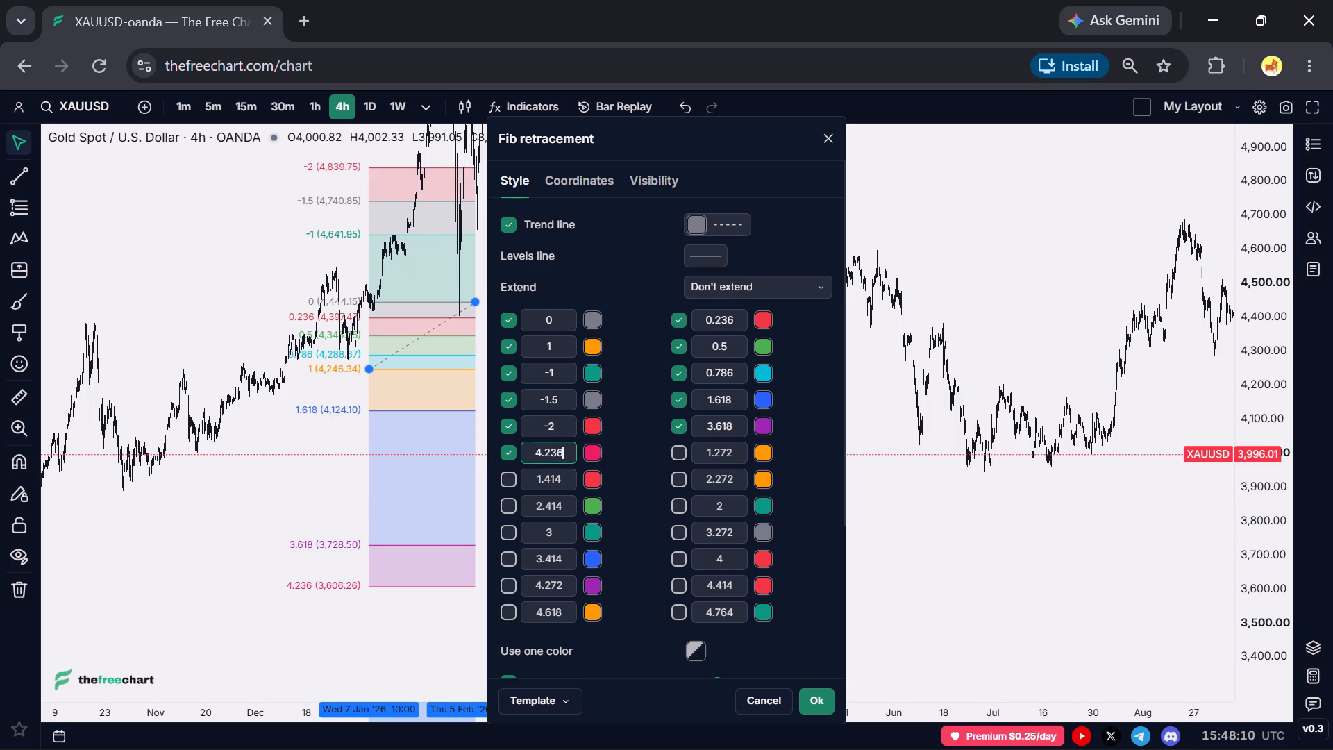
{"action": "key", "text": "BackSpace"}
{"action": "key", "text": "BackSpace"}
{"action": "key", "text": "BackSpace"}
{"action": "key", "text": "BackSpace"}
{"action": "key", "text": "BackSpace"}
{"action": "key", "text": "BackSpace"}
{"action": "key", "text": "minus"}
{"action": "type", "text": "2.25"}
Enable the Fib retracement's 1.414 level and set its value to -2.5.
{"action": "left_click", "coordinate": [509, 482]}
{"action": "left_click", "coordinate": [564, 476]}
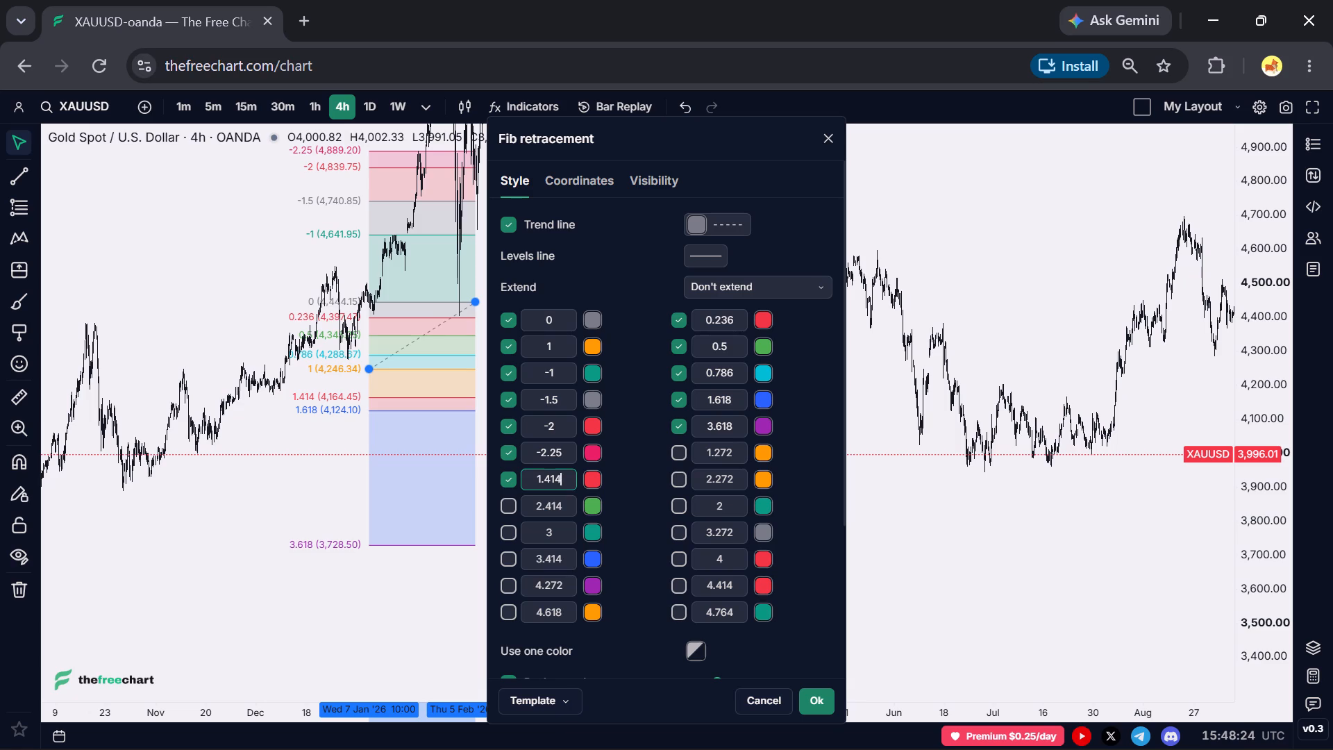
{"action": "key", "text": "BackSpace"}
{"action": "key", "text": "BackSpace"}
{"action": "key", "text": "BackSpace"}
{"action": "key", "text": "BackSpace"}
{"action": "key", "text": "BackSpace"}
{"action": "key", "text": "minus"}
{"action": "type", "text": "2.5"}
Enable the Fib retracement's 2.414 level.
{"action": "left_click", "coordinate": [508, 507]}
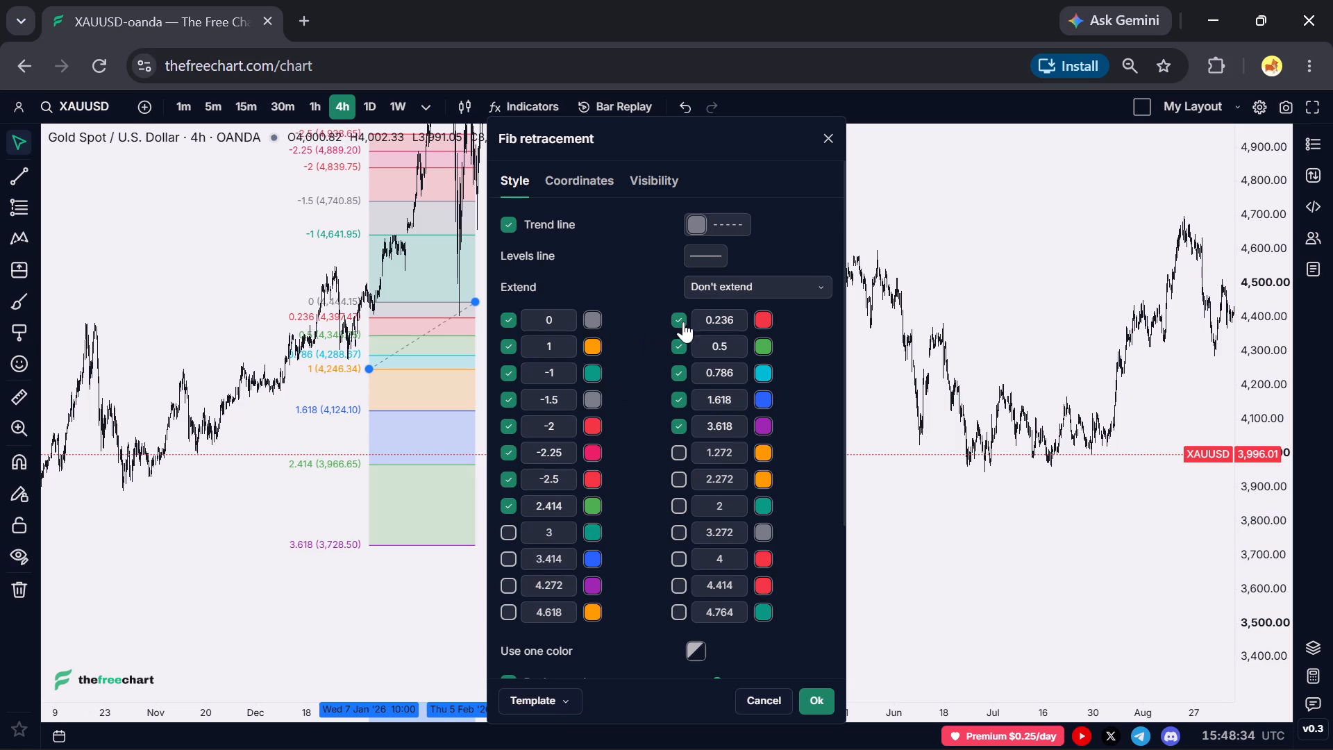
Disable the Fib retracement's 0.236, 0.5, 0.786, 1.618 and 3.618 levels.
{"action": "left_click", "coordinate": [686, 319]}
{"action": "left_click", "coordinate": [673, 319]}
{"action": "left_click", "coordinate": [676, 343]}
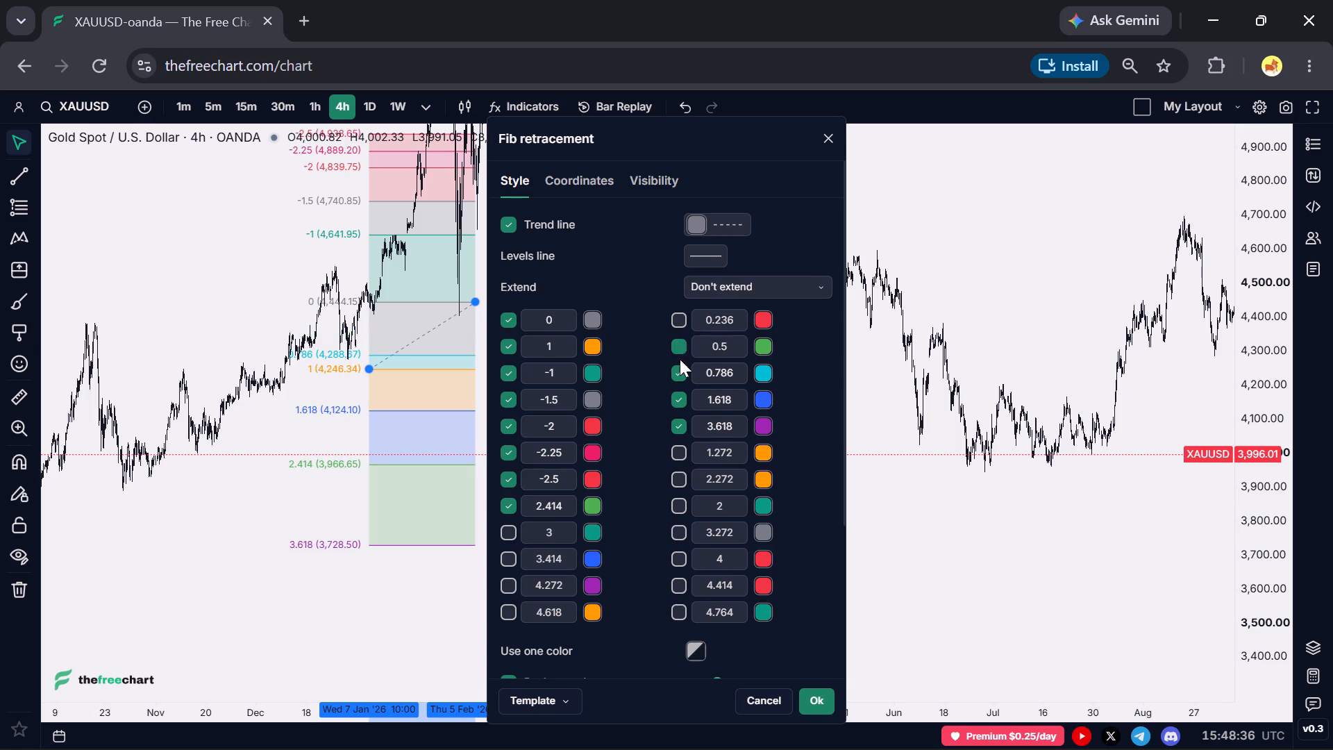
{"action": "left_click", "coordinate": [678, 368]}
{"action": "left_click", "coordinate": [685, 394]}
{"action": "left_click", "coordinate": [683, 430]}
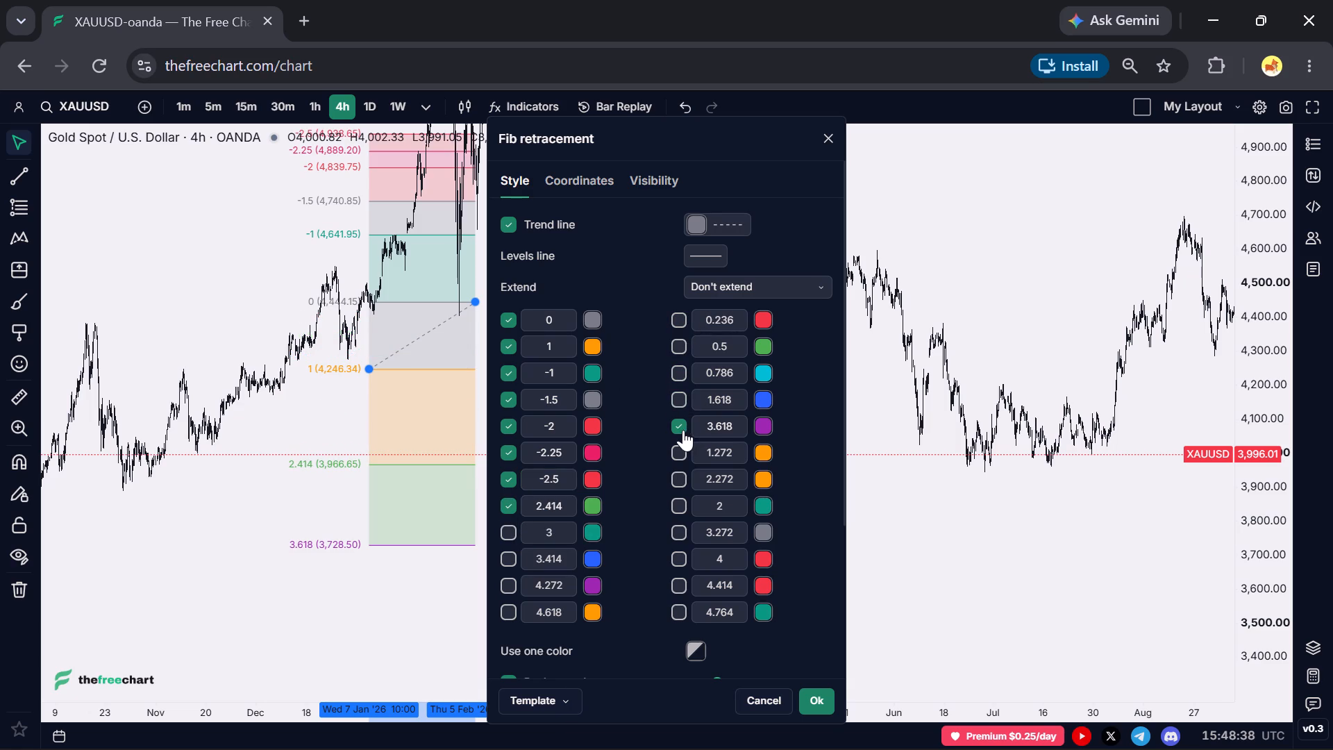
Enable the Fib retracement's 3 and 3.414 levels.
{"action": "left_click", "coordinate": [510, 533]}
{"action": "left_click", "coordinate": [510, 554]}
Set the Fib retracement's 2.414 level to -4.
{"action": "left_click", "coordinate": [565, 506]}
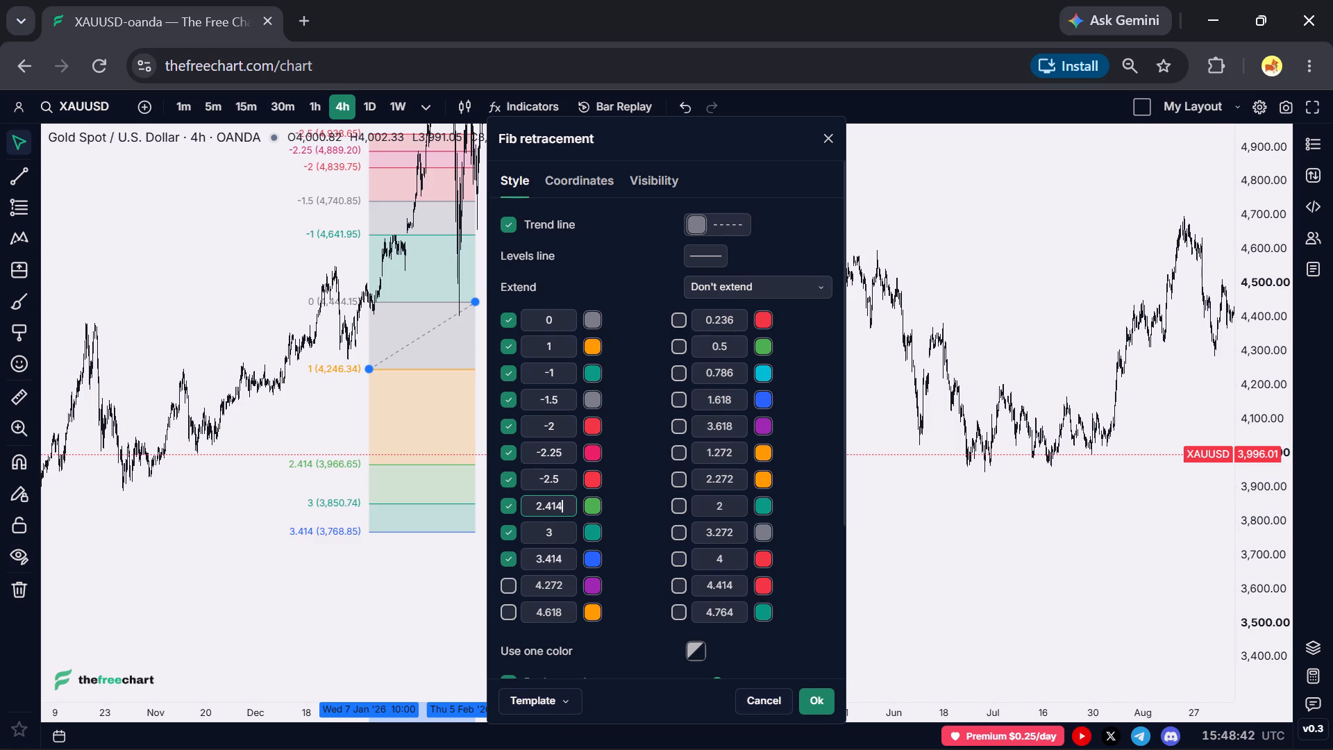
{"action": "key", "text": "BackSpace"}
{"action": "key", "text": "BackSpace"}
{"action": "key", "text": "BackSpace"}
{"action": "key", "text": "BackSpace"}
{"action": "key", "text": "BackSpace"}
{"action": "key", "text": "minus"}
{"action": "key", "text": "4"}
Set the Fib retracement's level 3 to -4.25.
{"action": "left_click", "coordinate": [562, 535]}
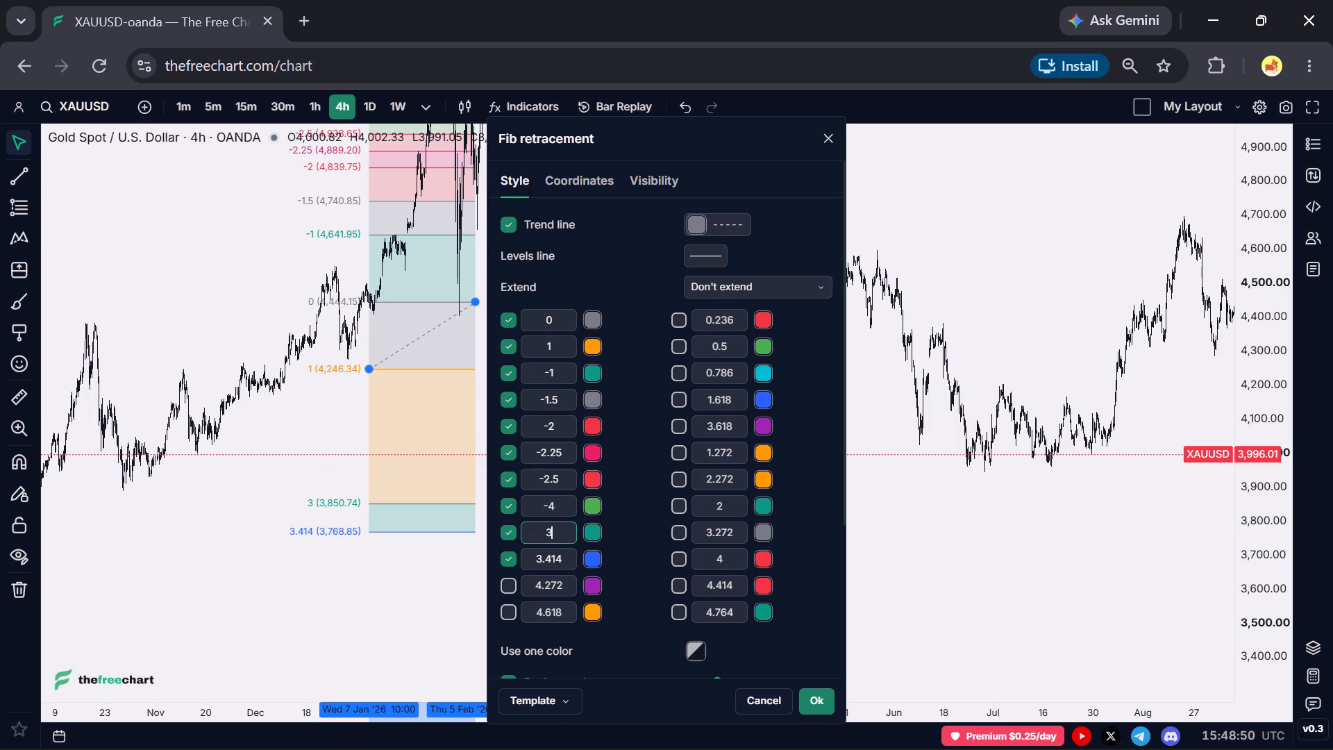
{"action": "key", "text": "BackSpace"}
{"action": "key", "text": "minus"}
{"action": "type", "text": "4."}
{"action": "type", "text": "25"}
Set the Fib retracement's 3.414 level to -4.5.
{"action": "left_click", "coordinate": [562, 554]}
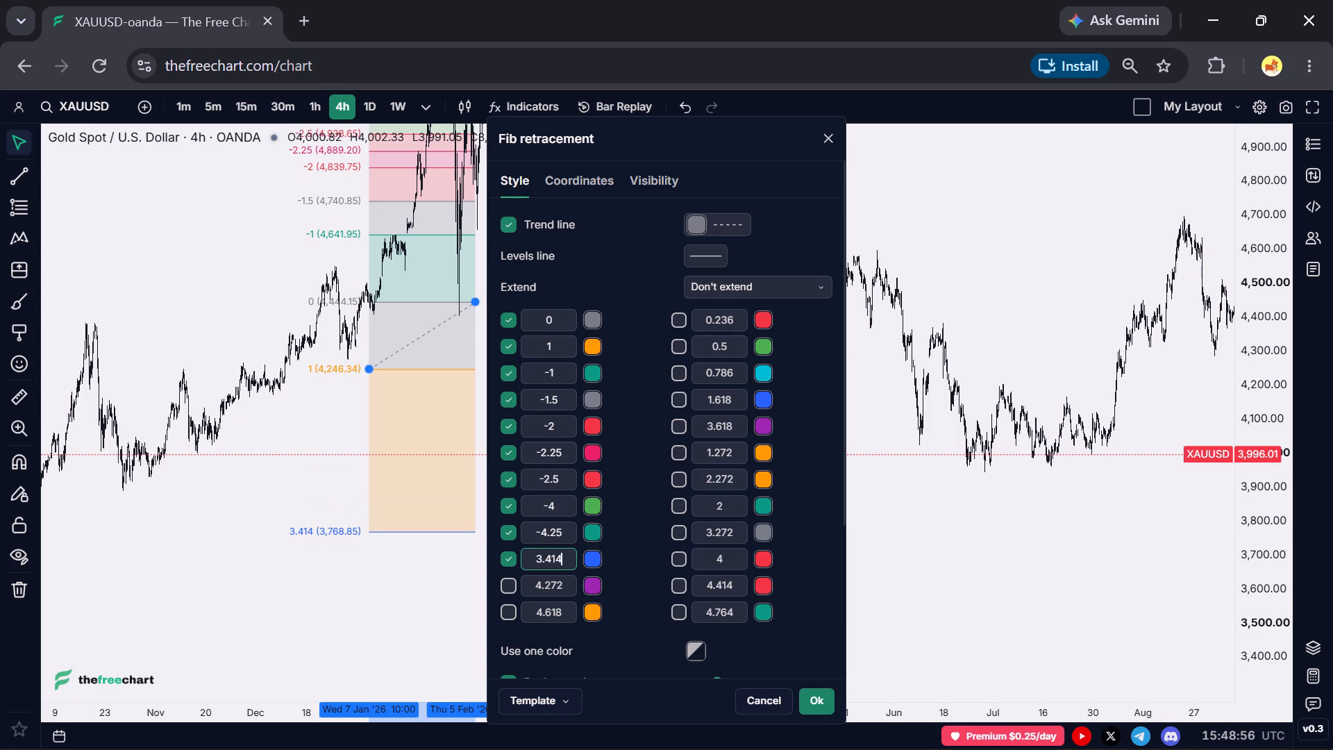
{"action": "key", "text": "BackSpace"}
{"action": "key", "text": "BackSpace"}
{"action": "key", "text": "BackSpace"}
{"action": "key", "text": "BackSpace"}
{"action": "key", "text": "BackSpace"}
{"action": "key", "text": "minus"}
{"action": "type", "text": "4.5"}
Lower the opacity of the Fib retracement's background fill slightly.
{"action": "scroll", "coordinate": [623, 485], "scroll_direction": "down", "scroll_amount": 2}
{"action": "left_click_drag", "start_coordinate": [715, 471], "coordinate": [706, 474]}
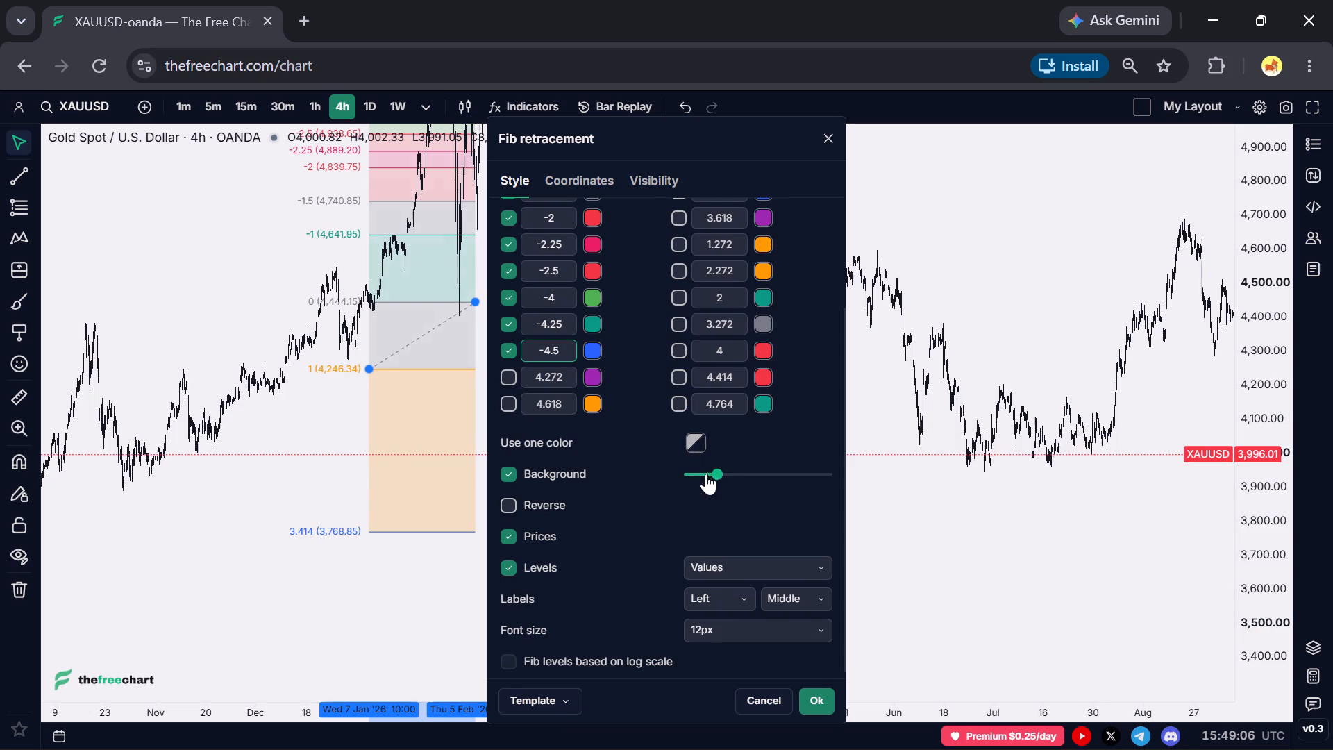
{"action": "left_click_drag", "start_coordinate": [706, 474], "coordinate": [703, 474]}
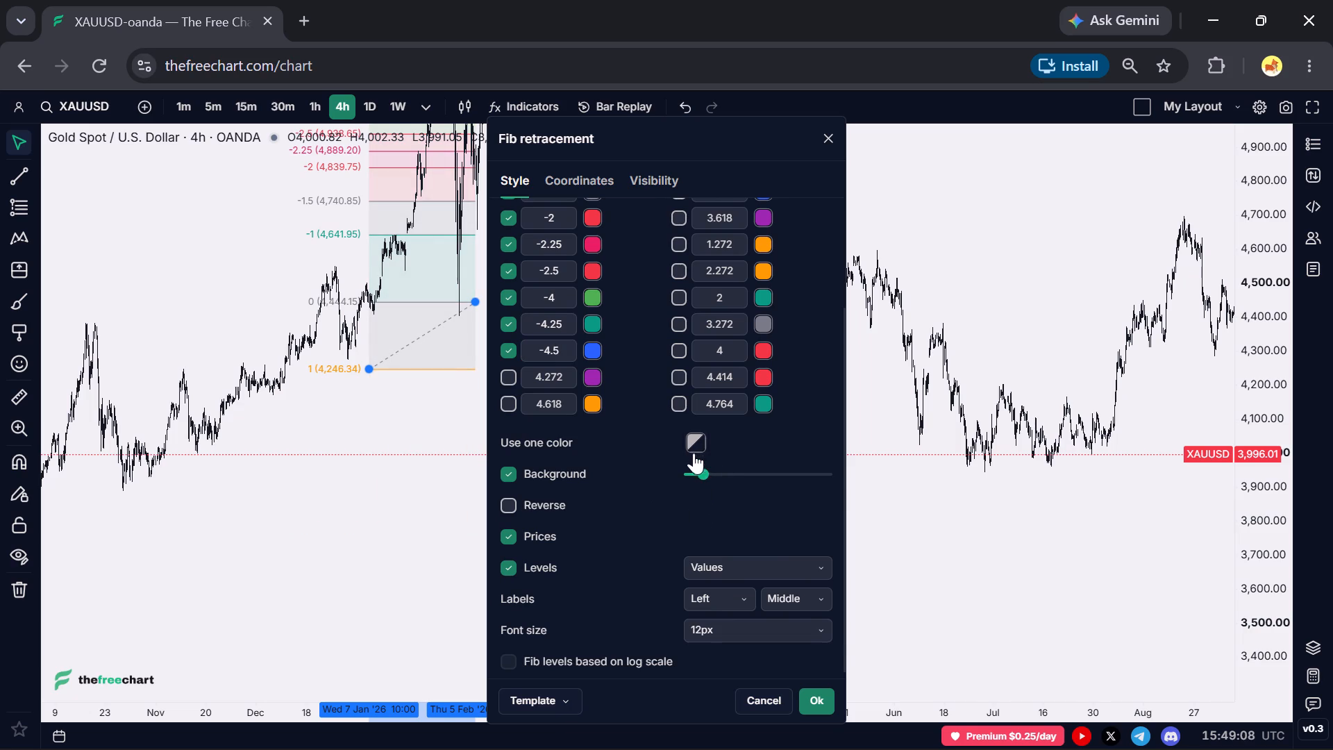
Apply black as the single colour for all of the Fib retracement's lines and levels.
{"action": "left_click", "coordinate": [694, 446]}
{"action": "left_click", "coordinate": [864, 471]}
{"action": "left_click", "coordinate": [801, 420]}
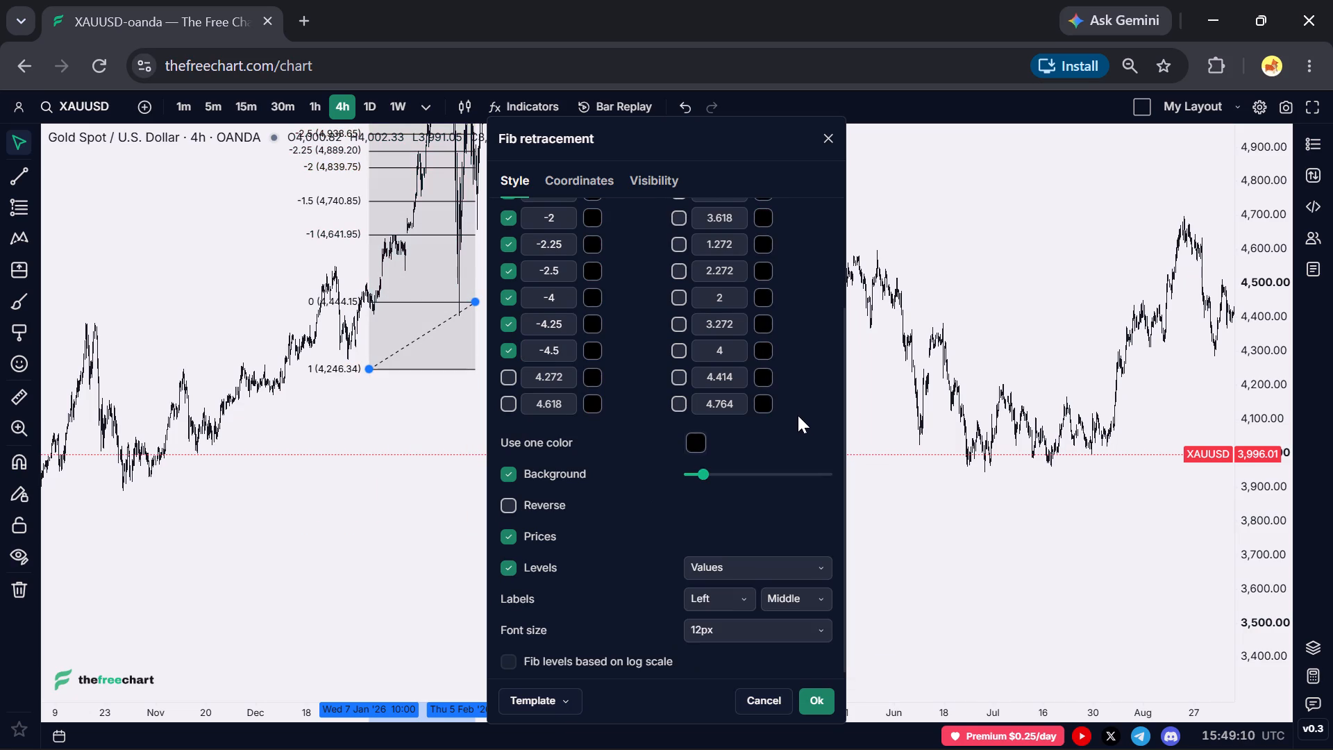
Hide the prices in the Fib retracement's level labels.
{"action": "scroll", "coordinate": [766, 433], "scroll_direction": "up", "scroll_amount": 3}
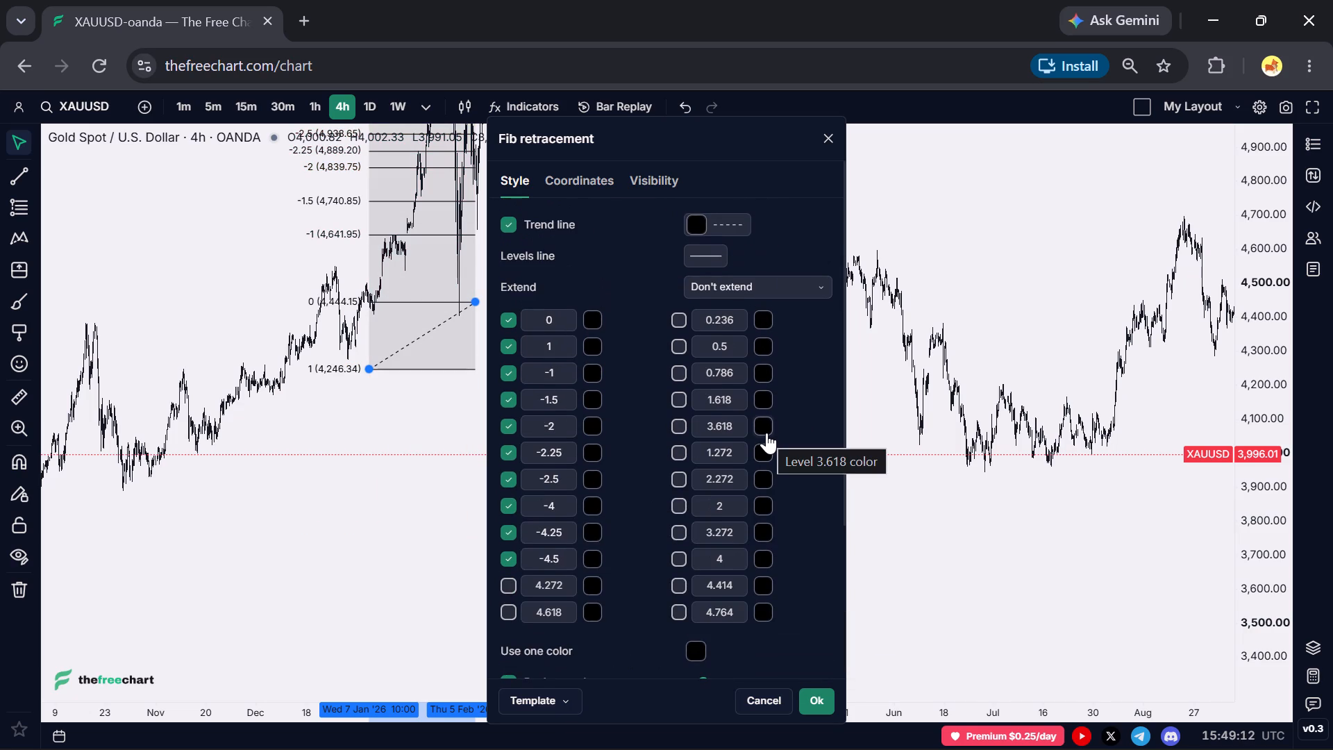
{"action": "scroll", "coordinate": [766, 433], "scroll_direction": "down", "scroll_amount": 5}
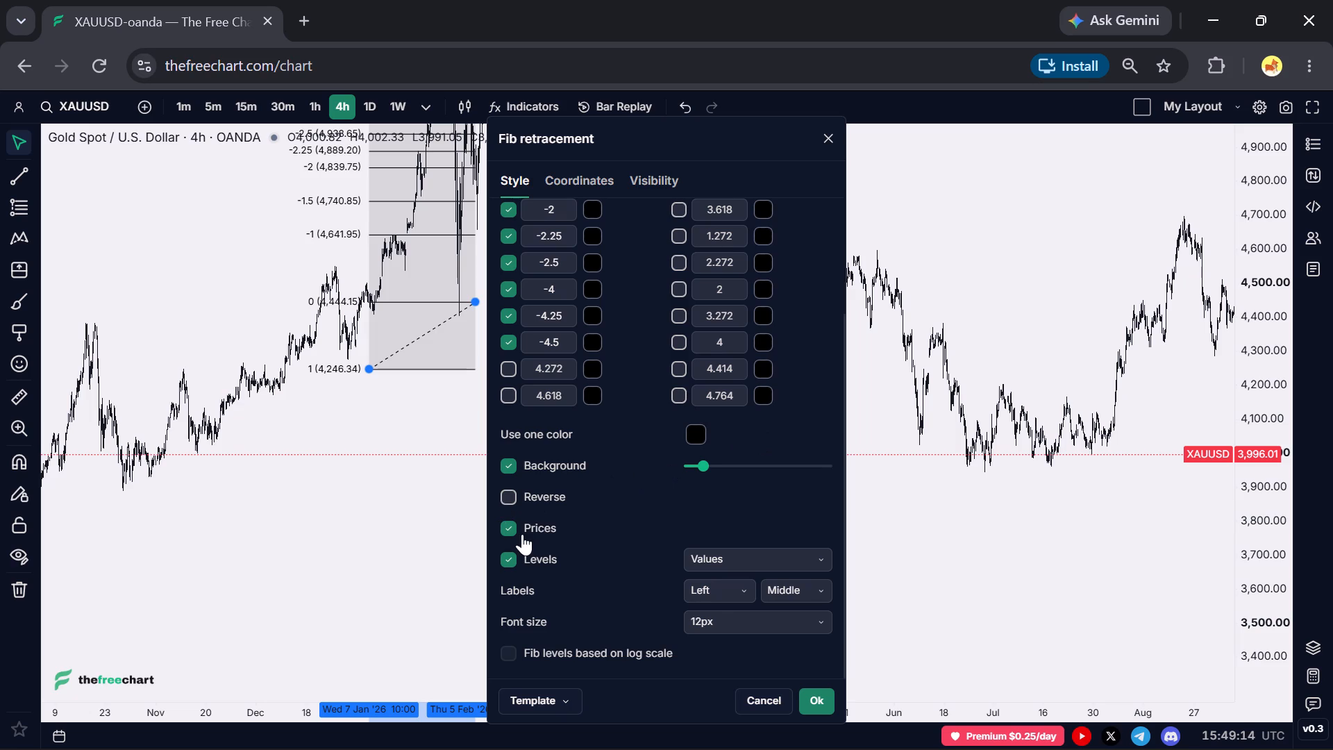
{"action": "left_click", "coordinate": [515, 528]}
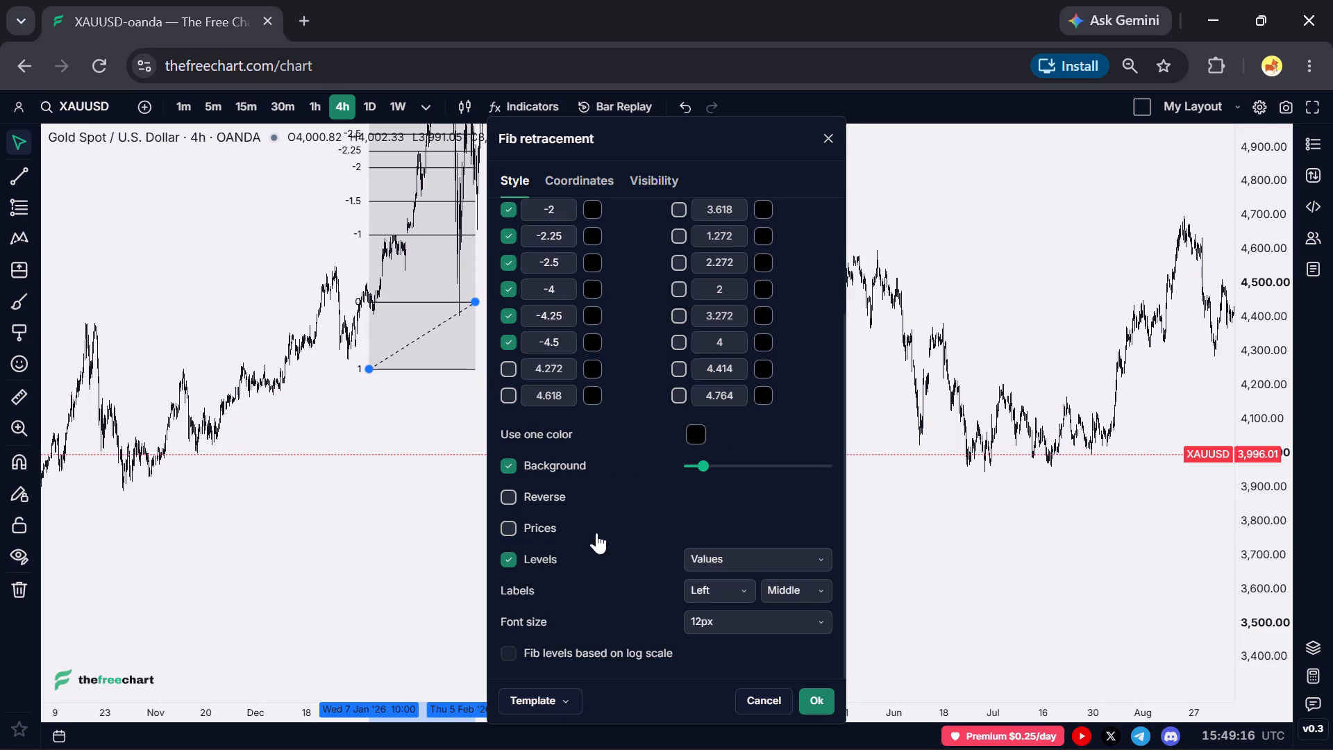
{"action": "scroll", "coordinate": [543, 556], "scroll_direction": "down", "scroll_amount": 1}
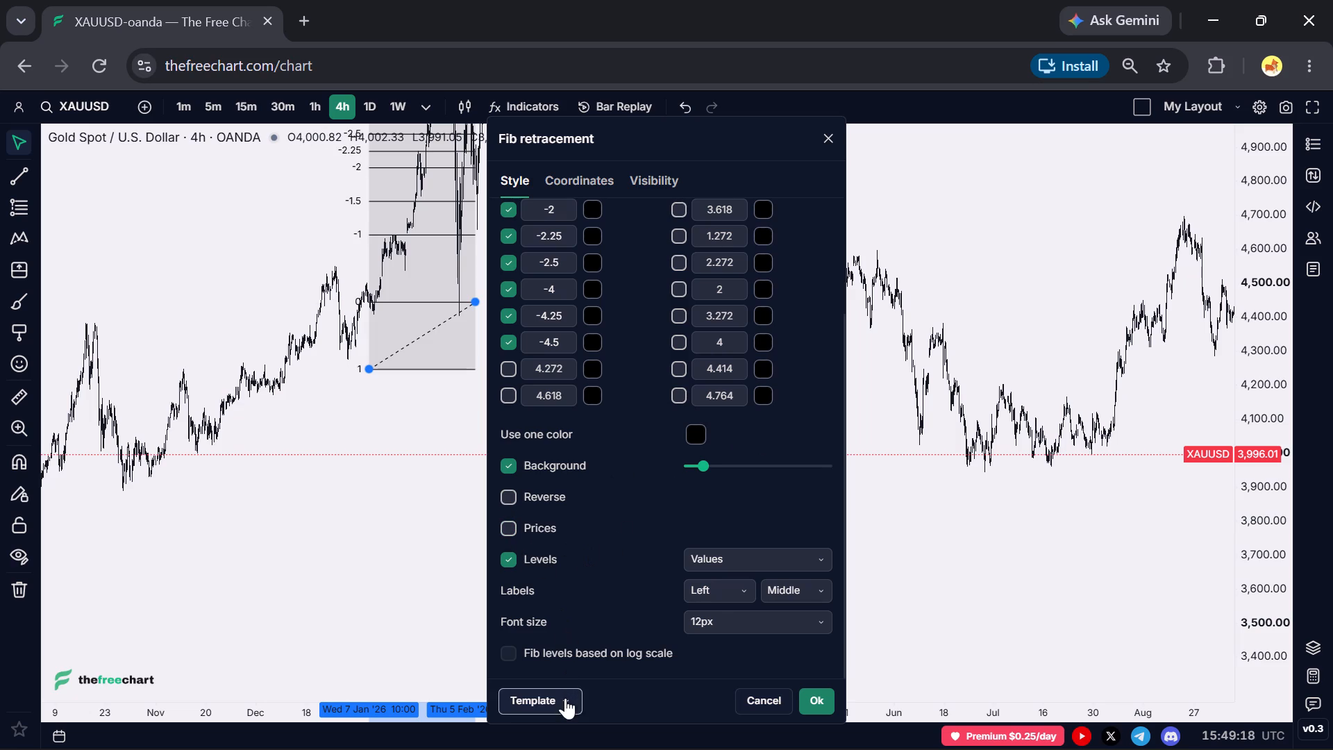
Save the Fib retracement's settings as a template named STDV and accept the settings.
{"action": "left_click", "coordinate": [565, 698]}
{"action": "left_click", "coordinate": [562, 653]}
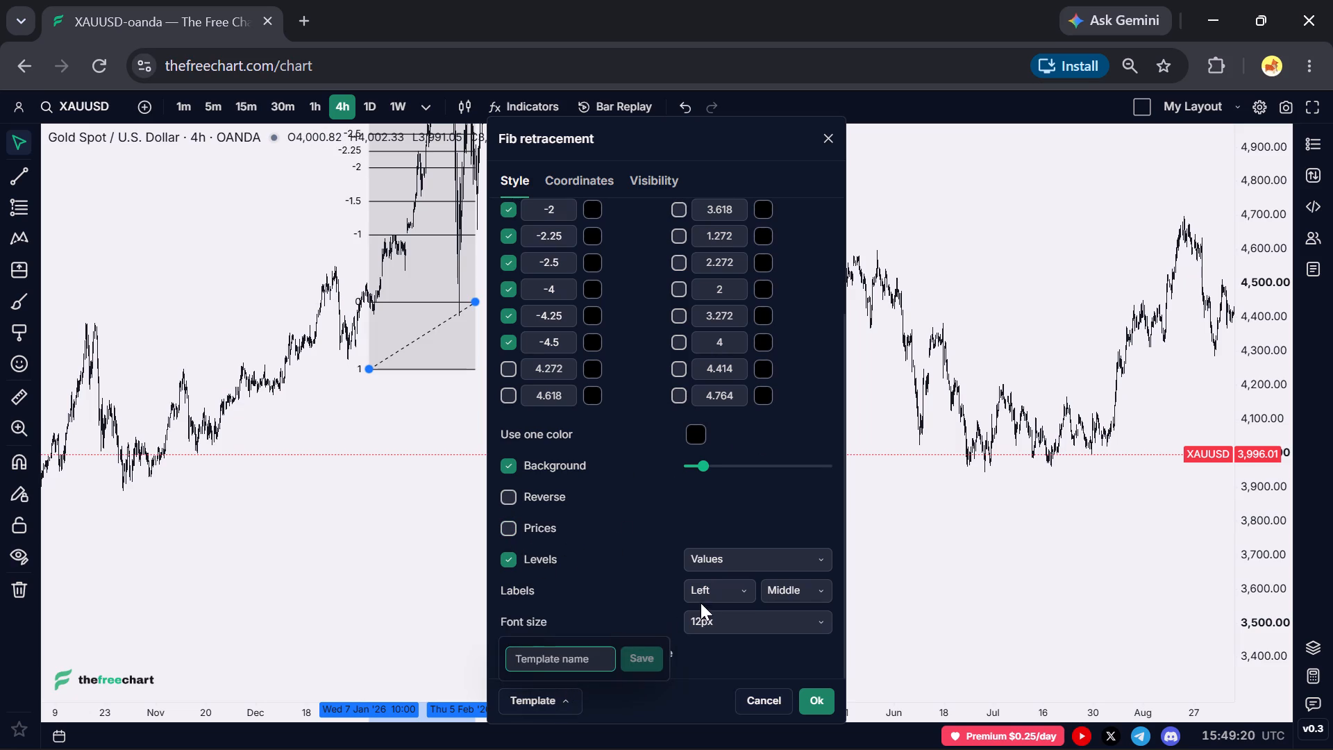
{"action": "key", "text": "s"}
{"action": "type", "text": "tdv"}
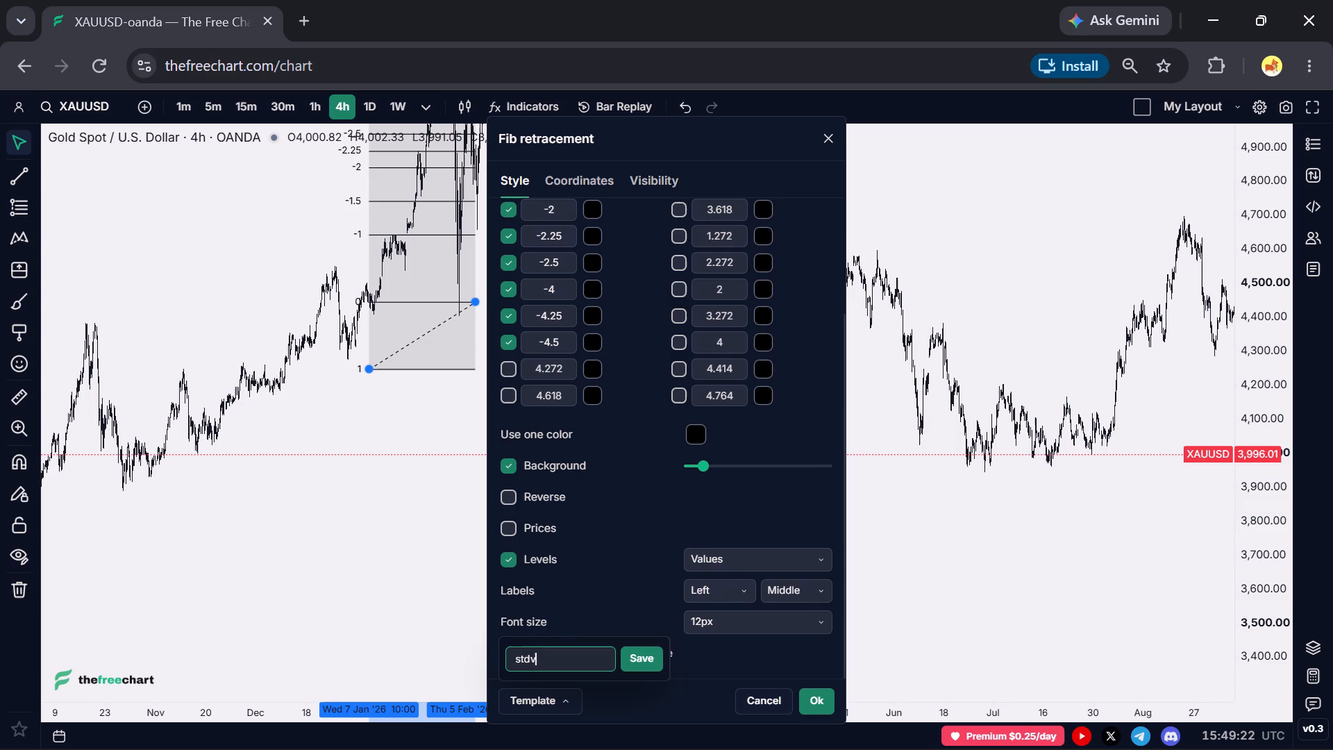
{"action": "key", "text": "BackSpace"}
{"action": "key", "text": "BackSpace"}
{"action": "key", "text": "BackSpace"}
{"action": "key", "text": "BackSpace"}
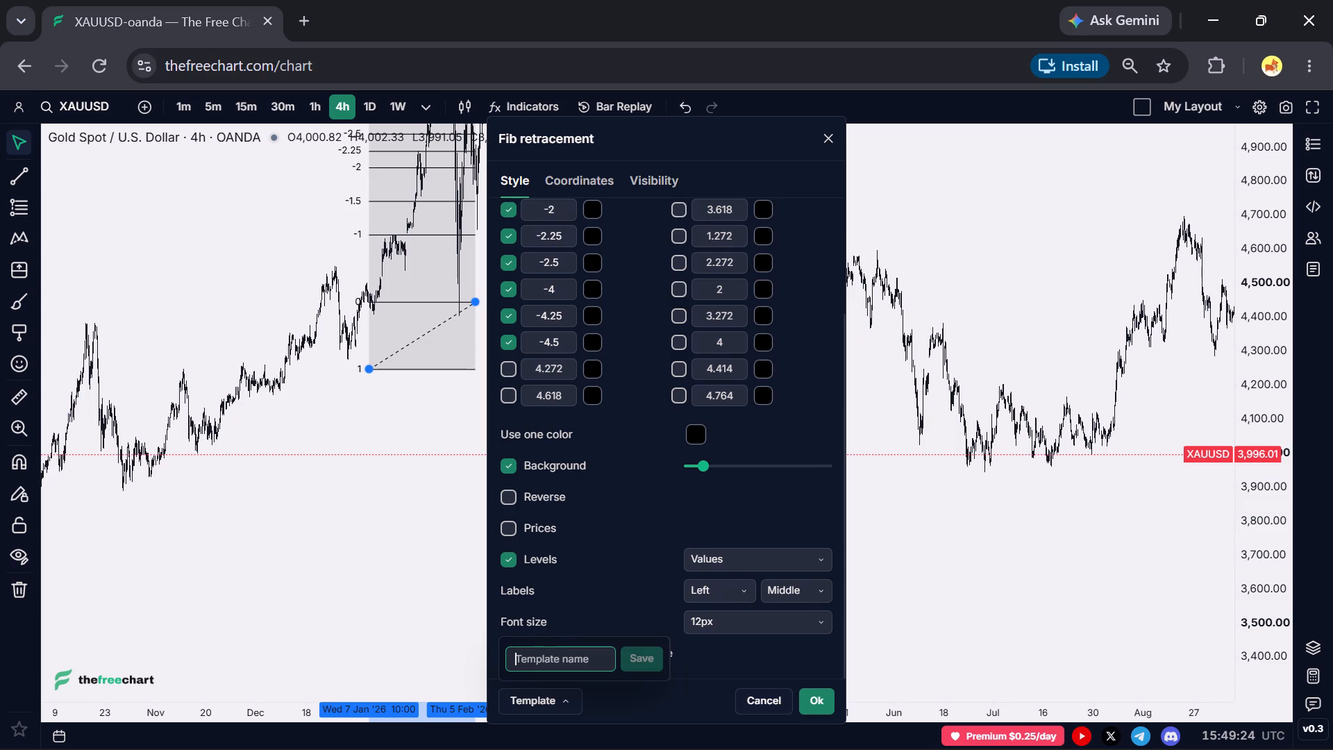
{"action": "type", "text": "STDV"}
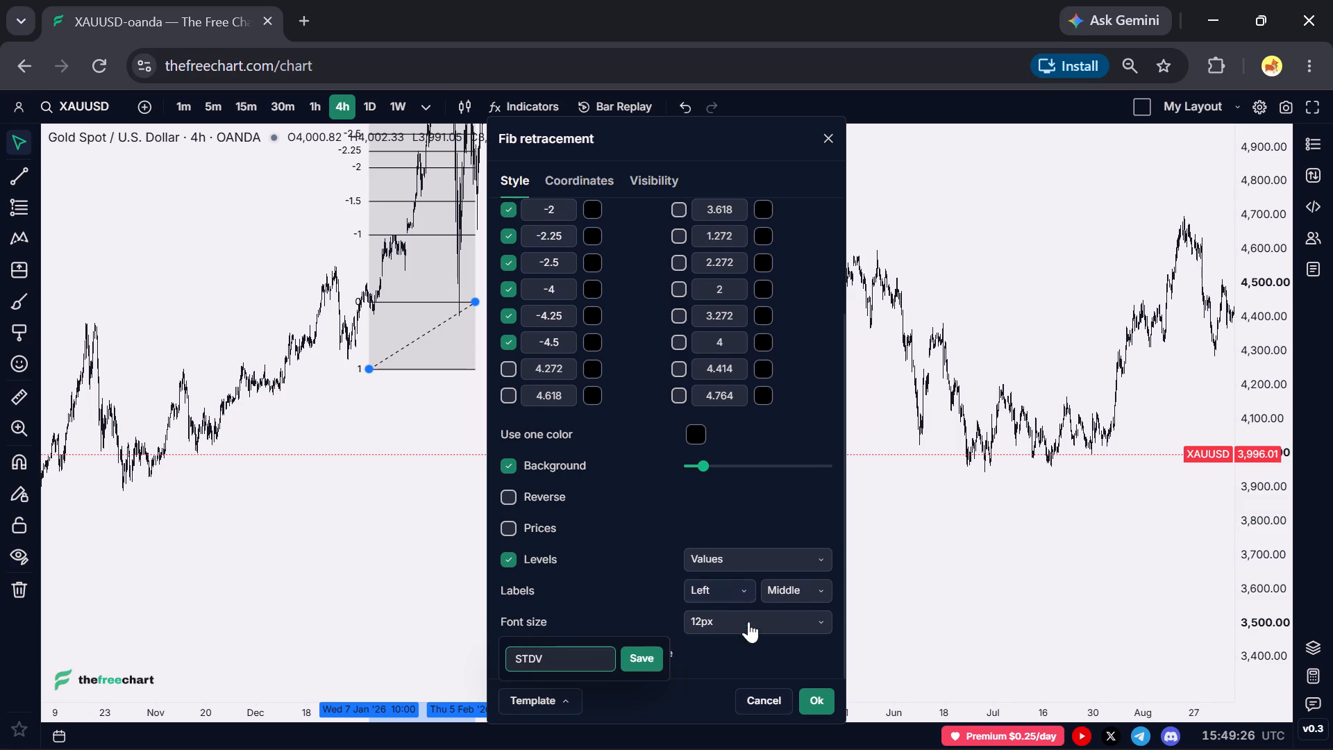
{"action": "left_click", "coordinate": [637, 662]}
{"action": "left_click", "coordinate": [553, 706]}
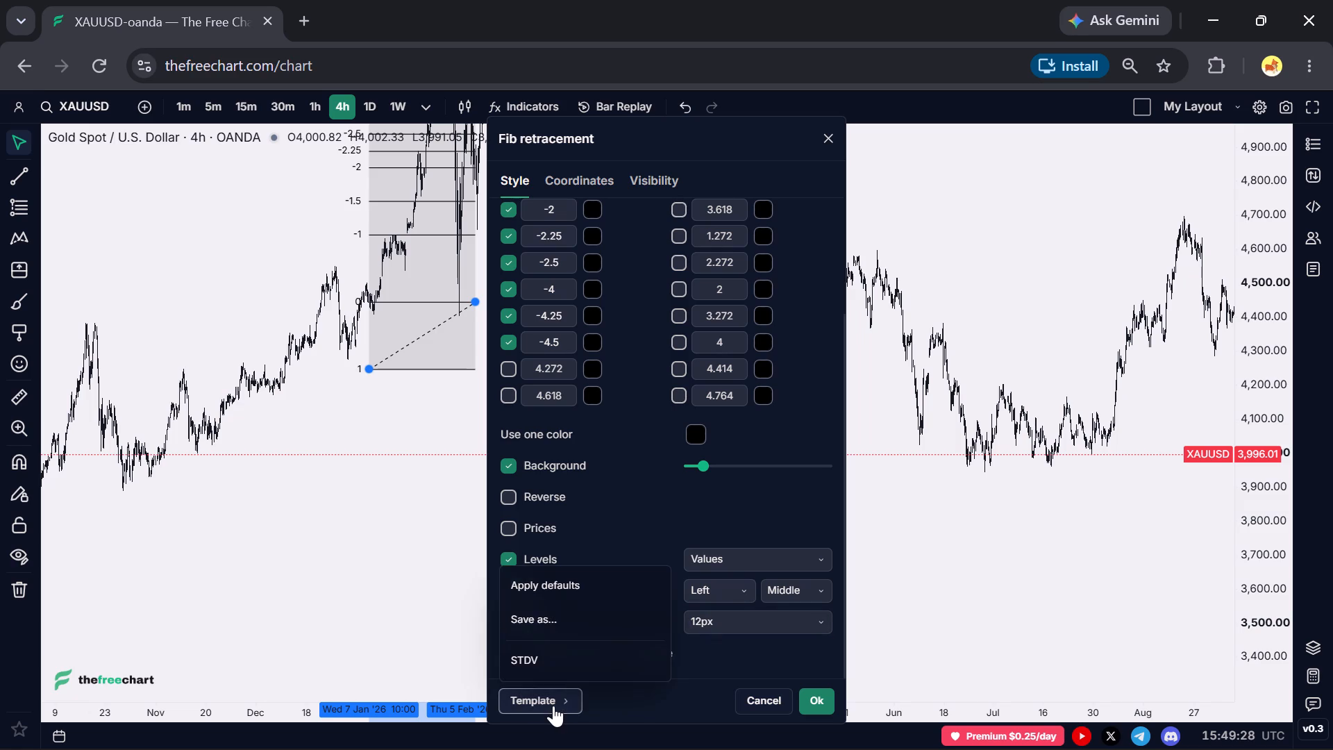
{"action": "left_click", "coordinate": [741, 660]}
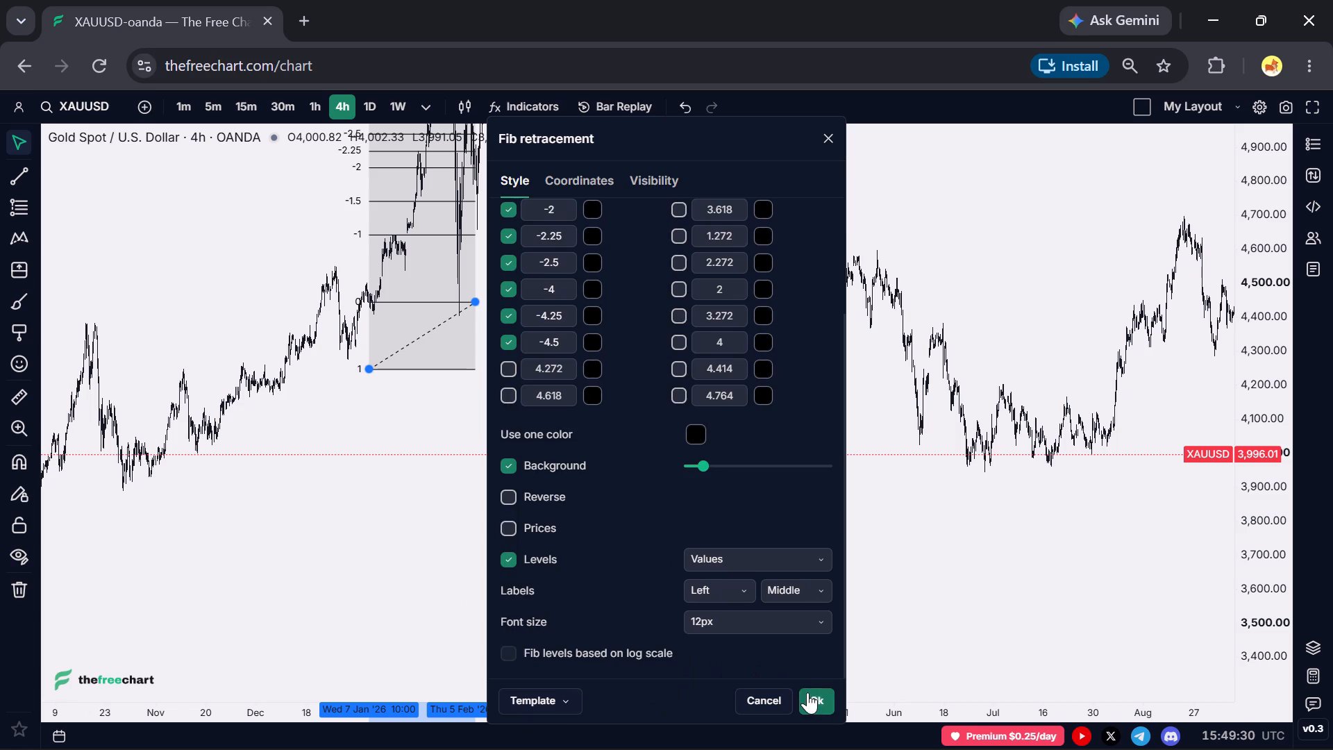
{"action": "left_click", "coordinate": [807, 692]}
{"action": "left_click", "coordinate": [793, 583]}
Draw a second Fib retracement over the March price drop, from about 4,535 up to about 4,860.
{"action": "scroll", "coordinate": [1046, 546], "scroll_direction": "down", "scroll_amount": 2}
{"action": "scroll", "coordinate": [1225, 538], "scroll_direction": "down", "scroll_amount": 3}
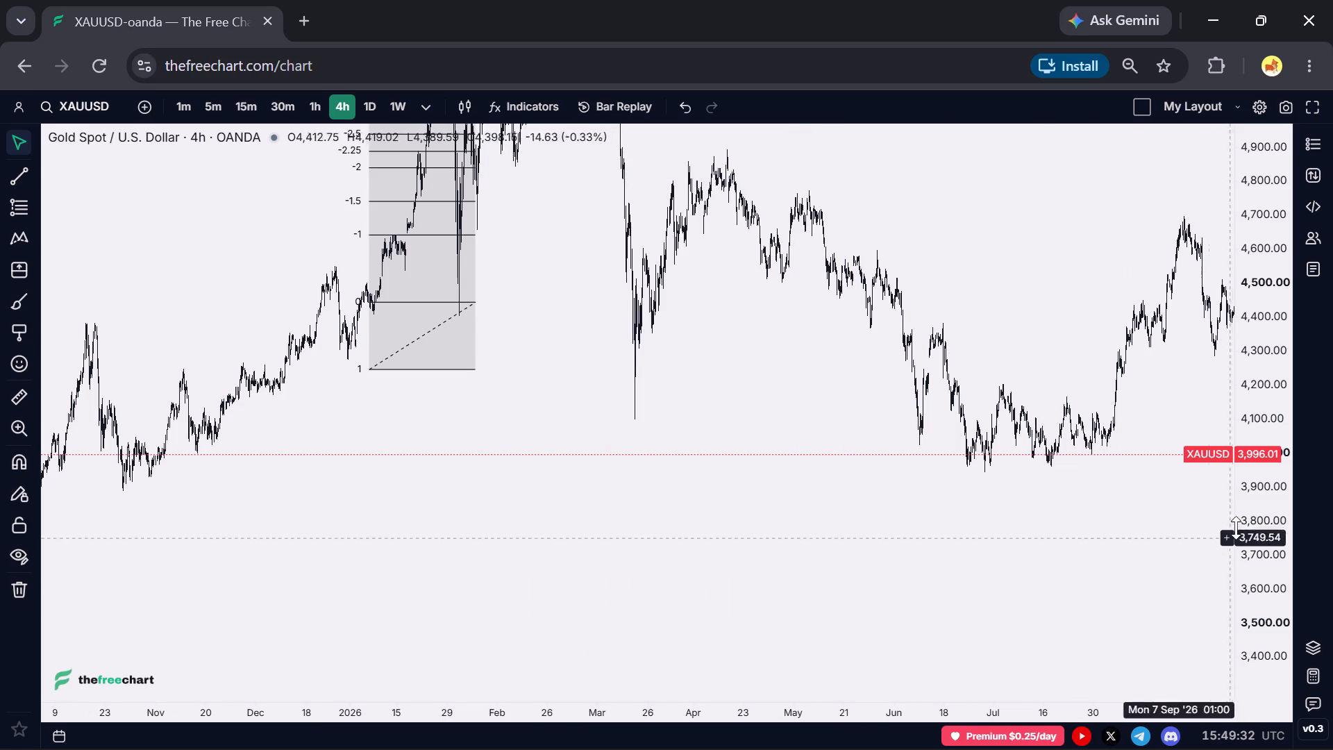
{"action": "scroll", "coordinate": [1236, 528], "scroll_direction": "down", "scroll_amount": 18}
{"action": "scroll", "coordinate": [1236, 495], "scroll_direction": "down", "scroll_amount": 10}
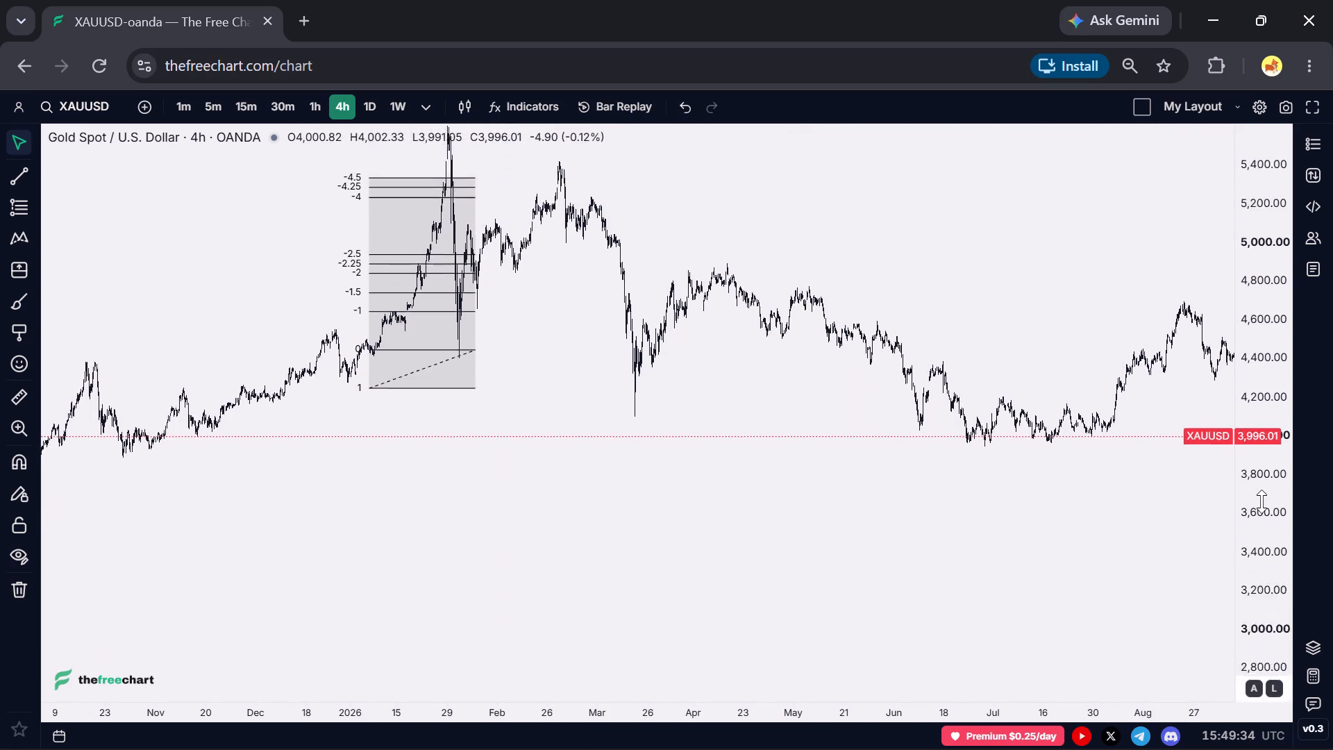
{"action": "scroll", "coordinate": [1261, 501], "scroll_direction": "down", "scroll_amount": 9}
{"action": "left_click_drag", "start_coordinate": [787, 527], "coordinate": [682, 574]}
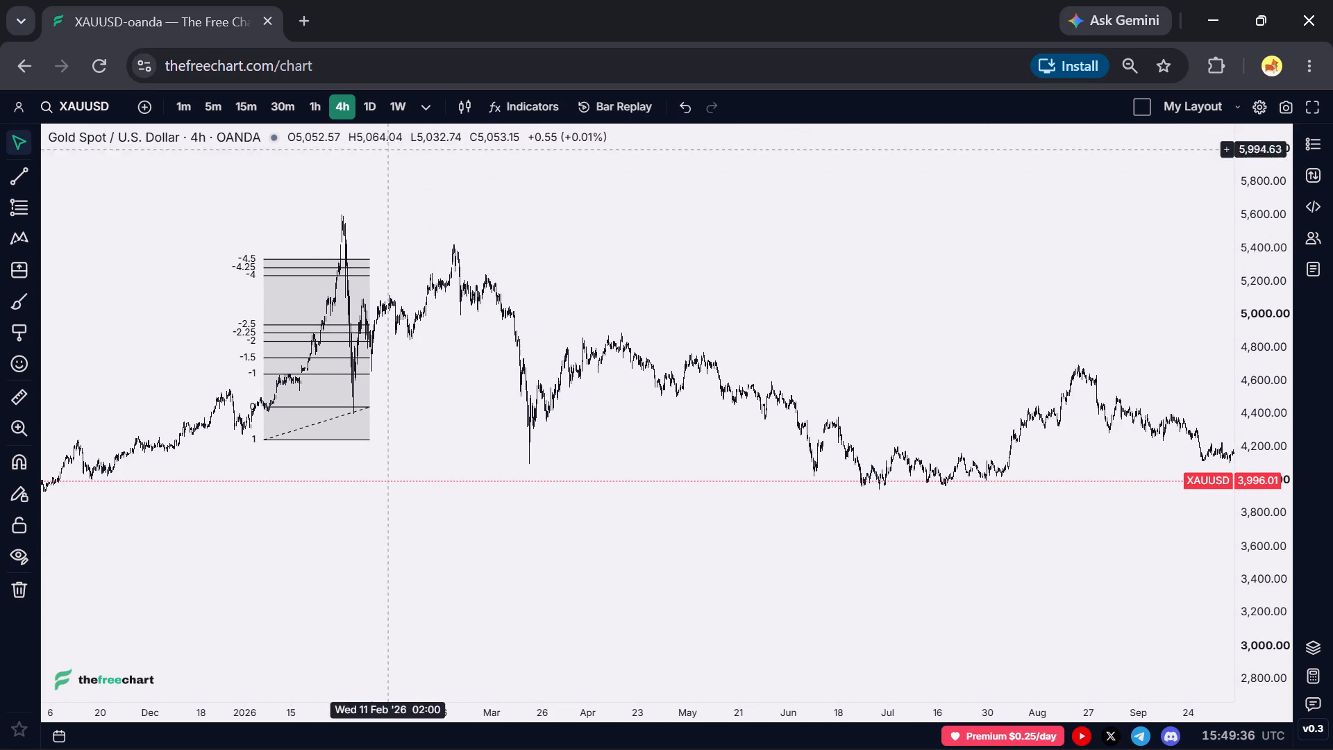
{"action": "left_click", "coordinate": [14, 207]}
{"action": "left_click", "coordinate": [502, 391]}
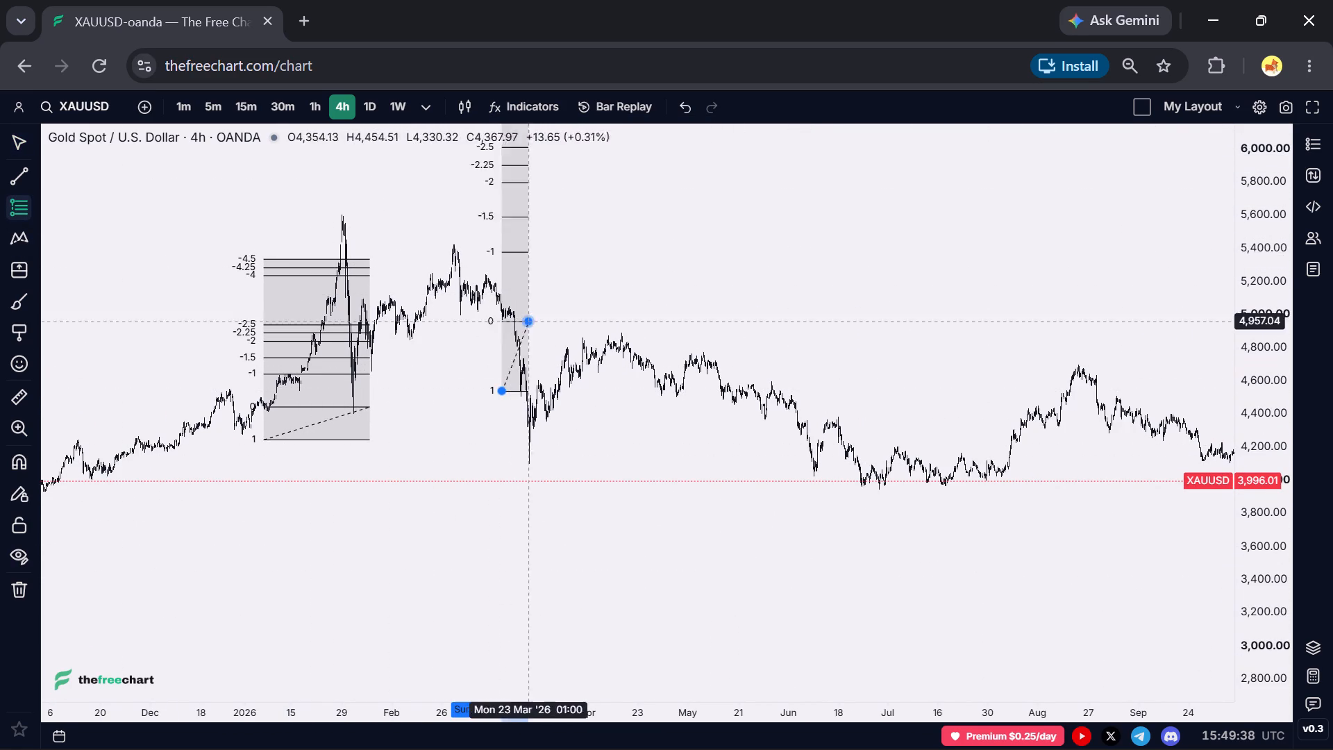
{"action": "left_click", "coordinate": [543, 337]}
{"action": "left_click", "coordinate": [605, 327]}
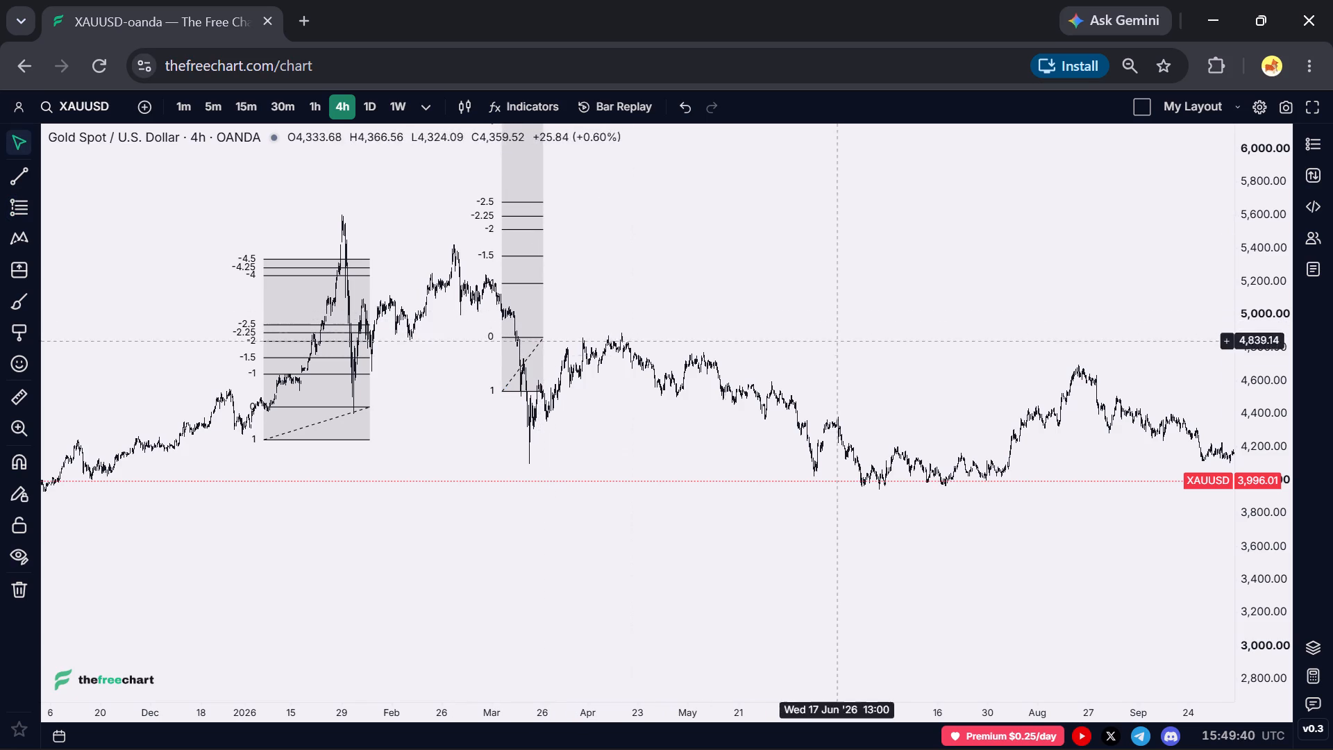
Delete both Fib retracements from the chart together.
{"action": "scroll", "coordinate": [836, 355], "scroll_direction": "down", "scroll_amount": 3}
{"action": "scroll", "coordinate": [1276, 367], "scroll_direction": "down", "scroll_amount": 12}
{"action": "scroll", "coordinate": [1264, 369], "scroll_direction": "up", "scroll_amount": 5}
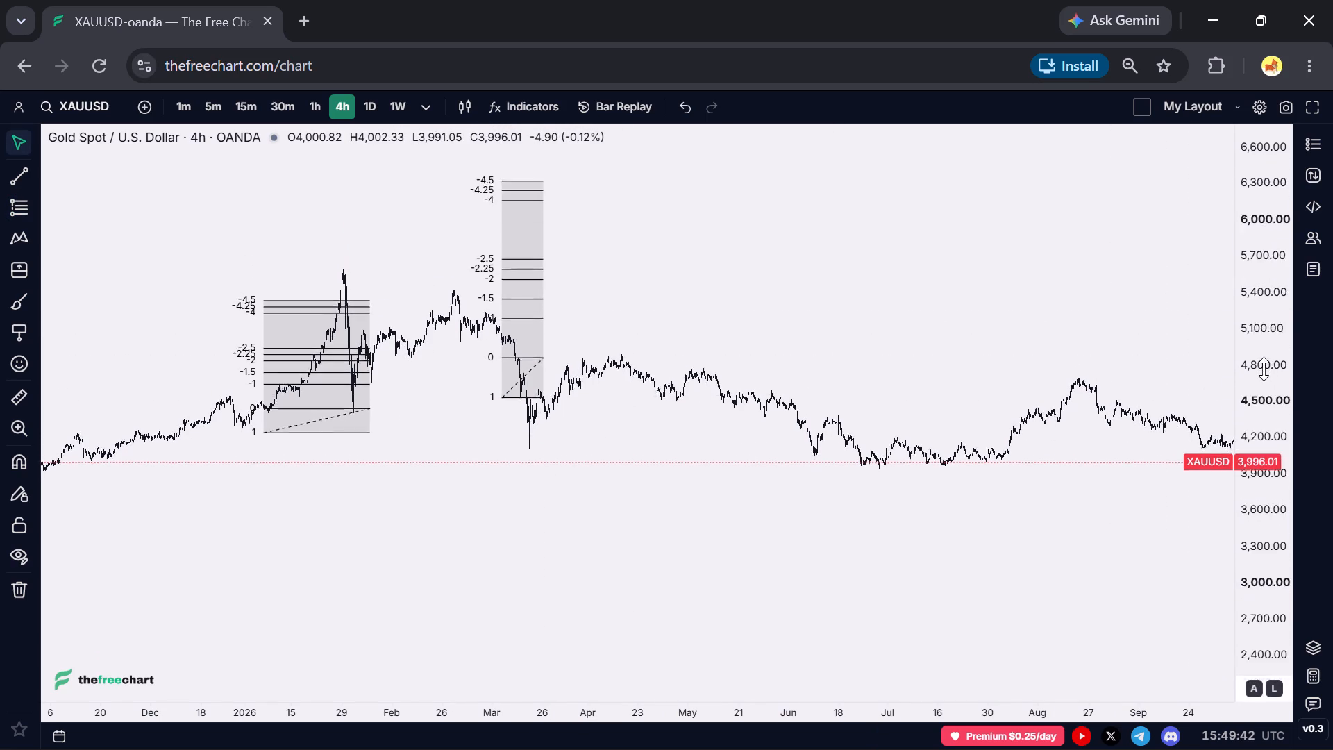
{"action": "scroll", "coordinate": [1264, 369], "scroll_direction": "up", "scroll_amount": 1}
{"action": "scroll", "coordinate": [1264, 369], "scroll_direction": "down", "scroll_amount": 5}
{"action": "scroll", "coordinate": [1264, 369], "scroll_direction": "up", "scroll_amount": 5}
{"action": "scroll", "coordinate": [1264, 369], "scroll_direction": "down", "scroll_amount": 5}
{"action": "scroll", "coordinate": [1264, 369], "scroll_direction": "up", "scroll_amount": 5}
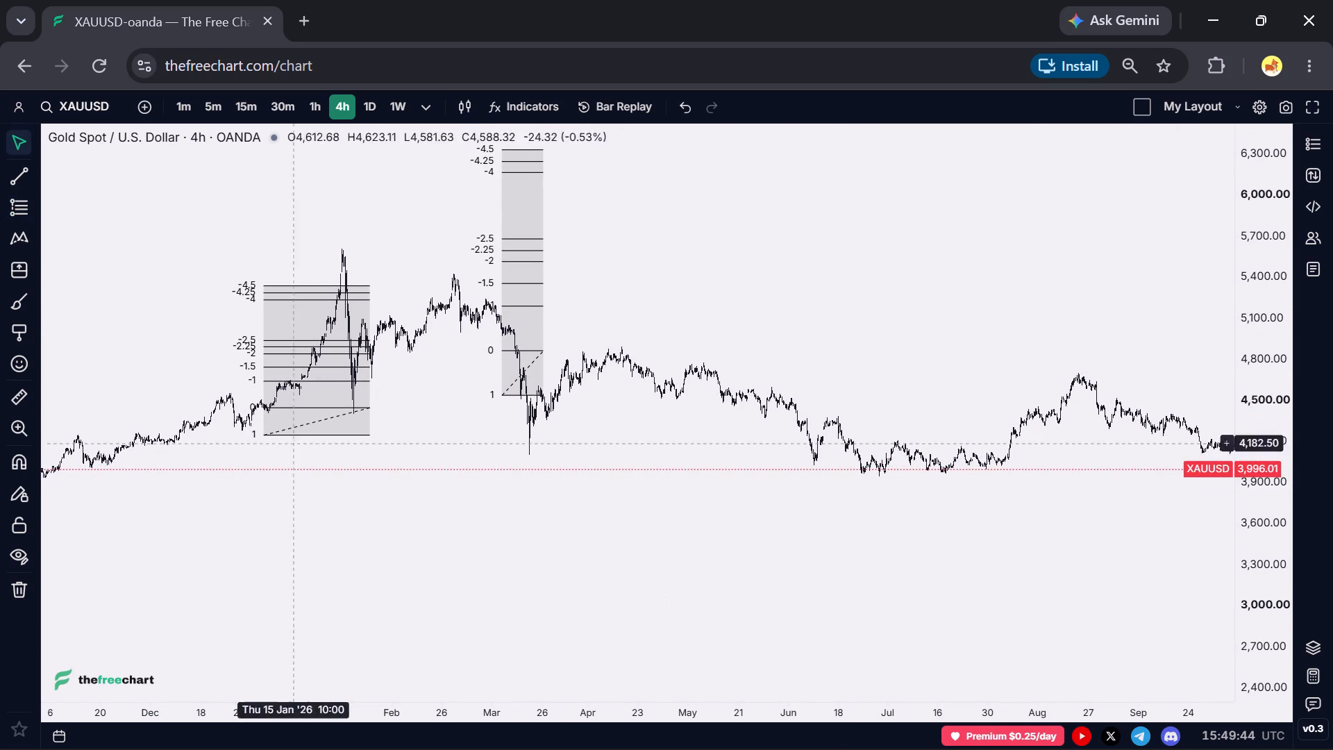
{"action": "left_click_drag", "start_coordinate": [217, 215], "coordinate": [794, 512], "text": "ctrl"}
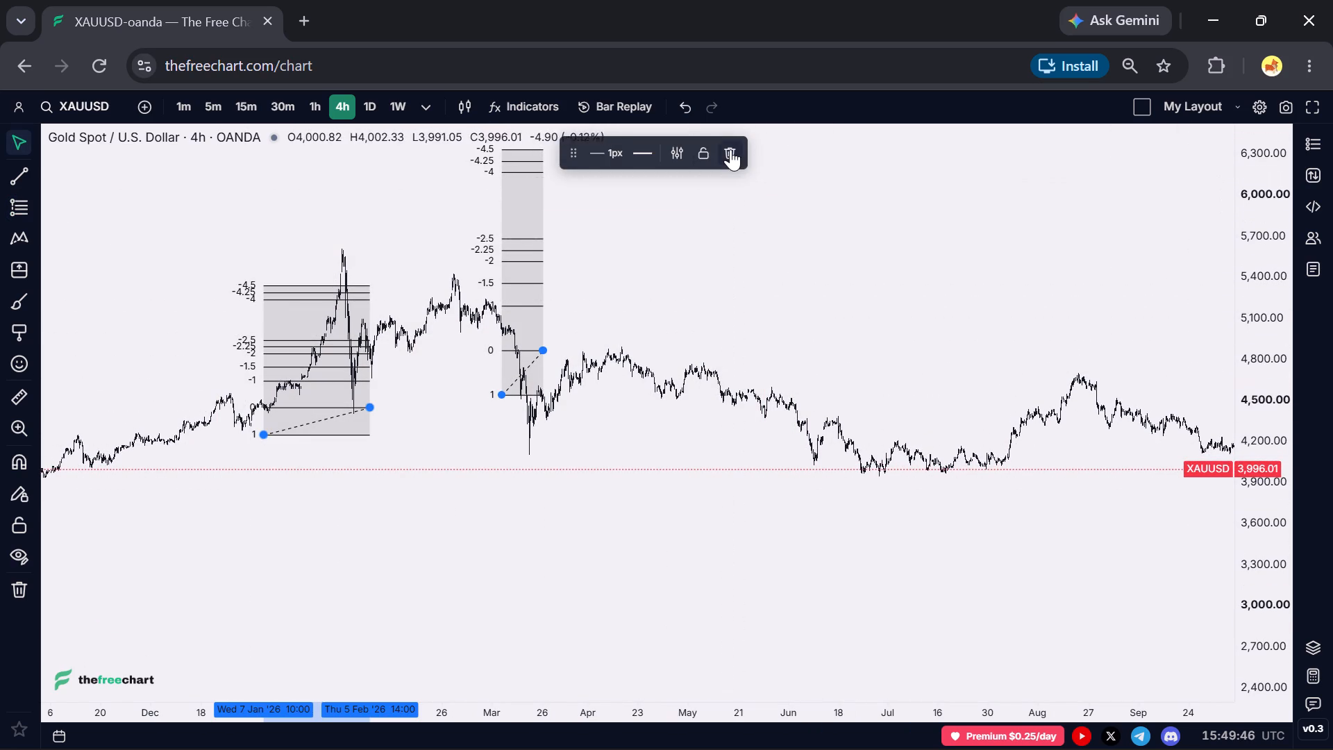
{"action": "left_click", "coordinate": [730, 149]}
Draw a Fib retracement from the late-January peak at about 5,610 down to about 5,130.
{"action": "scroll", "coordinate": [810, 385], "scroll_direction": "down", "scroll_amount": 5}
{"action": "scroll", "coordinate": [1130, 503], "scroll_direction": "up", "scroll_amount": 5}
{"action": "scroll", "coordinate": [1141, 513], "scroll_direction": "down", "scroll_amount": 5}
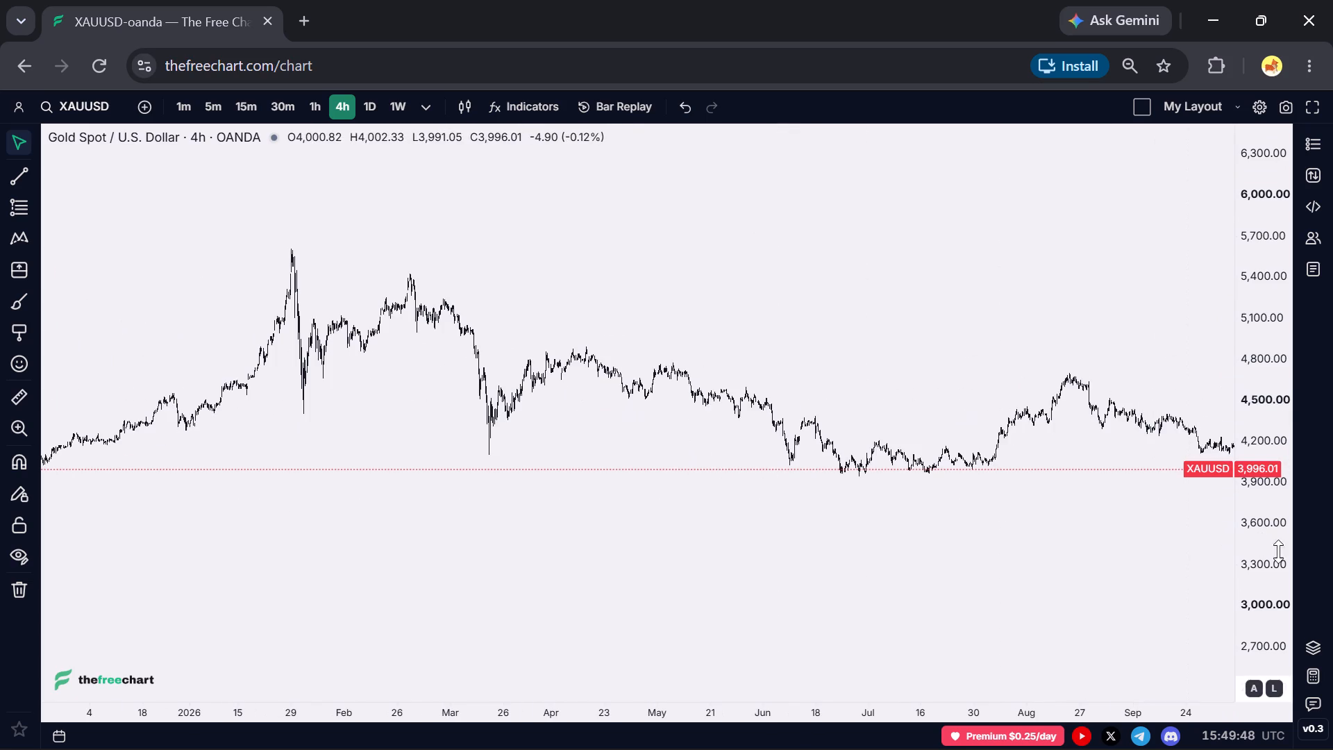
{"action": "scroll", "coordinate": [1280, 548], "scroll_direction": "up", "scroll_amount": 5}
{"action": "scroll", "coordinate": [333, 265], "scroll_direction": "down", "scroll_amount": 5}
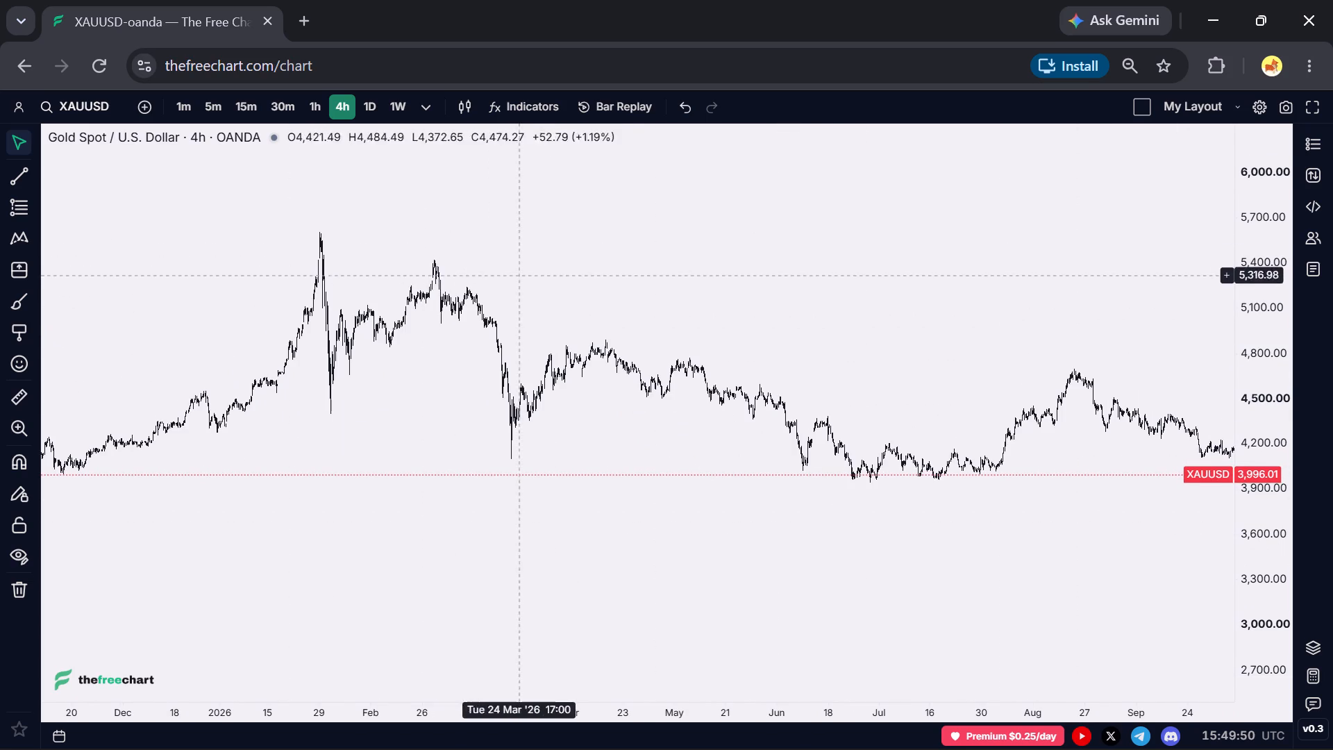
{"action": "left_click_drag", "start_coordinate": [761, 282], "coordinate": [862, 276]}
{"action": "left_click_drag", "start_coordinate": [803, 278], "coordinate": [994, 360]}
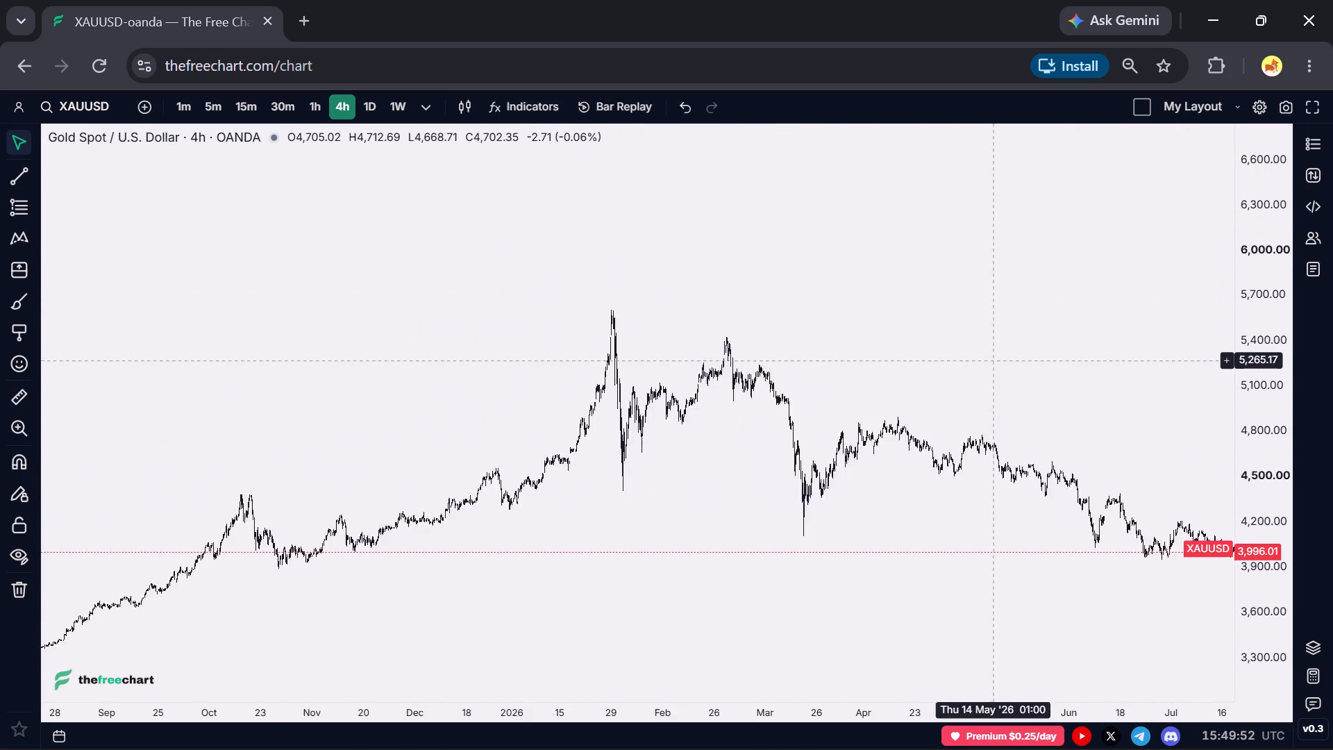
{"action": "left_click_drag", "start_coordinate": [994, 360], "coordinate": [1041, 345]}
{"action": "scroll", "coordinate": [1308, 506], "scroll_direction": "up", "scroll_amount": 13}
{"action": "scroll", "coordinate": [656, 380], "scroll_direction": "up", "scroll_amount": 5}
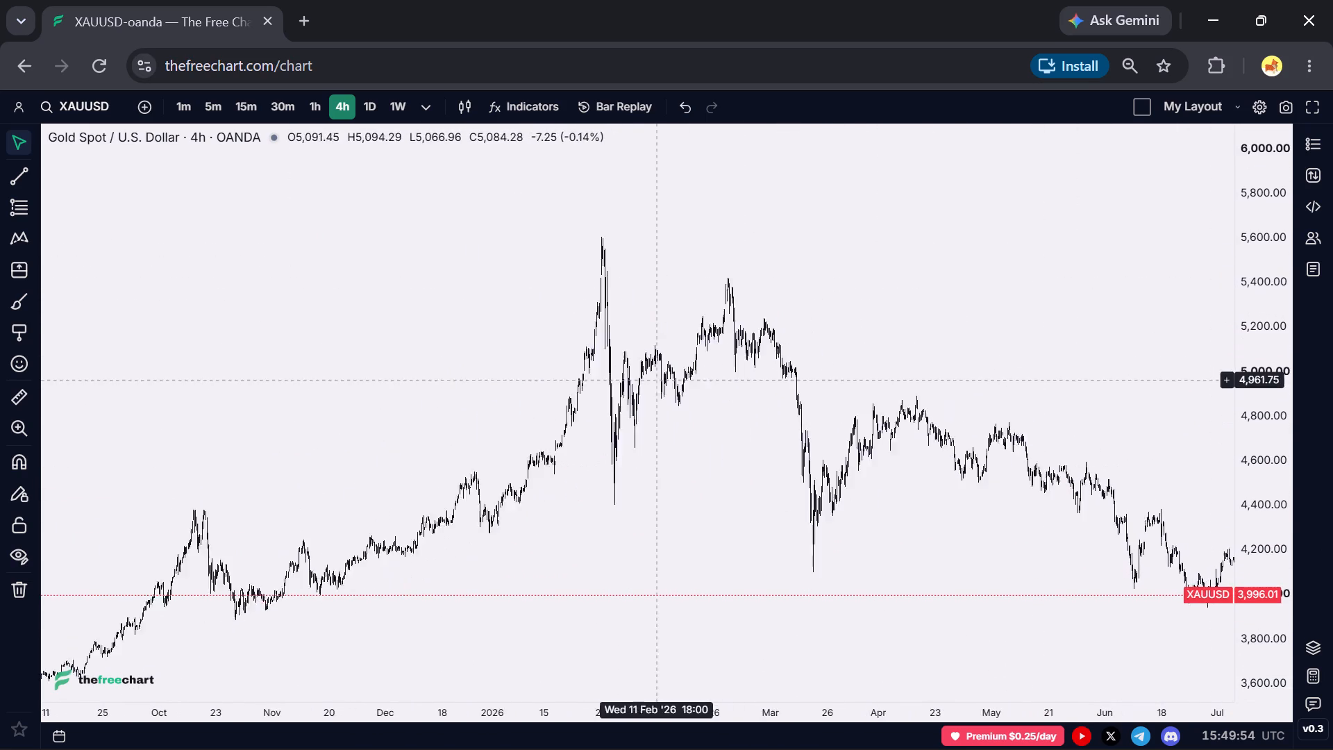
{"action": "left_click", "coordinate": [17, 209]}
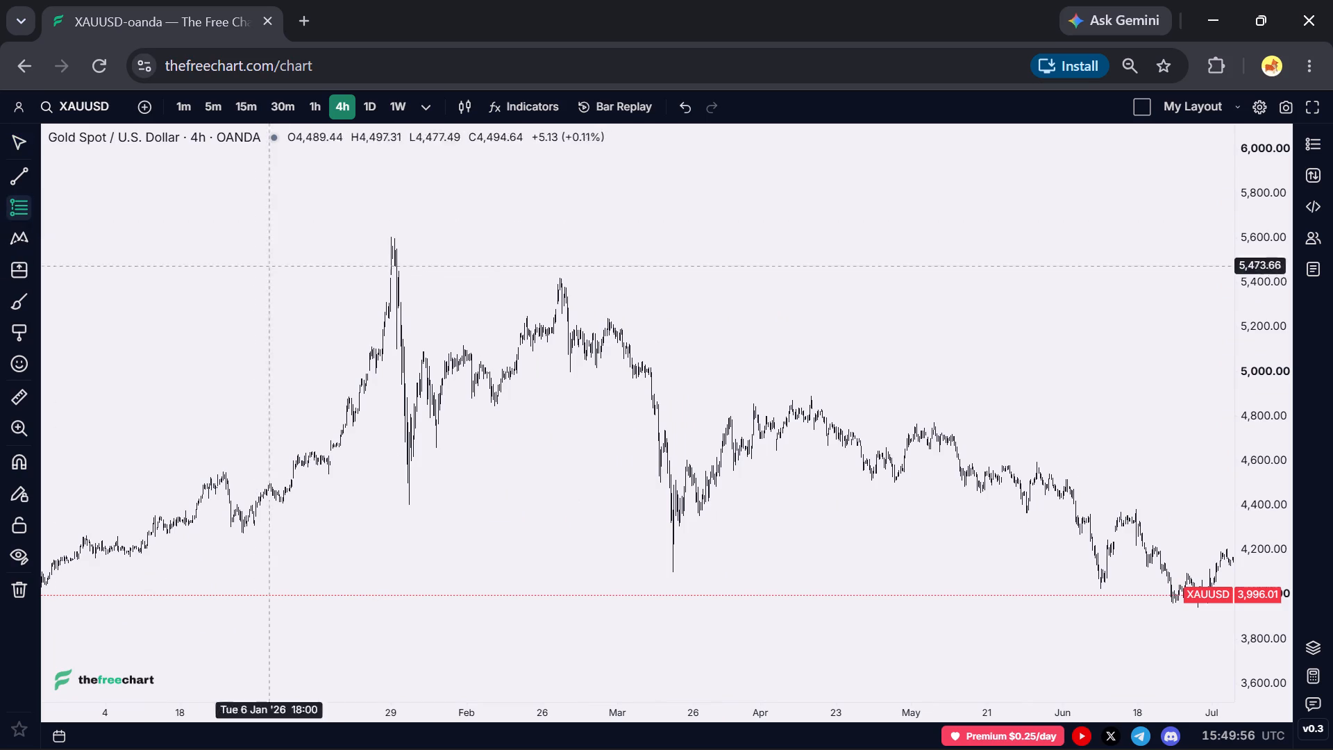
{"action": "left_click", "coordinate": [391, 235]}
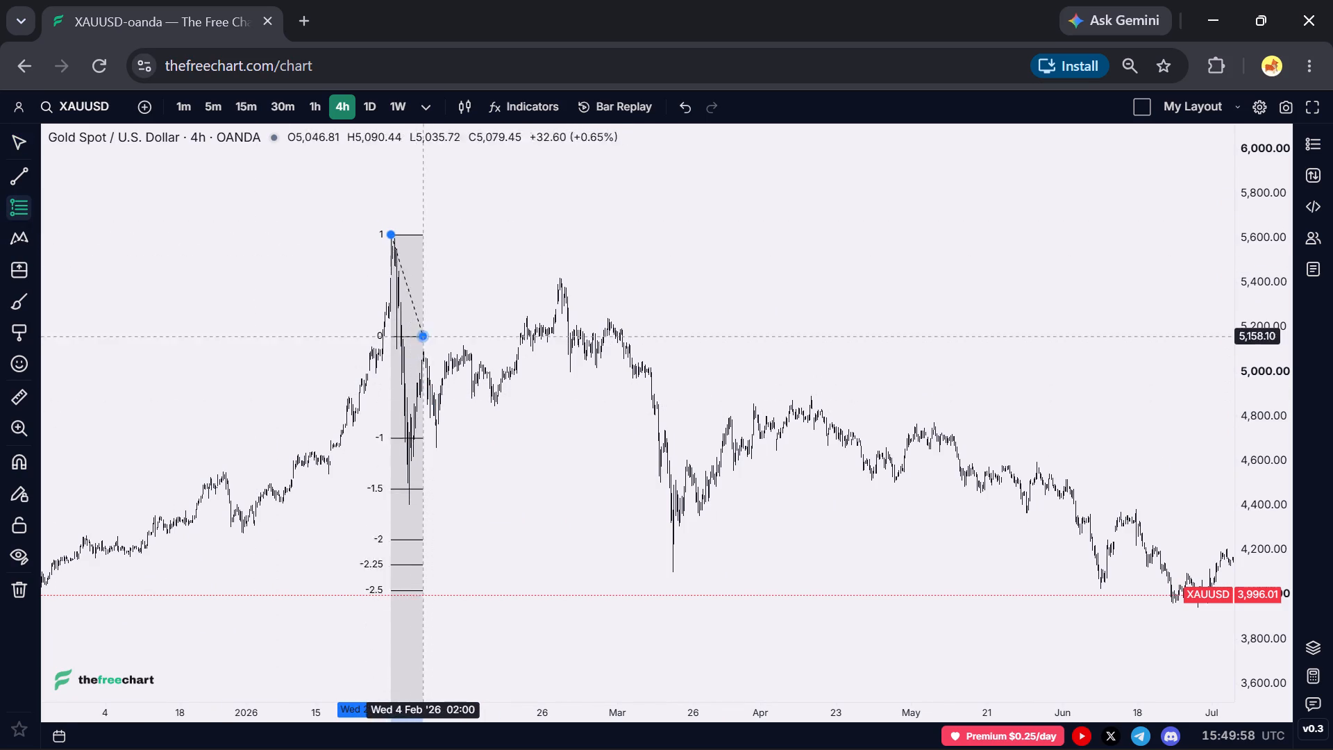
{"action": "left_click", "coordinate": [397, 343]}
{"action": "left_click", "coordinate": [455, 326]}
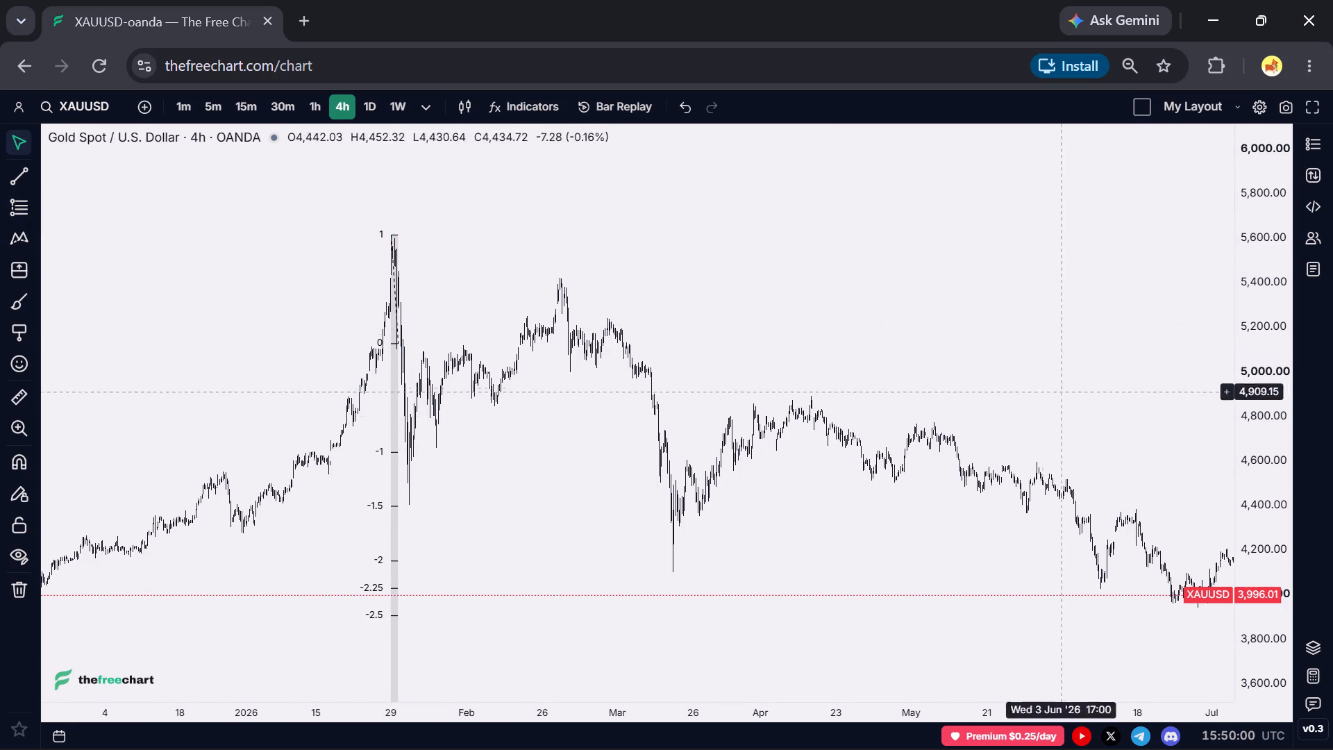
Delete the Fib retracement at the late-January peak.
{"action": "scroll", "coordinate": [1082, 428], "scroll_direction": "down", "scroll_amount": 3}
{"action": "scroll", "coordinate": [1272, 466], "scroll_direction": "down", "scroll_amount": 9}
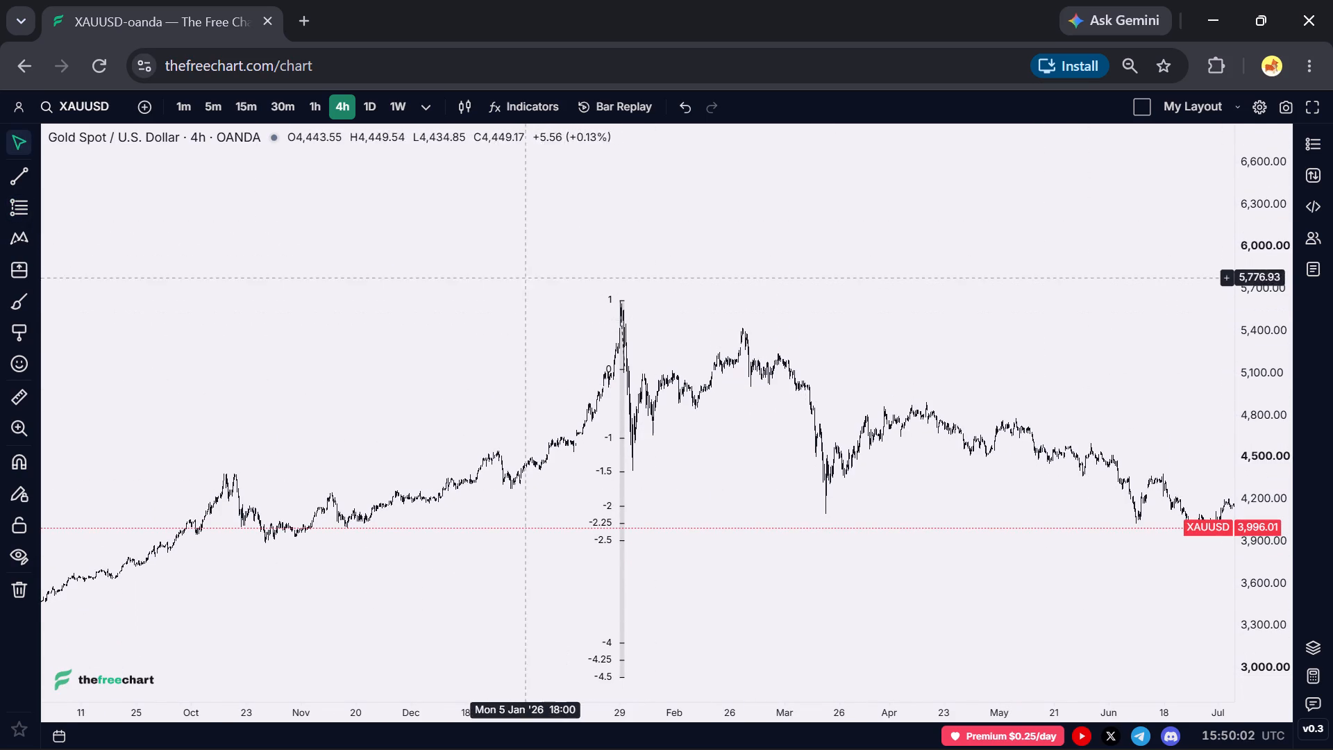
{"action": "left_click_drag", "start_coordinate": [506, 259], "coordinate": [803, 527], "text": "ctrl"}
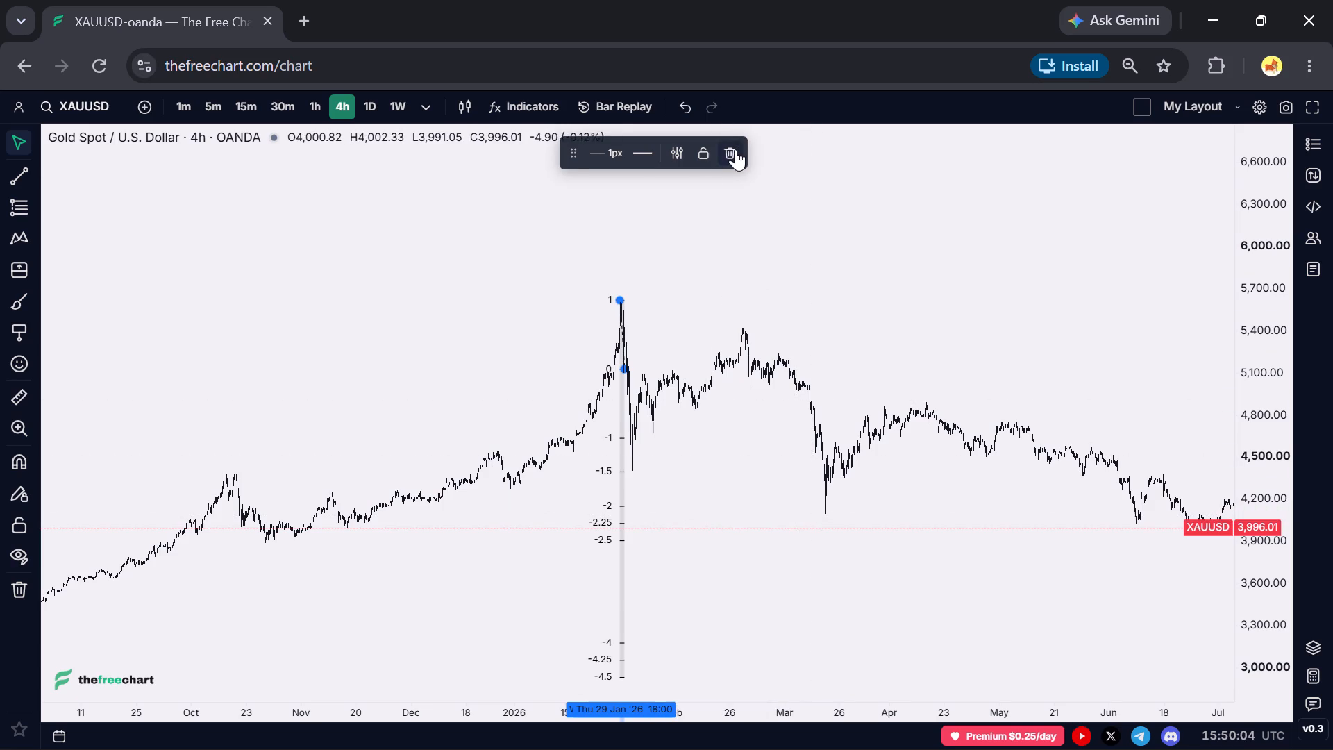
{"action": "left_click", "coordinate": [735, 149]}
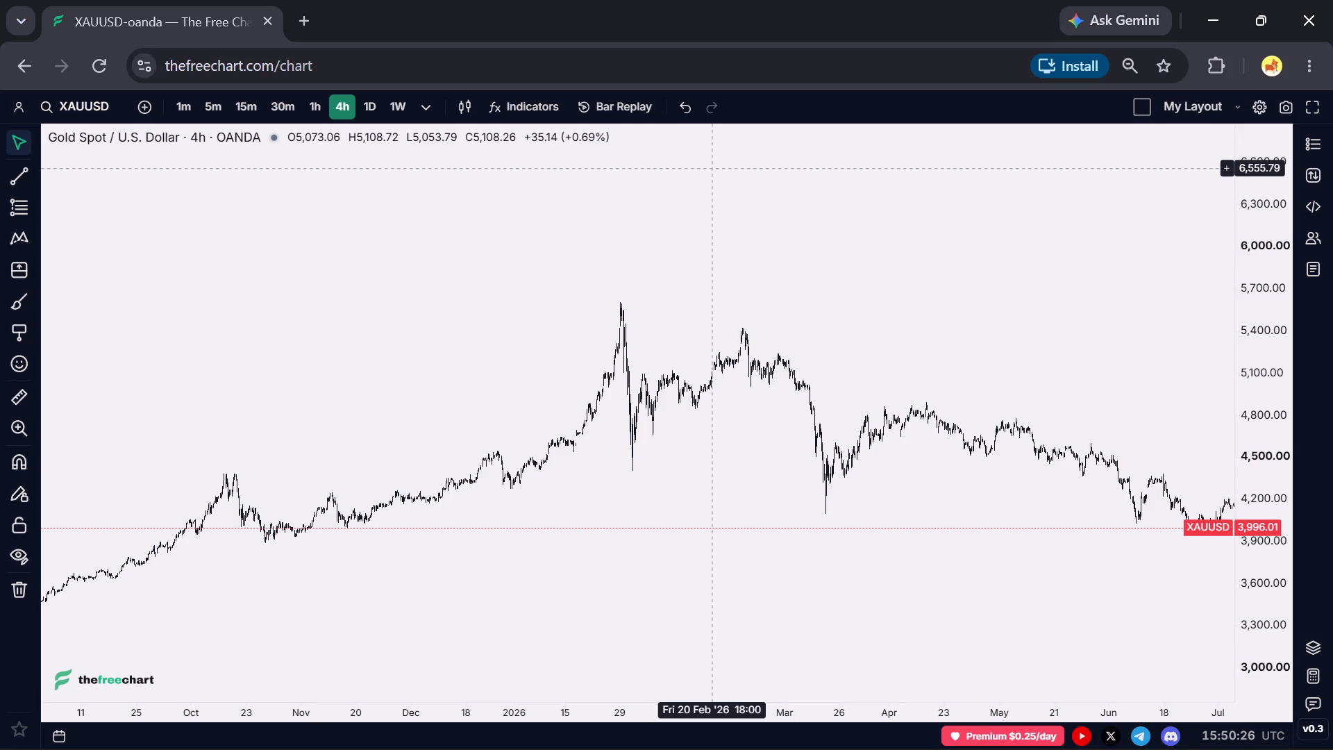
Draw a Fib retracement above the November 2025 prices, from about 5,632 on 3 Nov to about 5,271 on 12 Nov.
{"action": "left_click", "coordinate": [2, 215]}
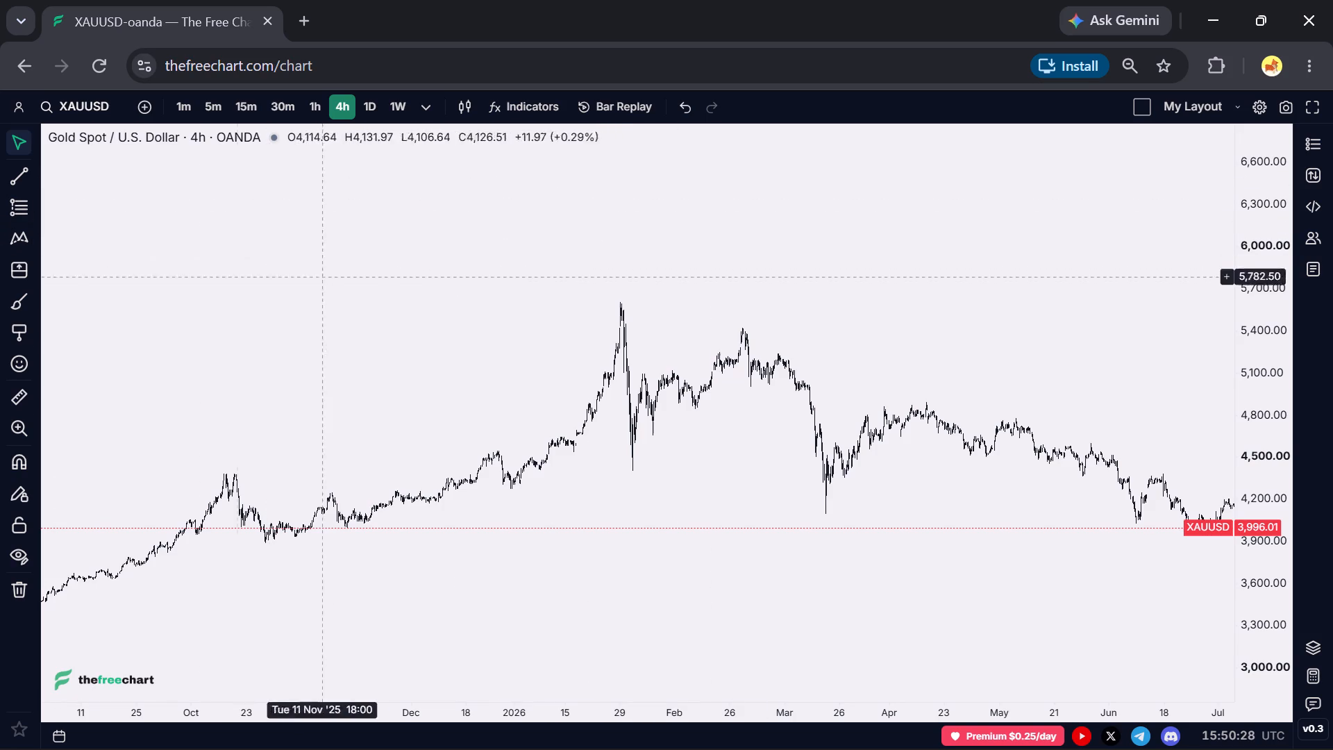
{"action": "left_click", "coordinate": [19, 215]}
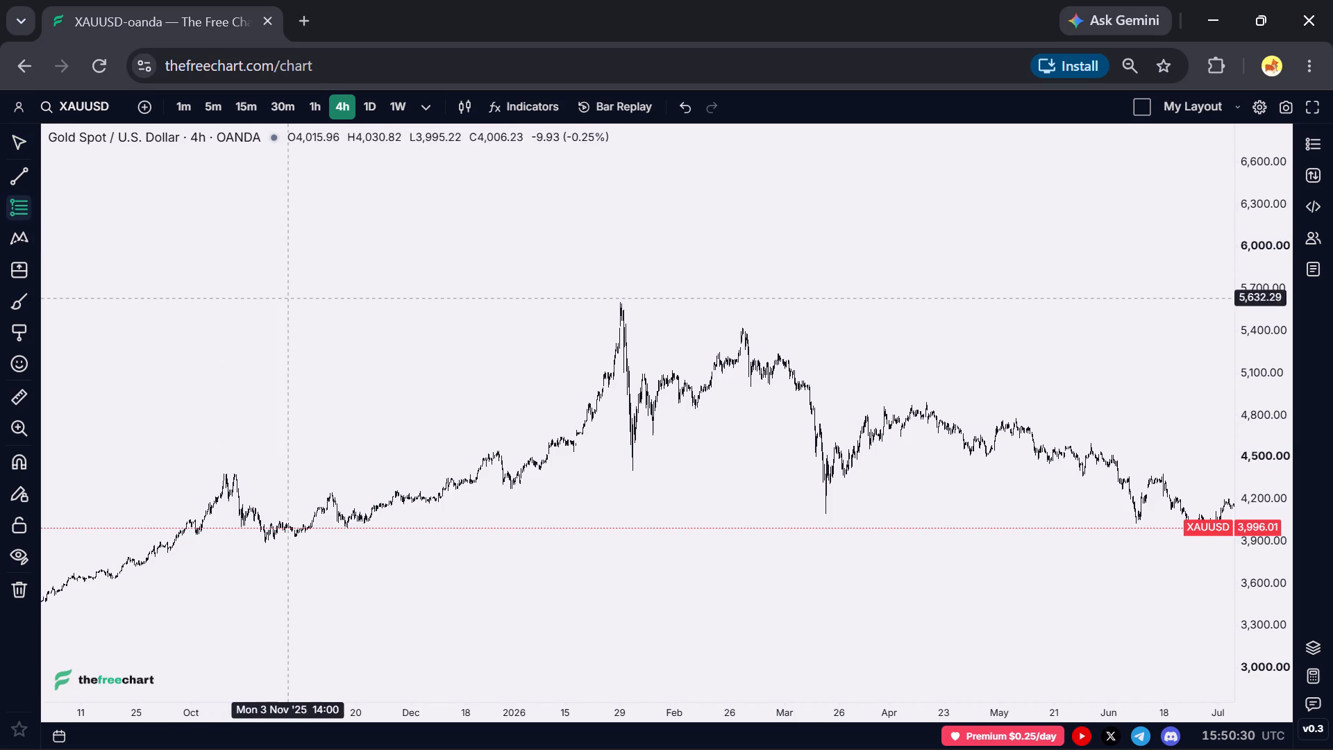
{"action": "left_click", "coordinate": [289, 298]}
{"action": "left_click", "coordinate": [328, 349]}
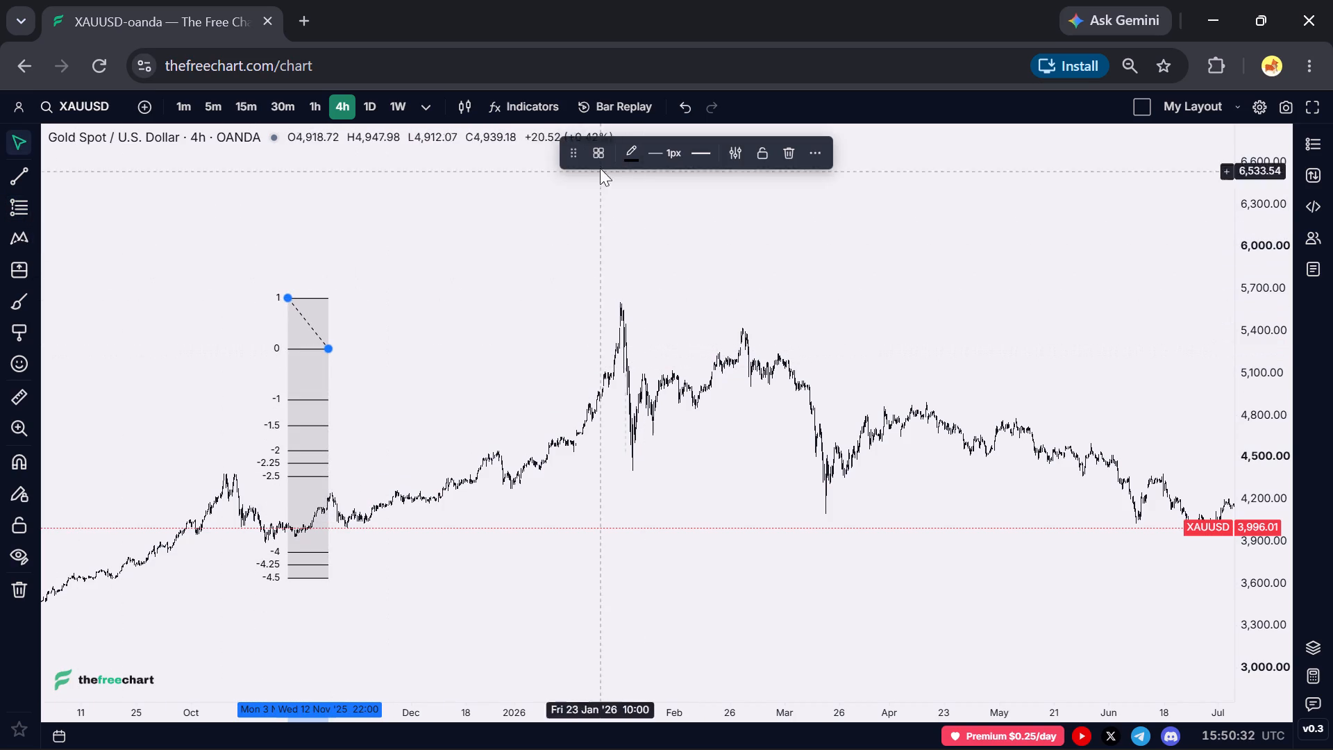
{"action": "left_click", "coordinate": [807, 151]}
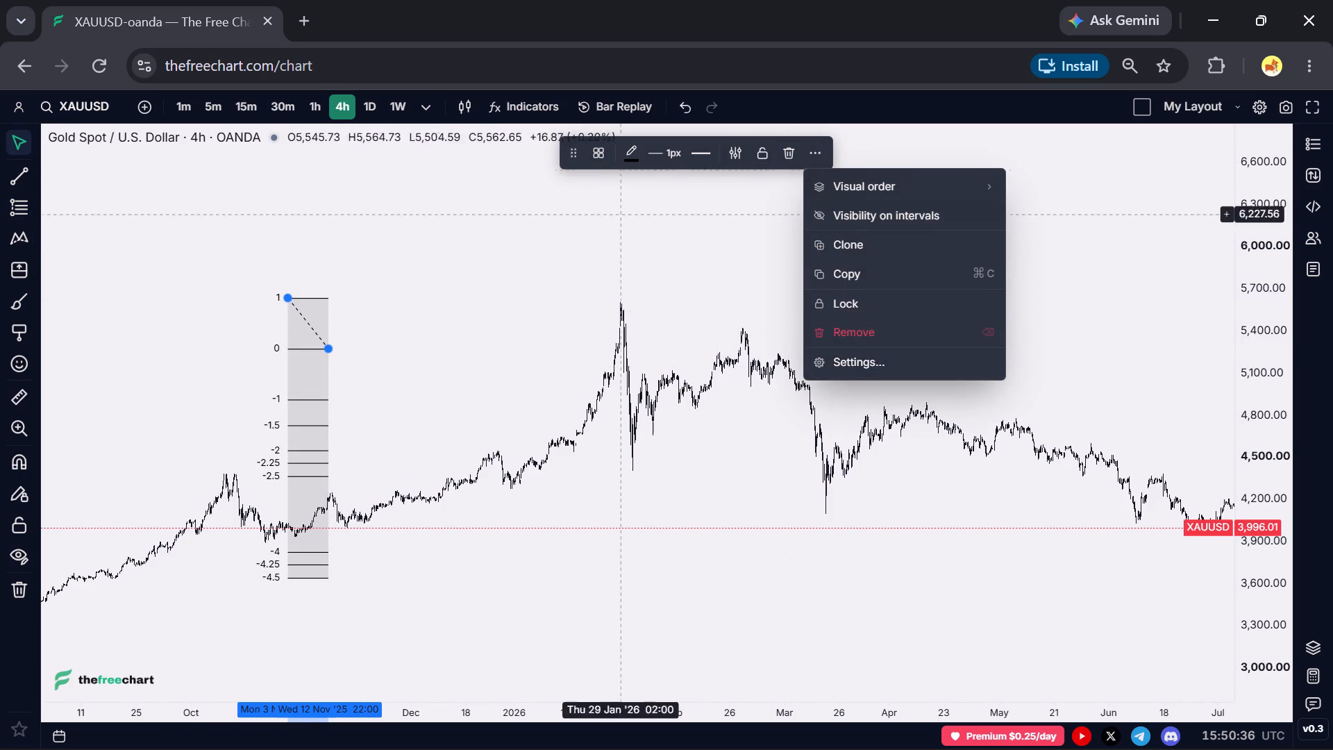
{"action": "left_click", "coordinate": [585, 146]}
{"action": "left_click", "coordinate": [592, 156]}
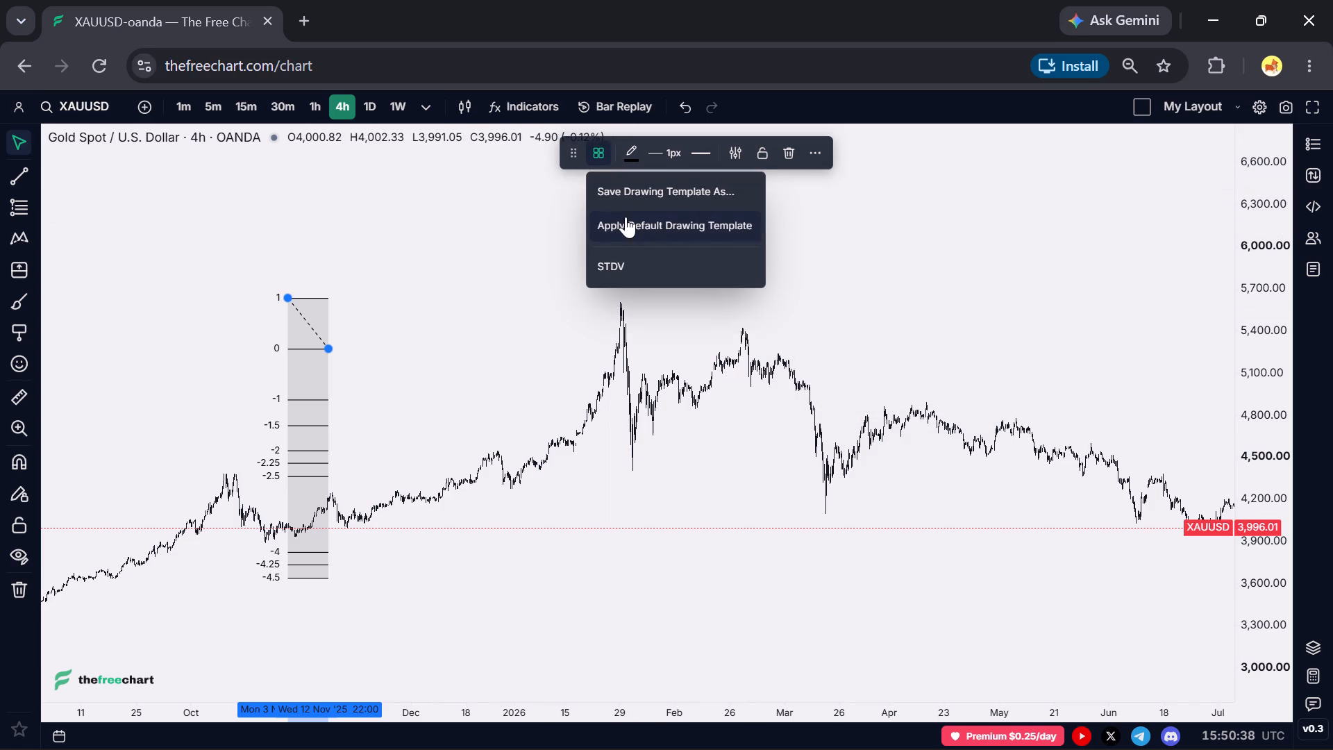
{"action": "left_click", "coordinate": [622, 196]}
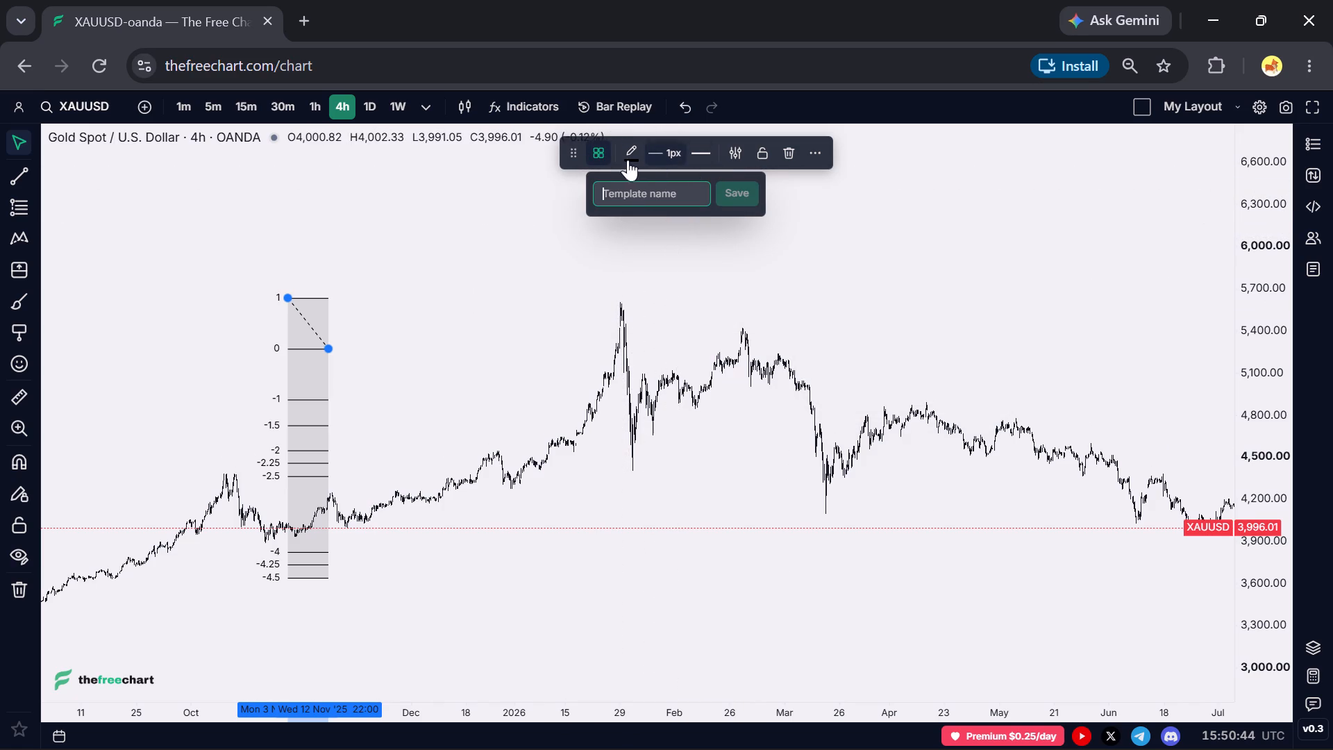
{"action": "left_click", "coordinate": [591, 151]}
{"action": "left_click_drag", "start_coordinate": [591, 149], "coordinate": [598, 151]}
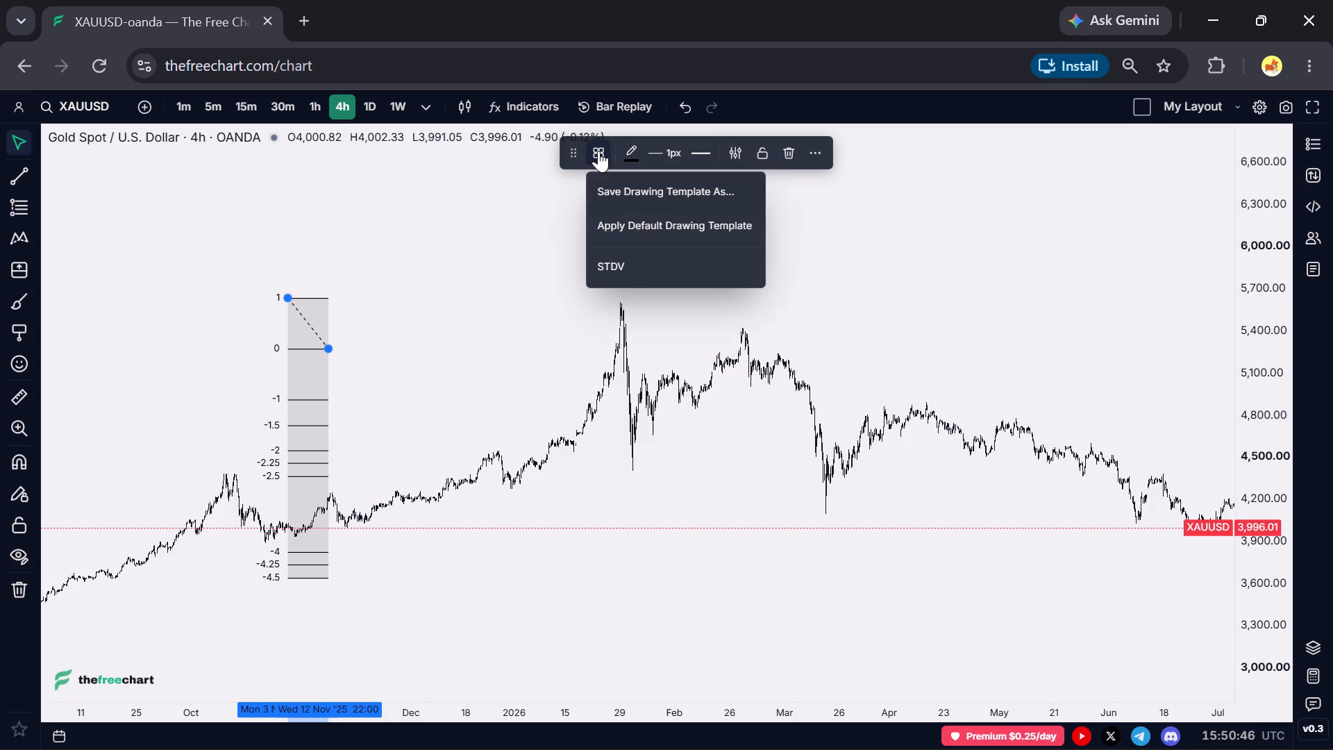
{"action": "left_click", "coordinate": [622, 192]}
Apply the default drawing template to the November Fib retracement.
{"action": "double_click", "coordinate": [605, 159]}
{"action": "left_click", "coordinate": [649, 227]}
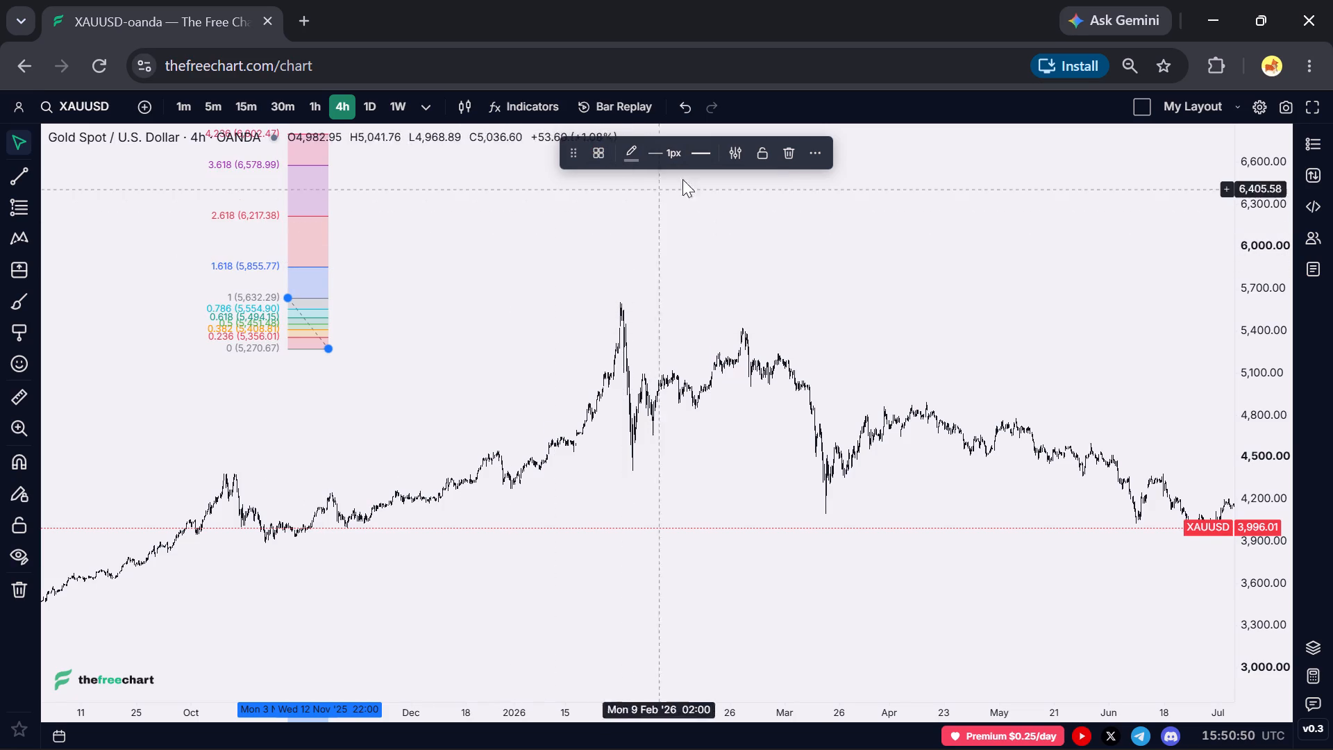
In the November Fib retracement's settings, set the 0.382 level to 2.56 and the 0.618 level to 1.55.
{"action": "left_click", "coordinate": [805, 158]}
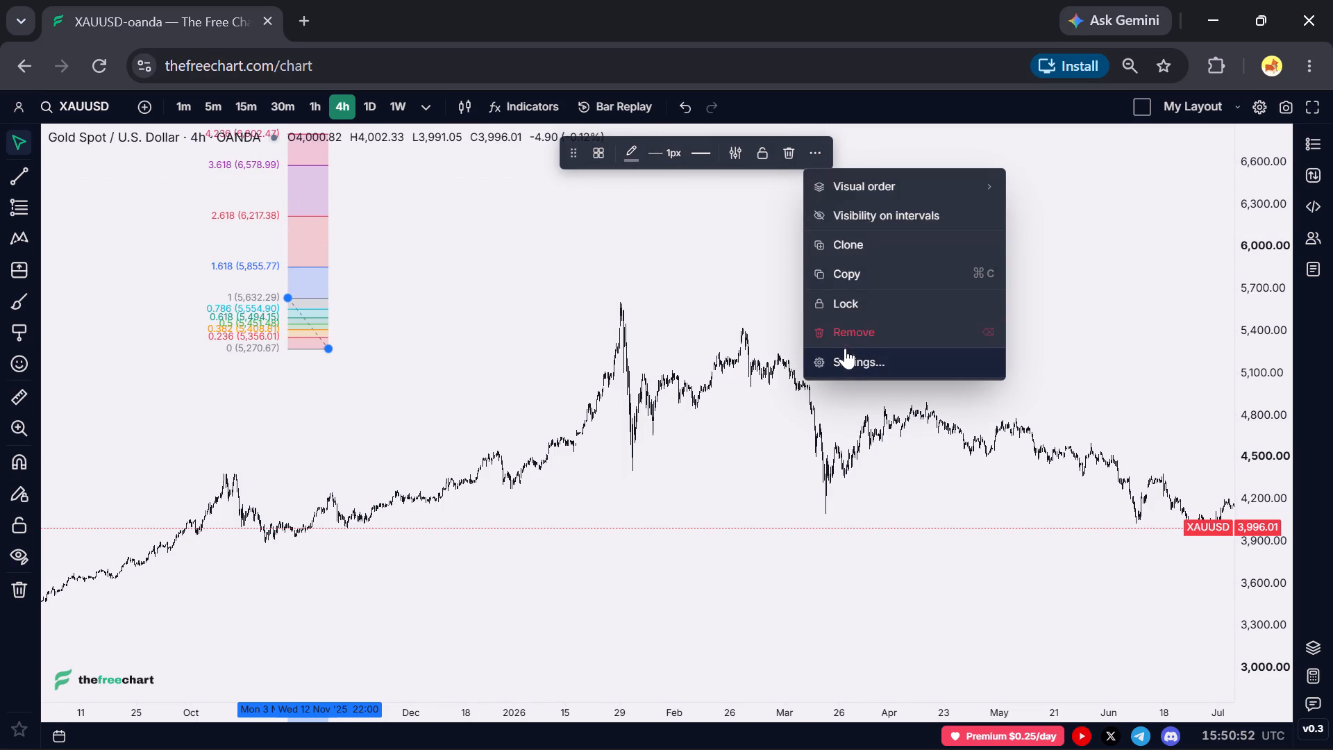
{"action": "left_click", "coordinate": [852, 360]}
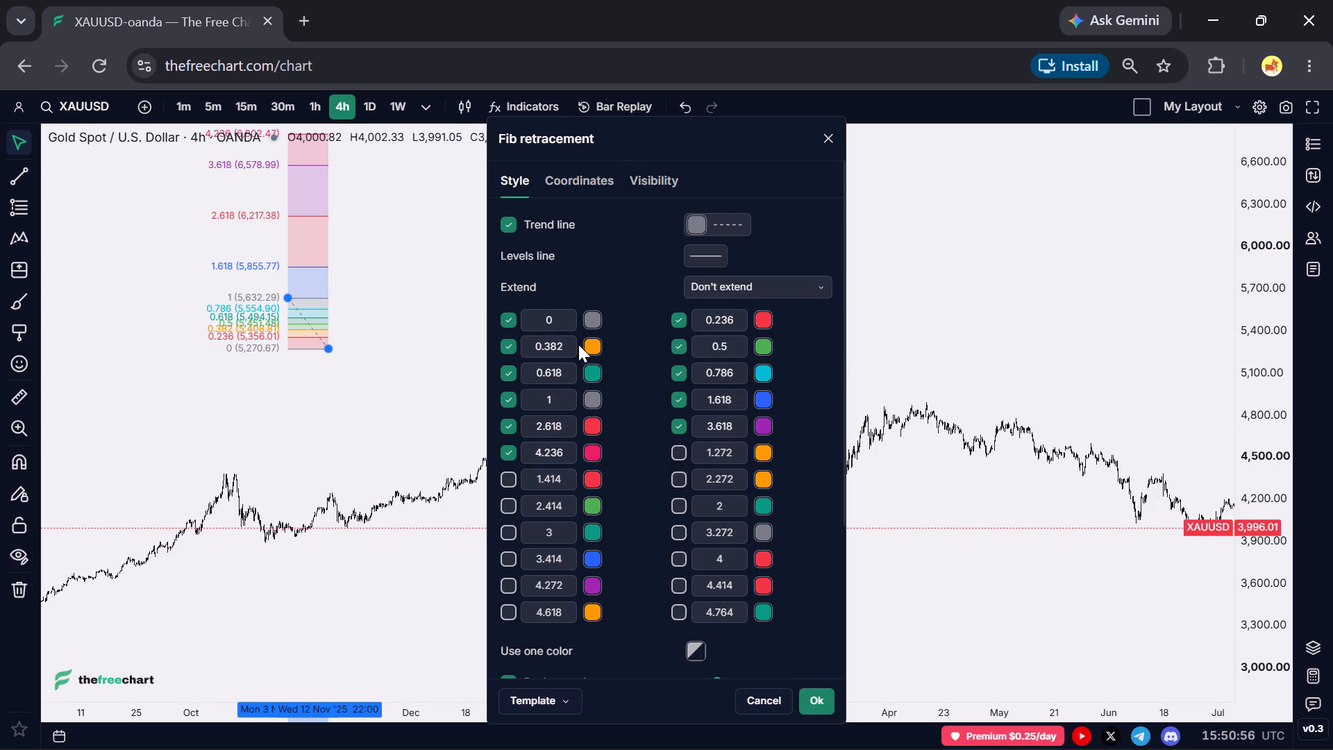
{"action": "left_click_drag", "start_coordinate": [566, 344], "coordinate": [529, 352]}
{"action": "key", "text": "BackSpace"}
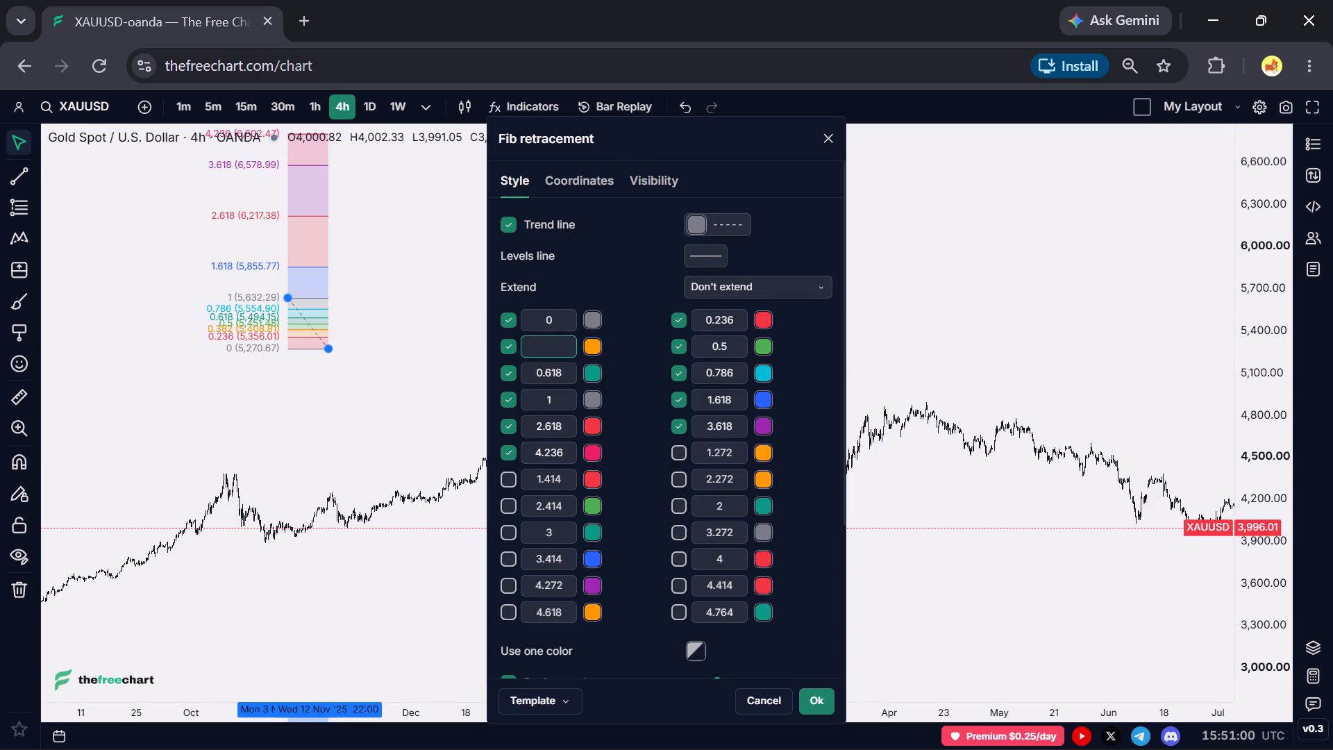
{"action": "type", "text": "2.56"}
{"action": "double_click", "coordinate": [566, 370]}
{"action": "key", "text": "BackSpace"}
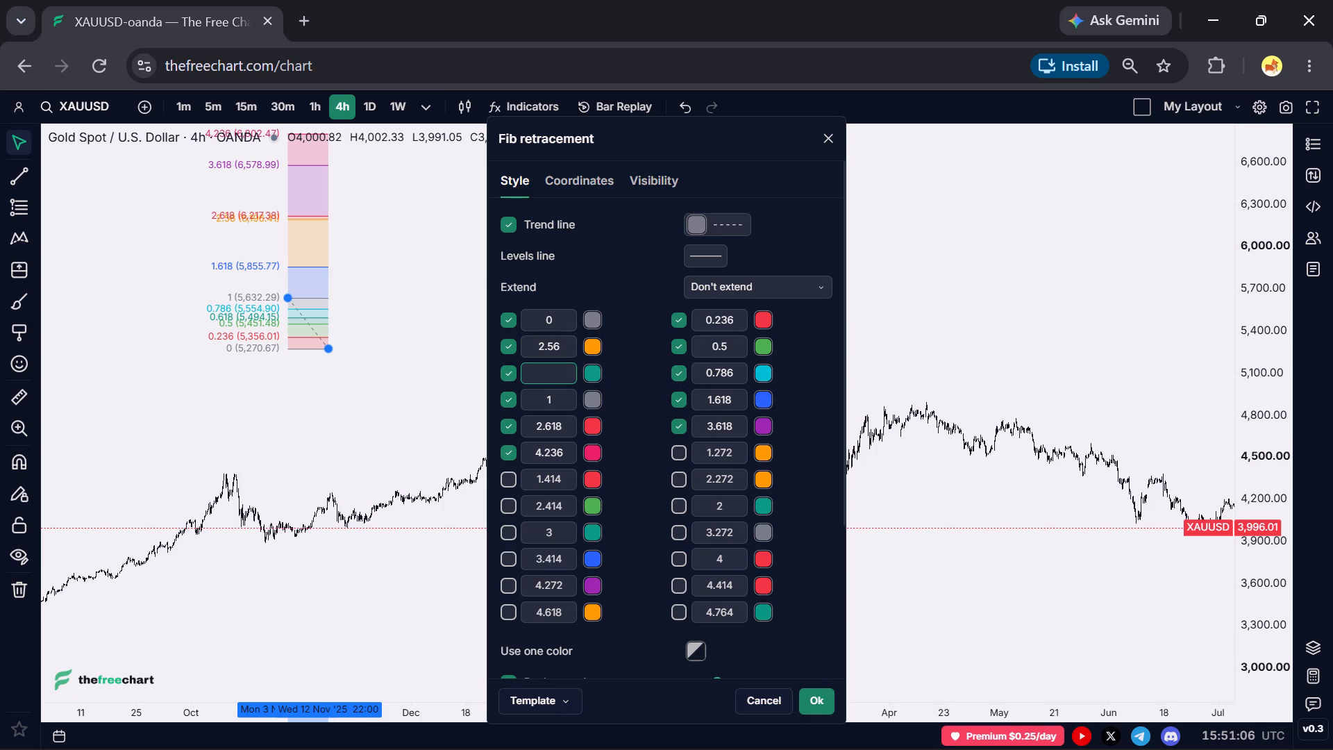
{"action": "type", "text": "1.55"}
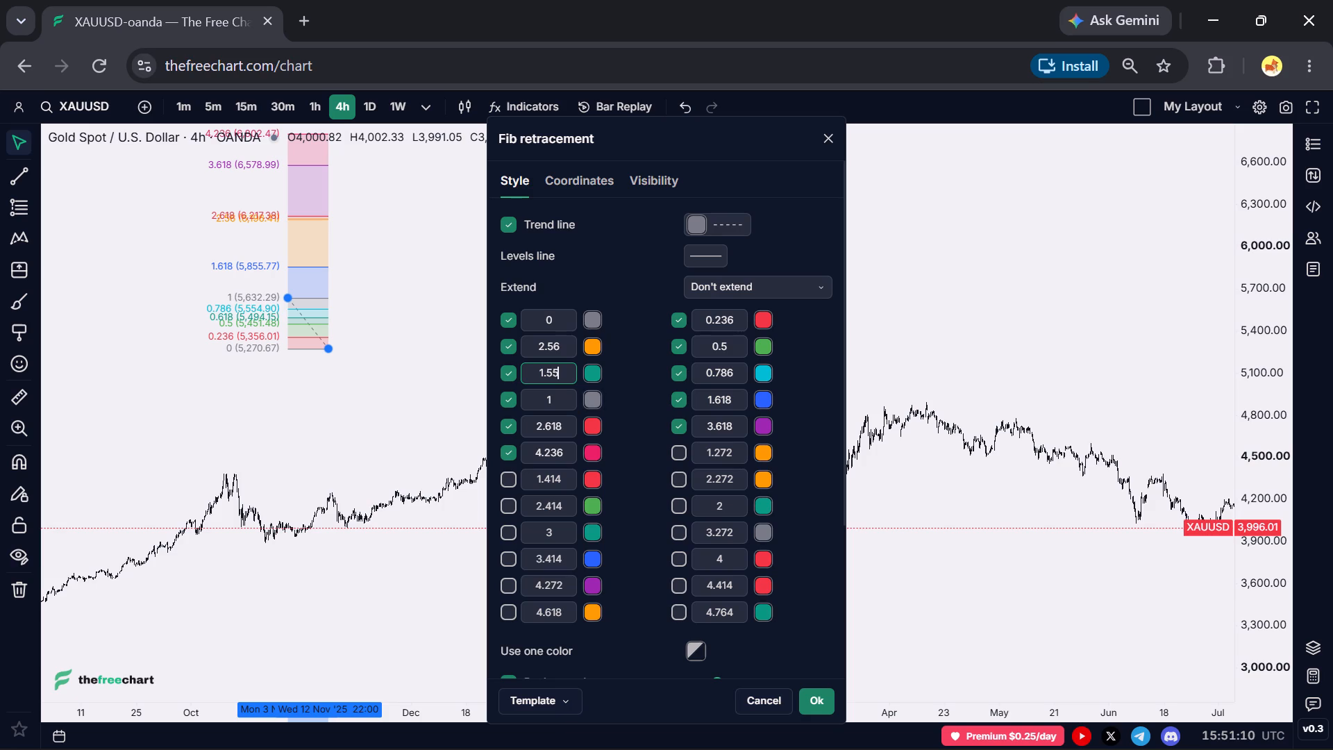
Set the Fib retracement's level 1 to -0.29 and its 2.618 level to -0.255.
{"action": "left_click", "coordinate": [555, 397]}
{"action": "key", "text": "BackSpace"}
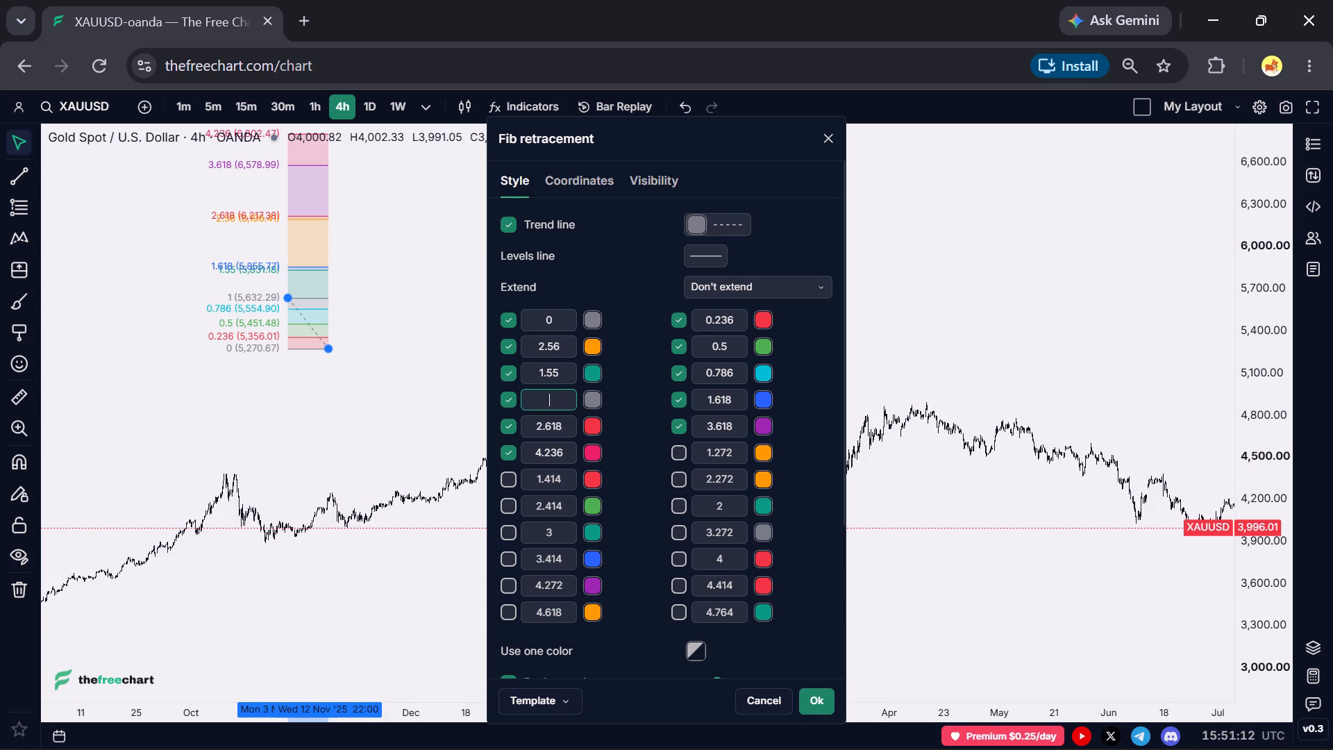
{"action": "key", "text": "minus"}
{"action": "type", "text": "0."}
{"action": "type", "text": "29"}
{"action": "left_click", "coordinate": [560, 426]}
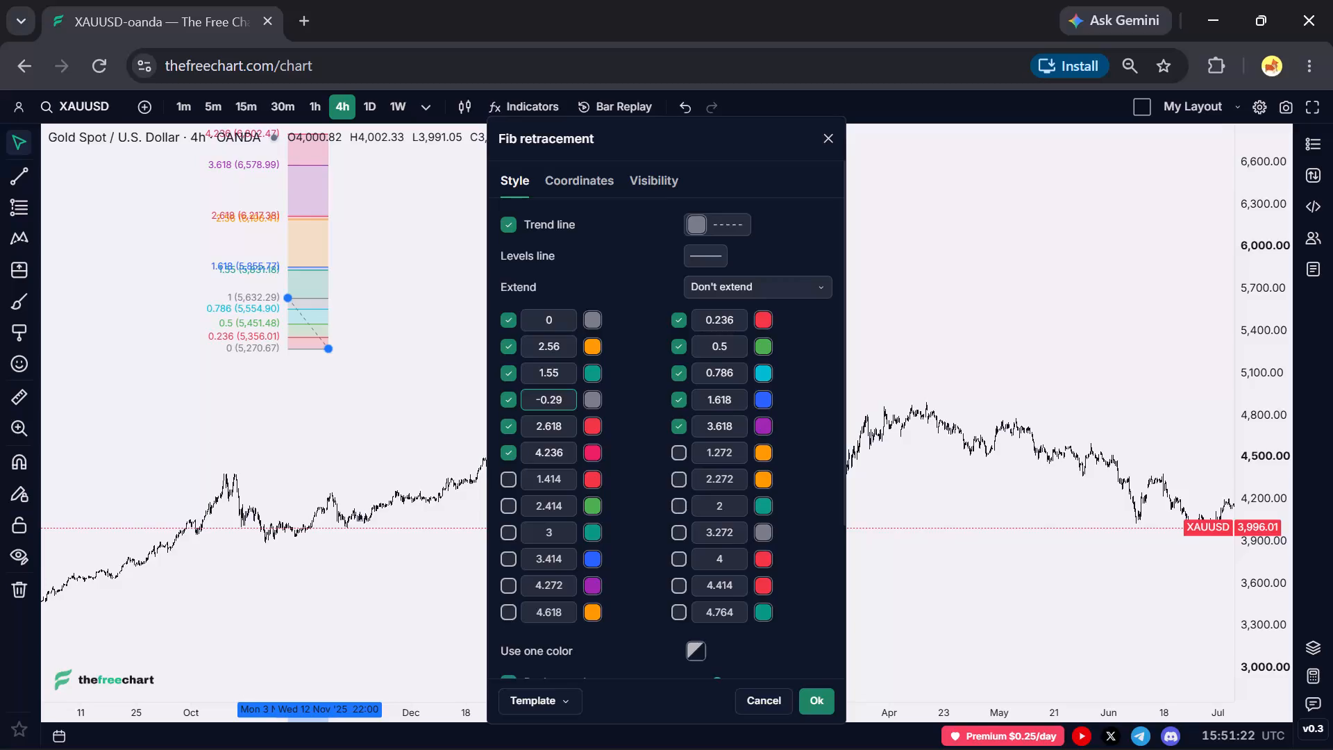
{"action": "key", "text": "BackSpace"}
{"action": "key", "text": "BackSpace"}
{"action": "key", "text": "BackSpace"}
{"action": "key", "text": "BackSpace"}
{"action": "key", "text": "BackSpace"}
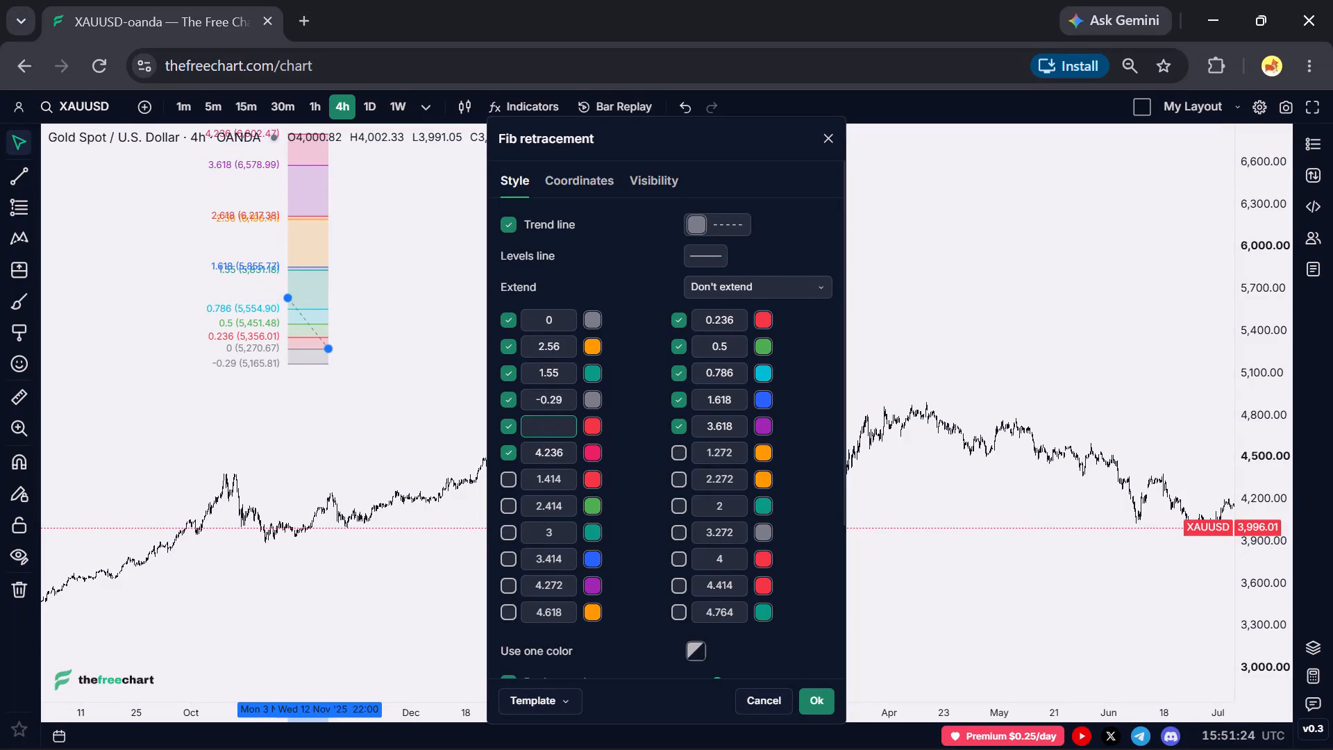
{"action": "type", "text": "-0.255"}
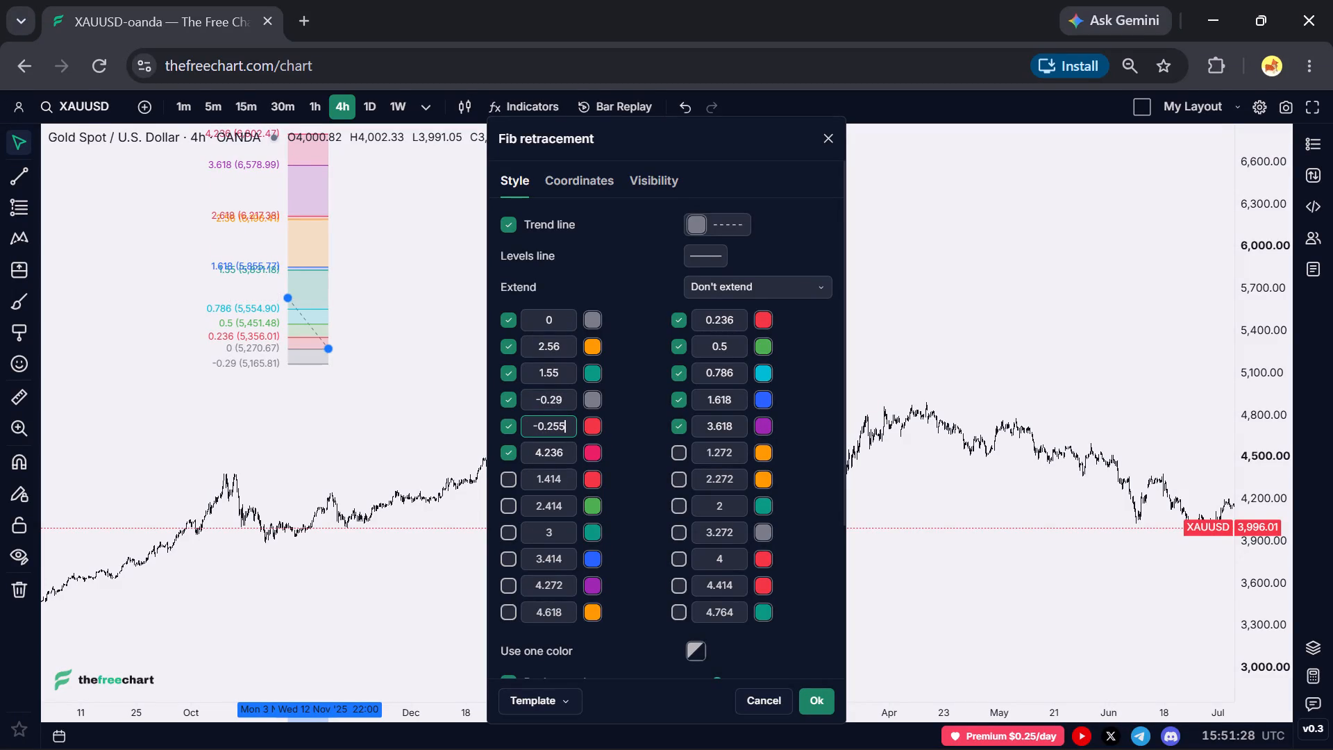
Set the Fib retracement's 4.236 level to 2.6.
{"action": "left_click", "coordinate": [562, 450]}
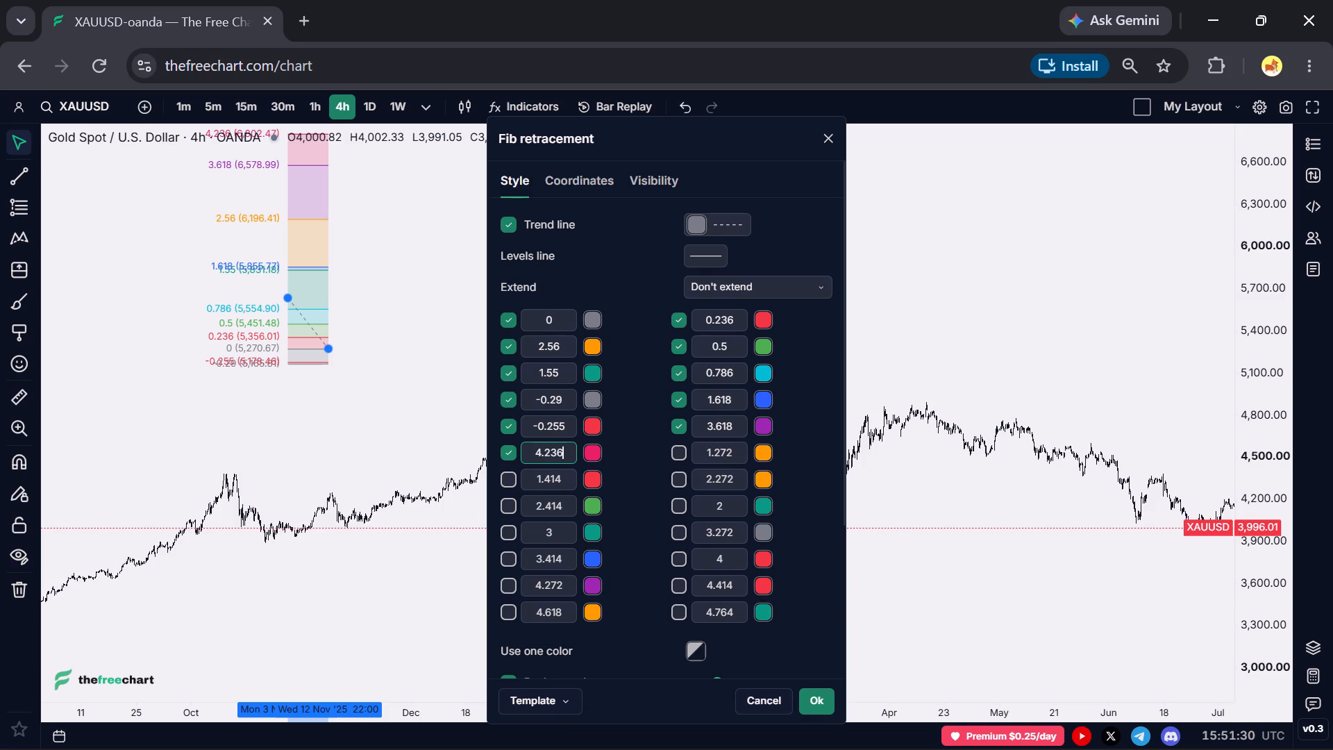
{"action": "key", "text": "BackSpace"}
{"action": "key", "text": "BackSpace"}
{"action": "key", "text": "BackSpace"}
{"action": "key", "text": "BackSpace"}
{"action": "key", "text": "BackSpace"}
{"action": "type", "text": "2.6"}
Enable the Fib retracement's 1.414 level and set its ratio to 1.47.
{"action": "left_click", "coordinate": [508, 483]}
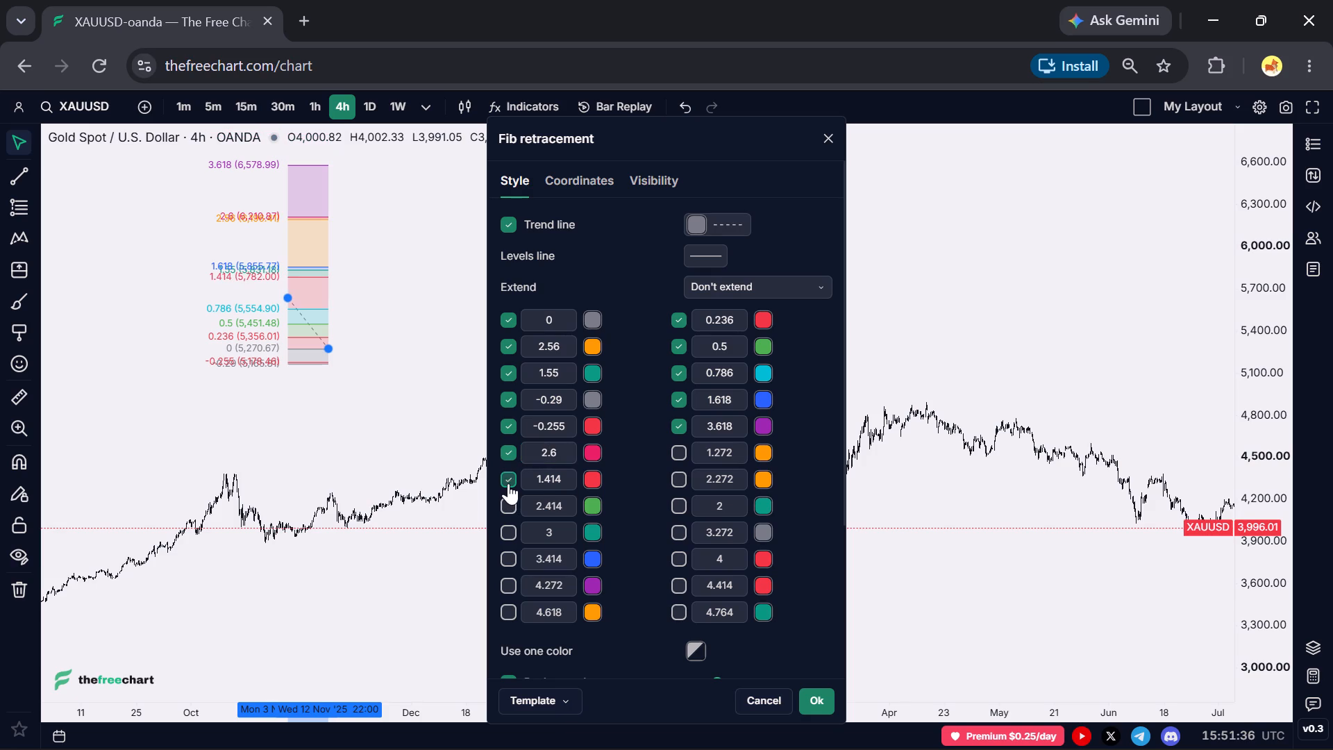
{"action": "left_click", "coordinate": [565, 477]}
{"action": "key", "text": "BackSpace"}
{"action": "key", "text": "BackSpace"}
{"action": "key", "text": "BackSpace"}
{"action": "key", "text": "BackSpace"}
{"action": "key", "text": "BackSpace"}
{"action": "type", "text": "1.47"}
Enable the Fib retracement's 2.414 level and set its ratio to 2.64.
{"action": "left_click", "coordinate": [509, 503]}
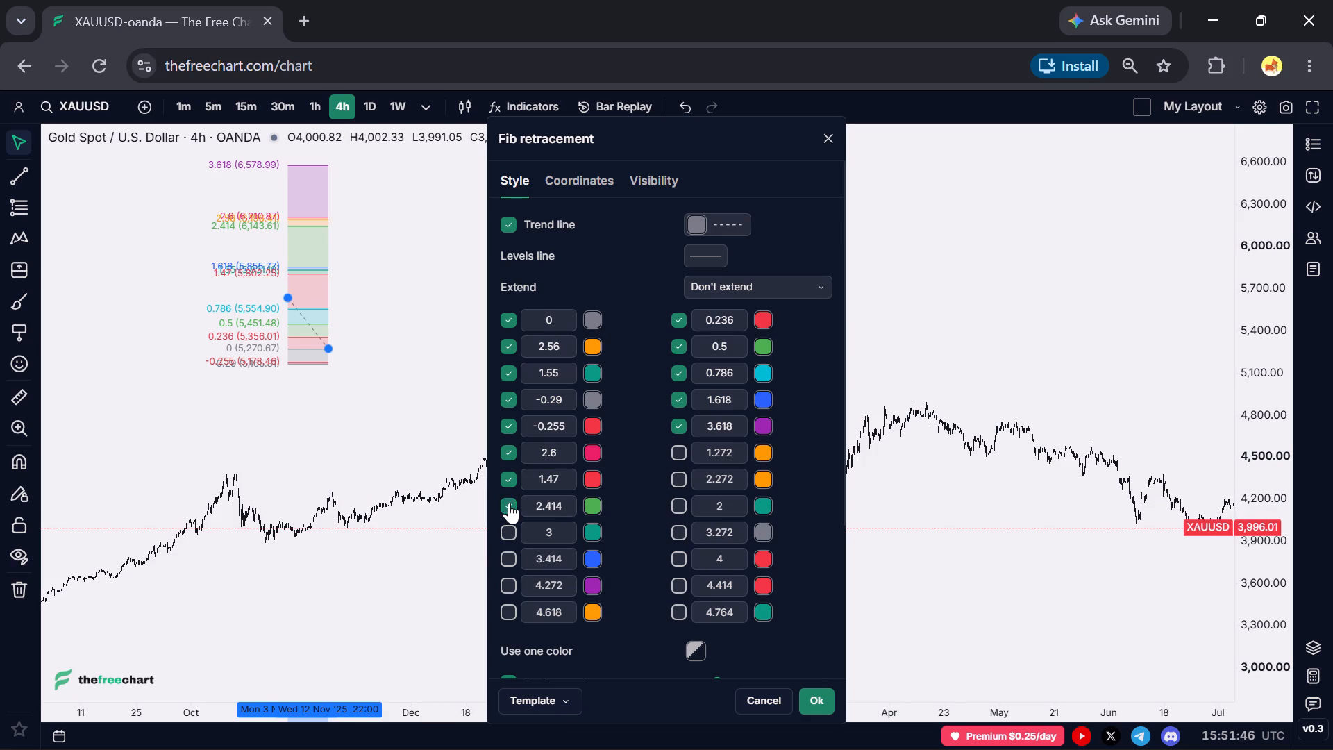
{"action": "left_click", "coordinate": [564, 508]}
{"action": "key", "text": "BackSpace"}
{"action": "key", "text": "BackSpace"}
{"action": "key", "text": "BackSpace"}
{"action": "key", "text": "BackSpace"}
{"action": "key", "text": "BackSpace"}
{"action": "type", "text": "2.64"}
Enable the Fib retracement's level 3 and set its ratio to -0.21.
{"action": "left_click", "coordinate": [512, 538]}
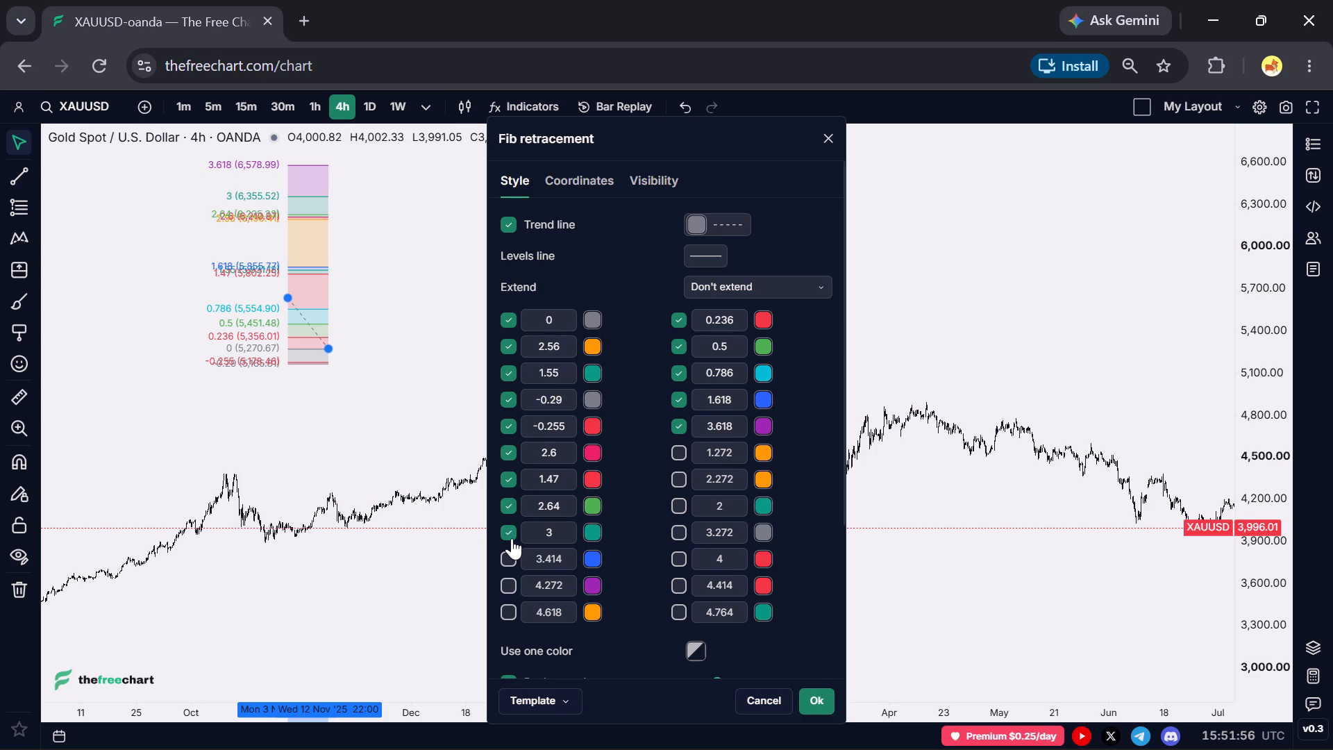
{"action": "left_click", "coordinate": [559, 535]}
{"action": "key", "text": "BackSpace"}
{"action": "type", "text": "-0.33"}
{"action": "key", "text": "BackSpace"}
{"action": "key", "text": "BackSpace"}
{"action": "type", "text": "21"}
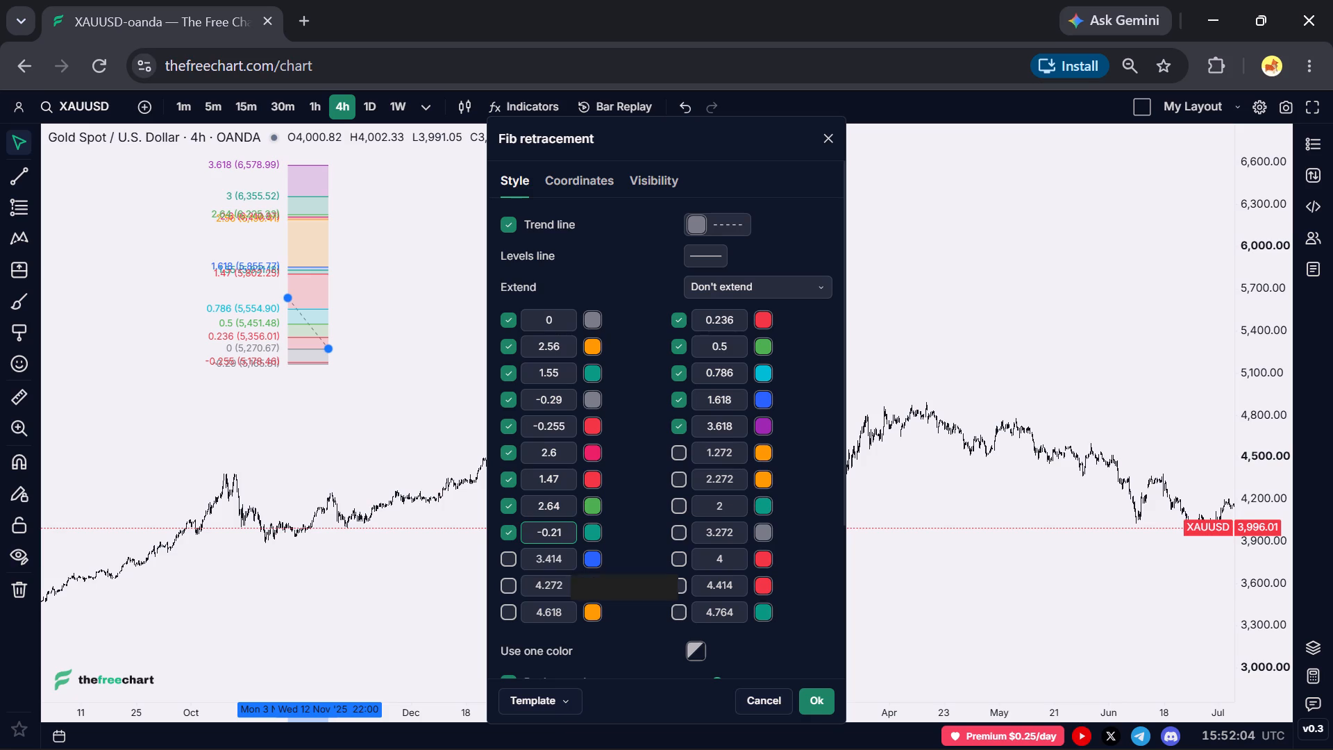
Enable the Fib retracement's 3.414 and 4.272 levels and set the 3.414 level's ratio to 1.
{"action": "left_click", "coordinate": [508, 561]}
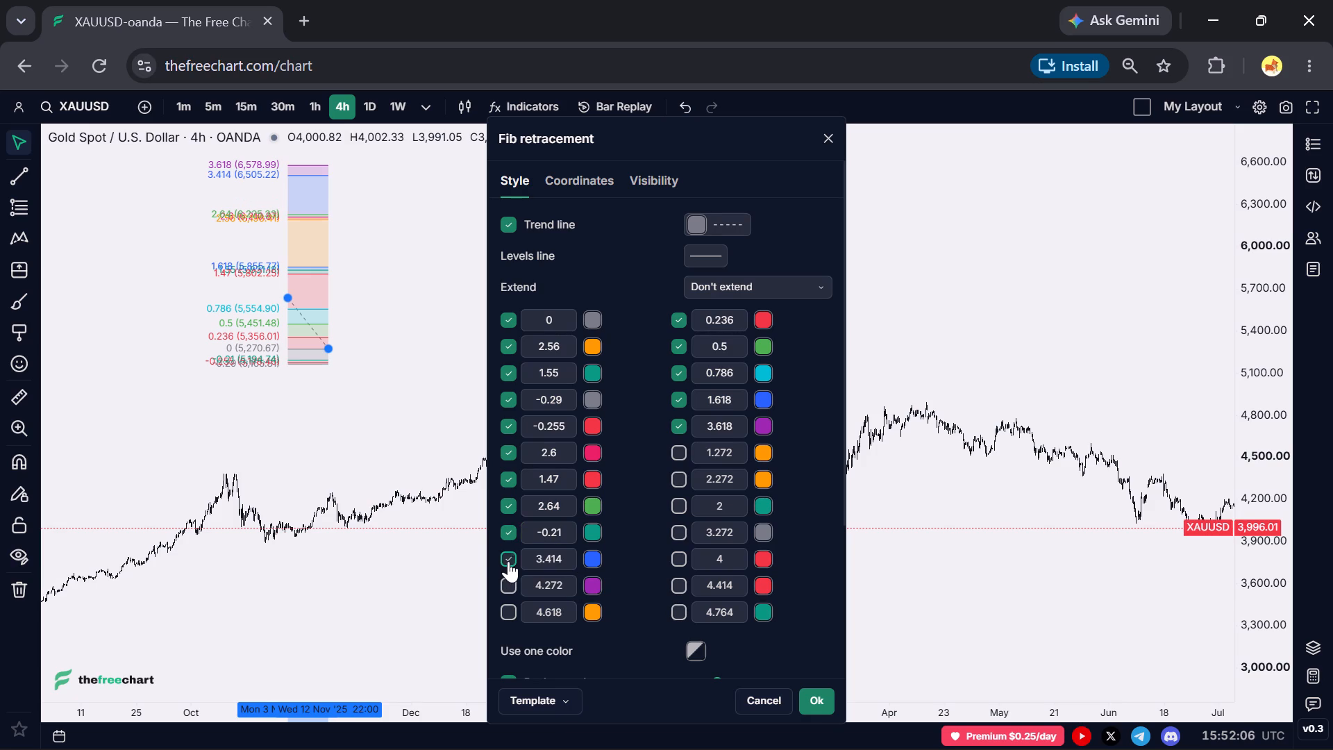
{"action": "left_click_drag", "start_coordinate": [508, 561], "coordinate": [507, 579]}
{"action": "left_click", "coordinate": [507, 579]}
{"action": "left_click", "coordinate": [565, 557]}
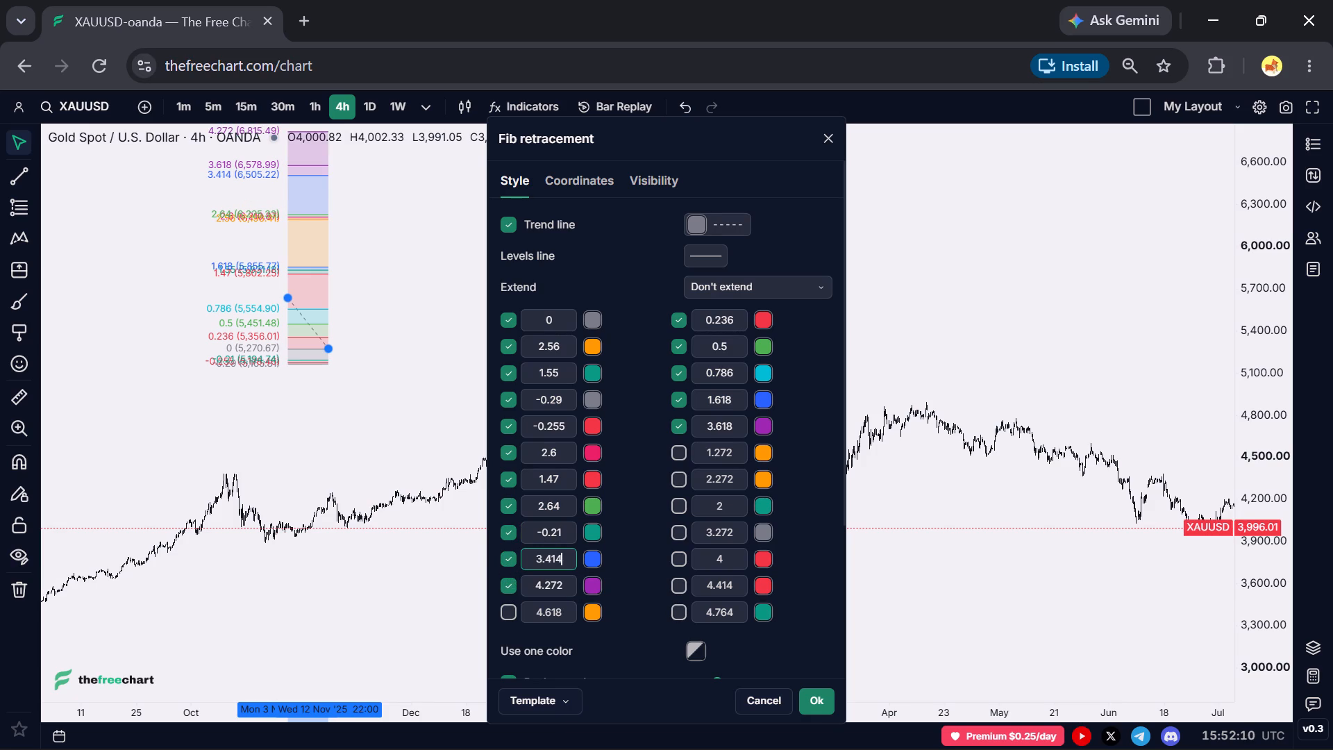
{"action": "key", "text": "BackSpace"}
{"action": "key", "text": "BackSpace"}
{"action": "key", "text": "BackSpace"}
{"action": "key", "text": "BackSpace"}
{"action": "key", "text": "BackSpace"}
{"action": "key", "text": "1"}
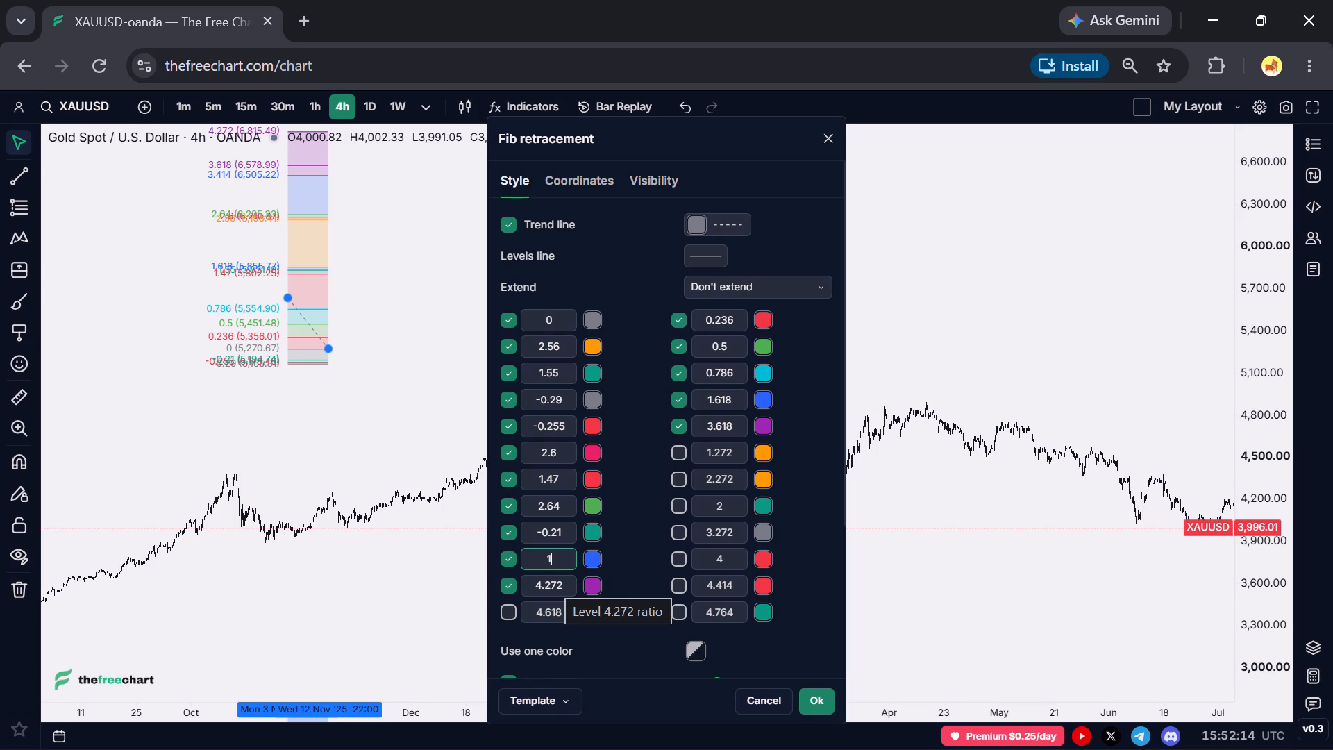
Set the ratio of the Fib retracement's 4.272 level to -0.39.
{"action": "left_click_drag", "start_coordinate": [564, 586], "coordinate": [566, 594]}
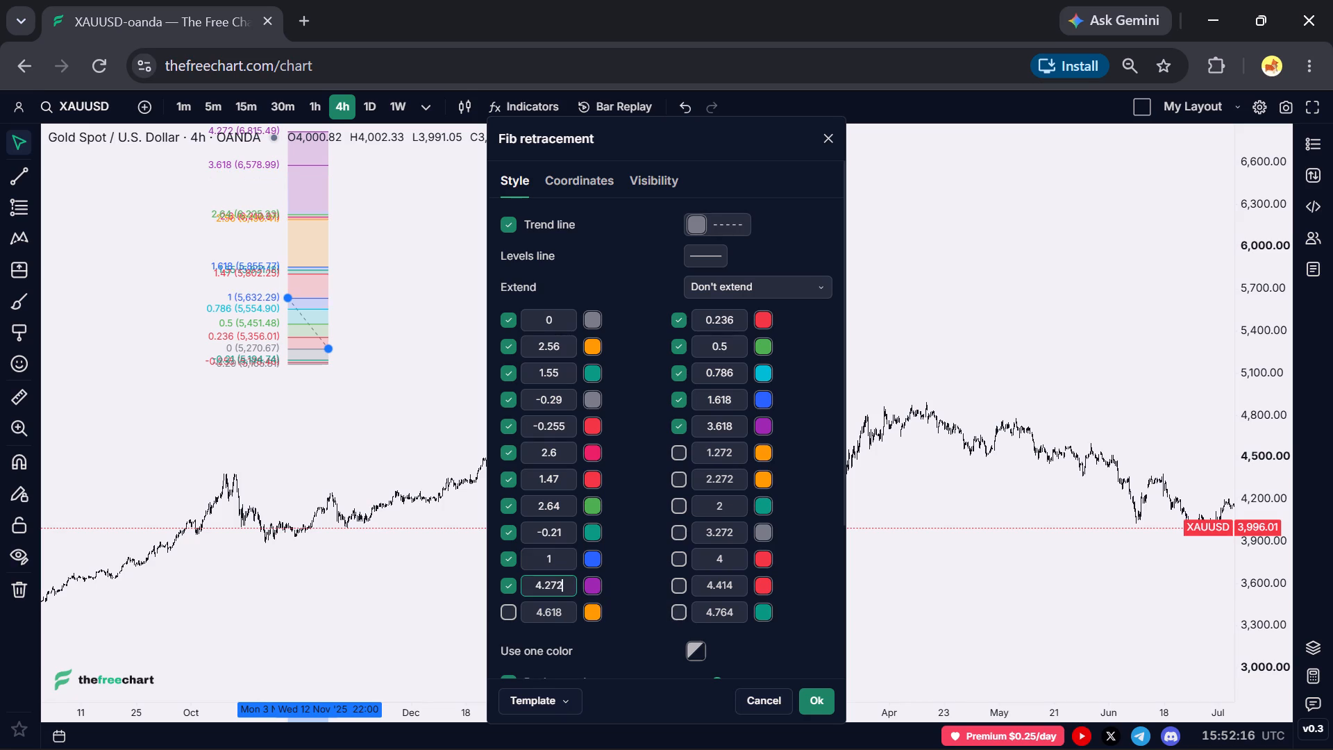
{"action": "key", "text": "BackSpace"}
{"action": "key", "text": "BackSpace"}
{"action": "key", "text": "BackSpace"}
{"action": "key", "text": "BackSpace"}
{"action": "key", "text": "BackSpace"}
{"action": "type", "text": "-0."}
{"action": "type", "text": "93"}
{"action": "key", "text": "BackSpace"}
{"action": "key", "text": "BackSpace"}
{"action": "type", "text": "39"}
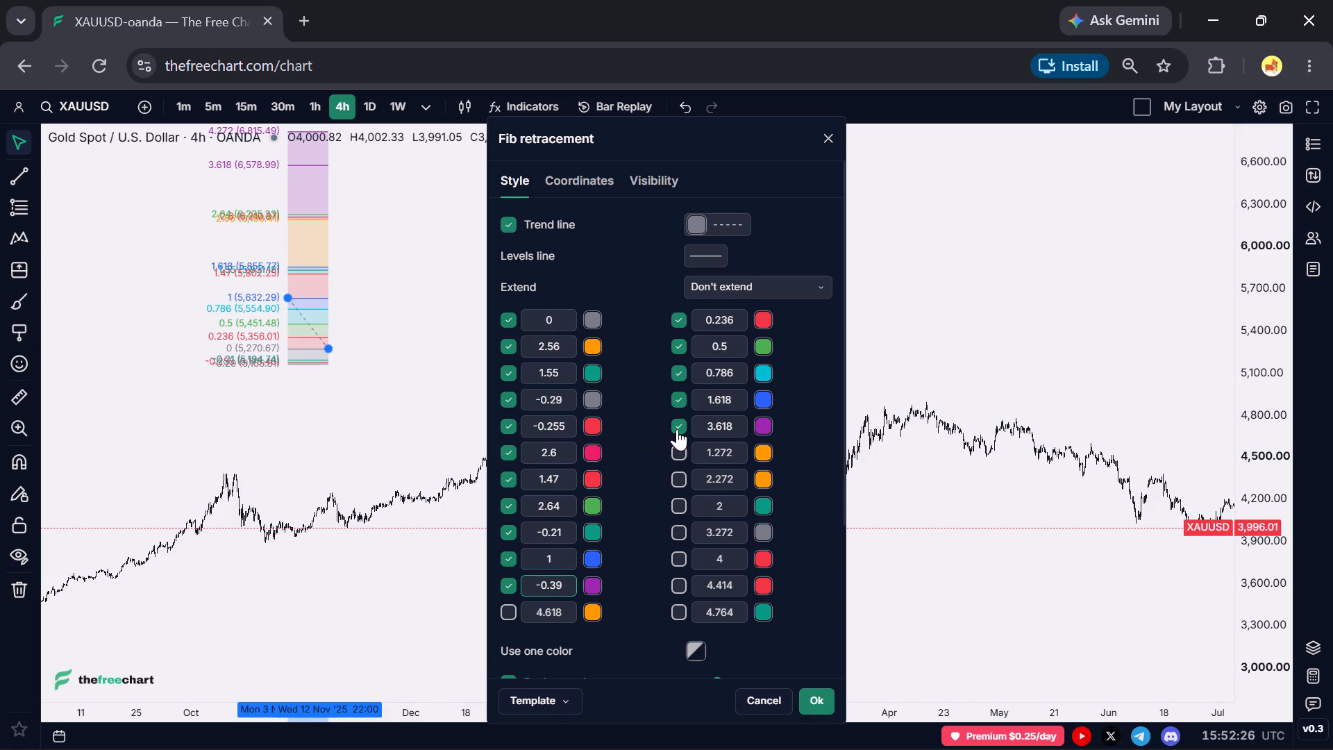
Disable the Fib retracement's 3.618, 1.618, 0.786, 0.5 and 0.236 levels.
{"action": "left_click", "coordinate": [680, 427]}
{"action": "left_click", "coordinate": [675, 400]}
{"action": "left_click", "coordinate": [680, 378]}
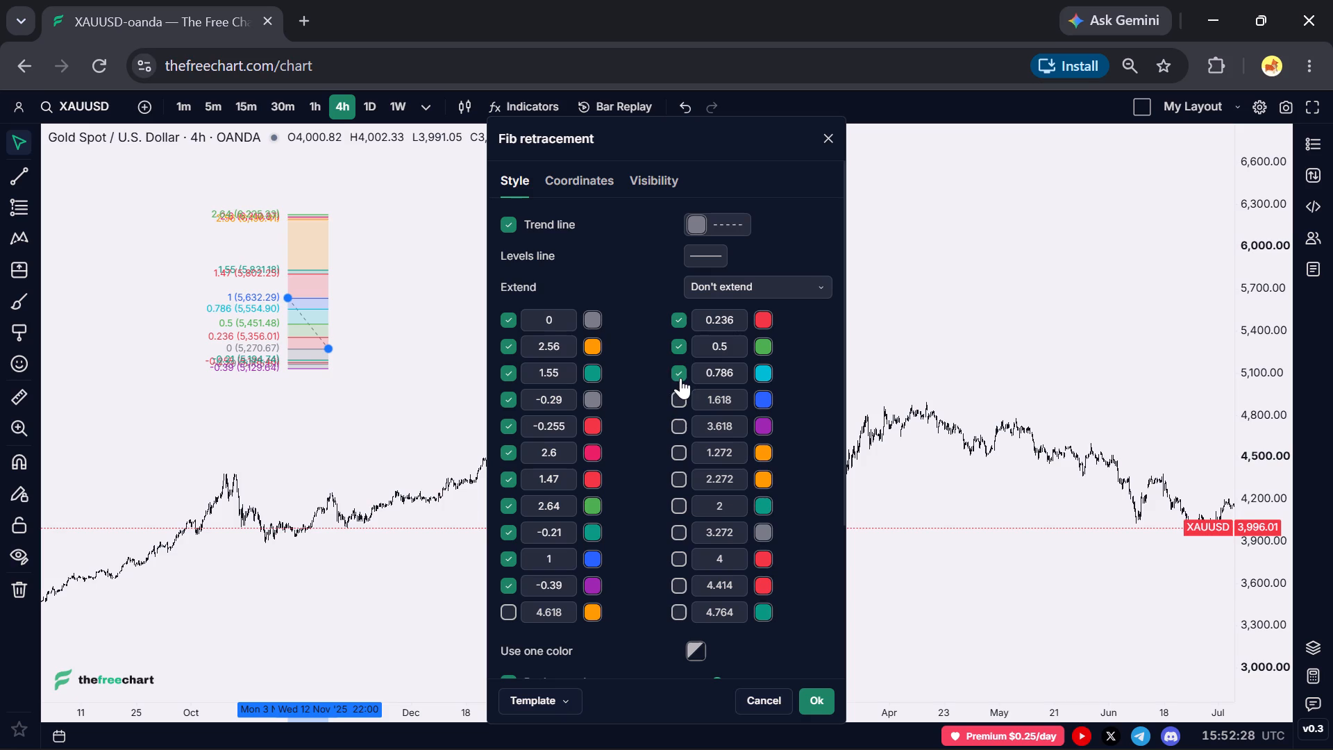
{"action": "left_click", "coordinate": [680, 337]}
{"action": "left_click", "coordinate": [682, 341]}
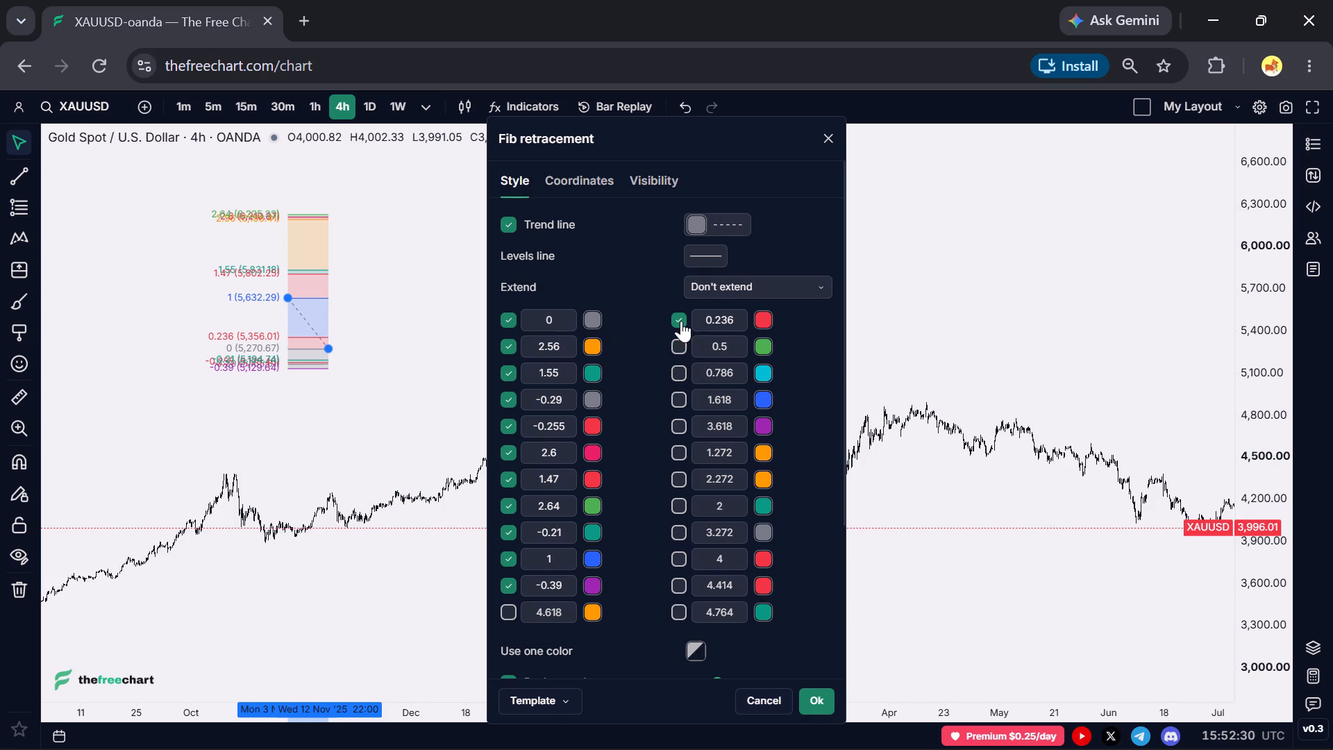
{"action": "left_click", "coordinate": [681, 321]}
Apply black as the single color for all of the Fib retracement's levels.
{"action": "scroll", "coordinate": [685, 406], "scroll_direction": "down", "scroll_amount": 3}
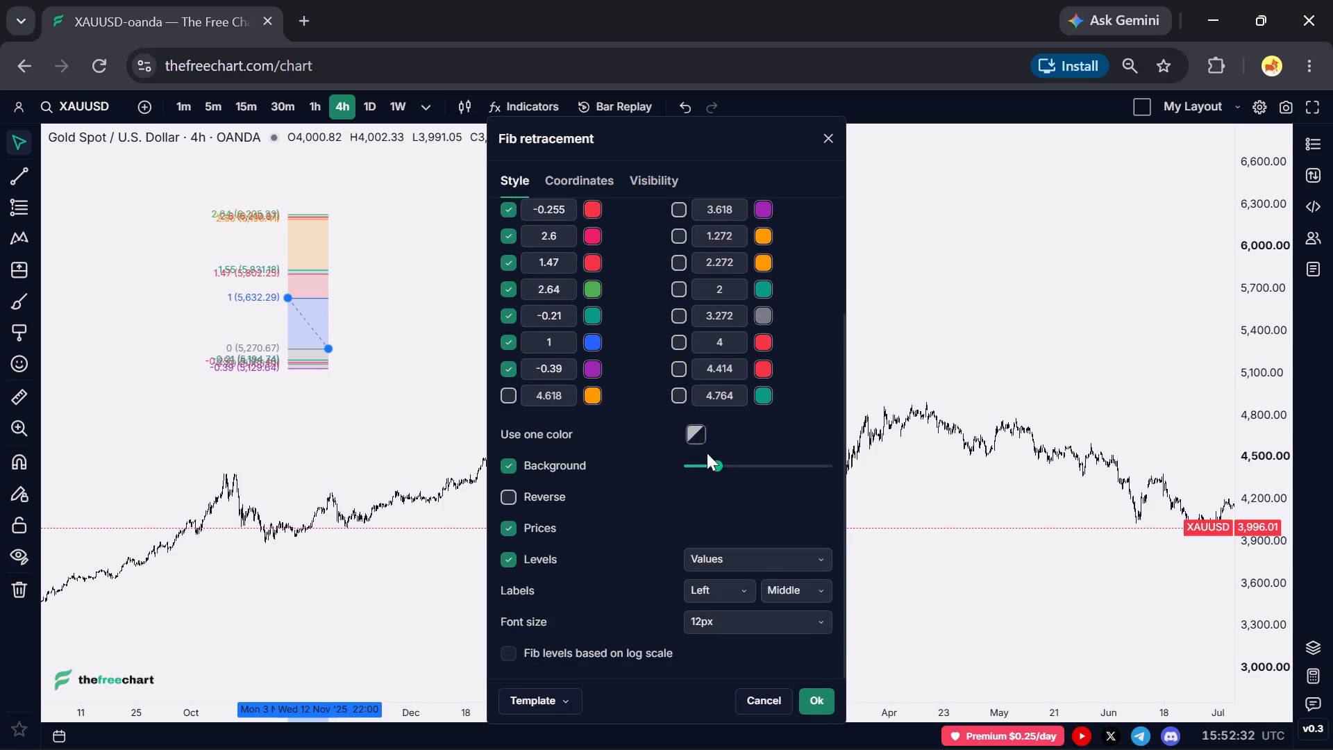
{"action": "left_click", "coordinate": [699, 441]}
{"action": "left_click", "coordinate": [857, 469]}
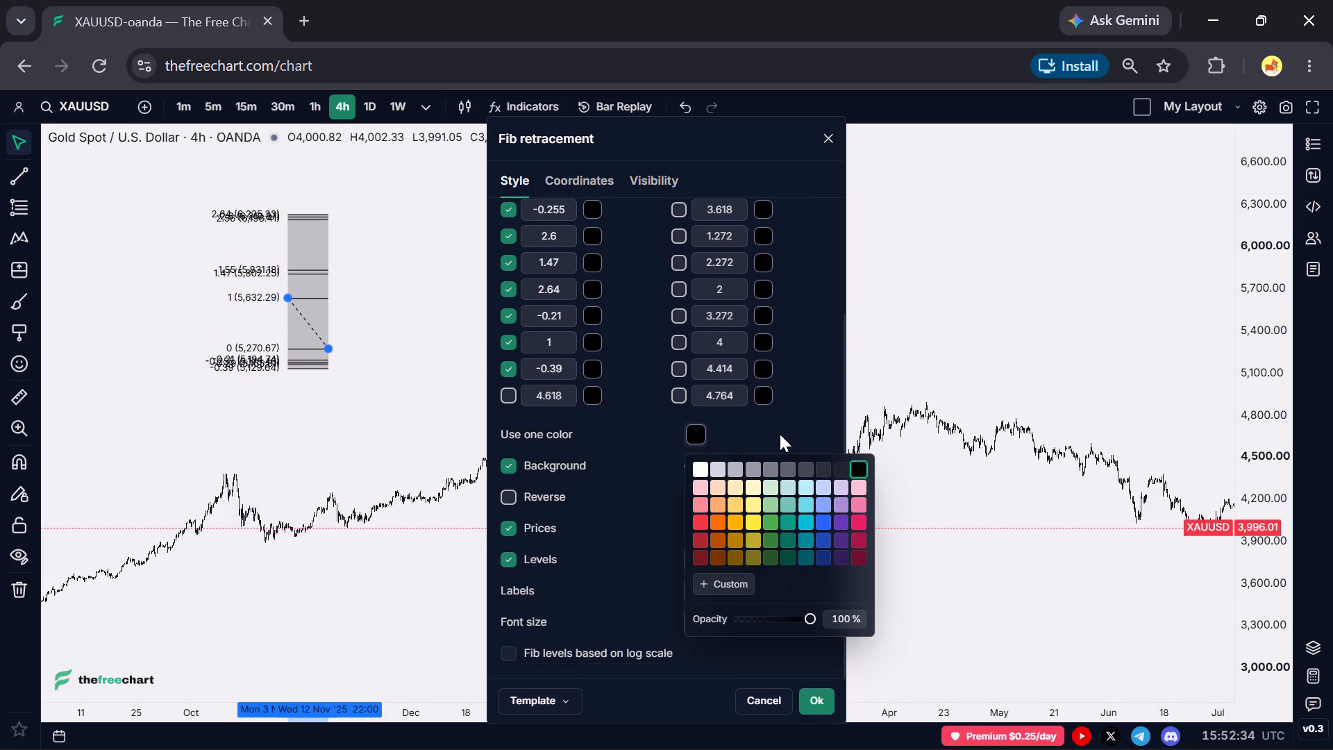
{"action": "left_click", "coordinate": [839, 467]}
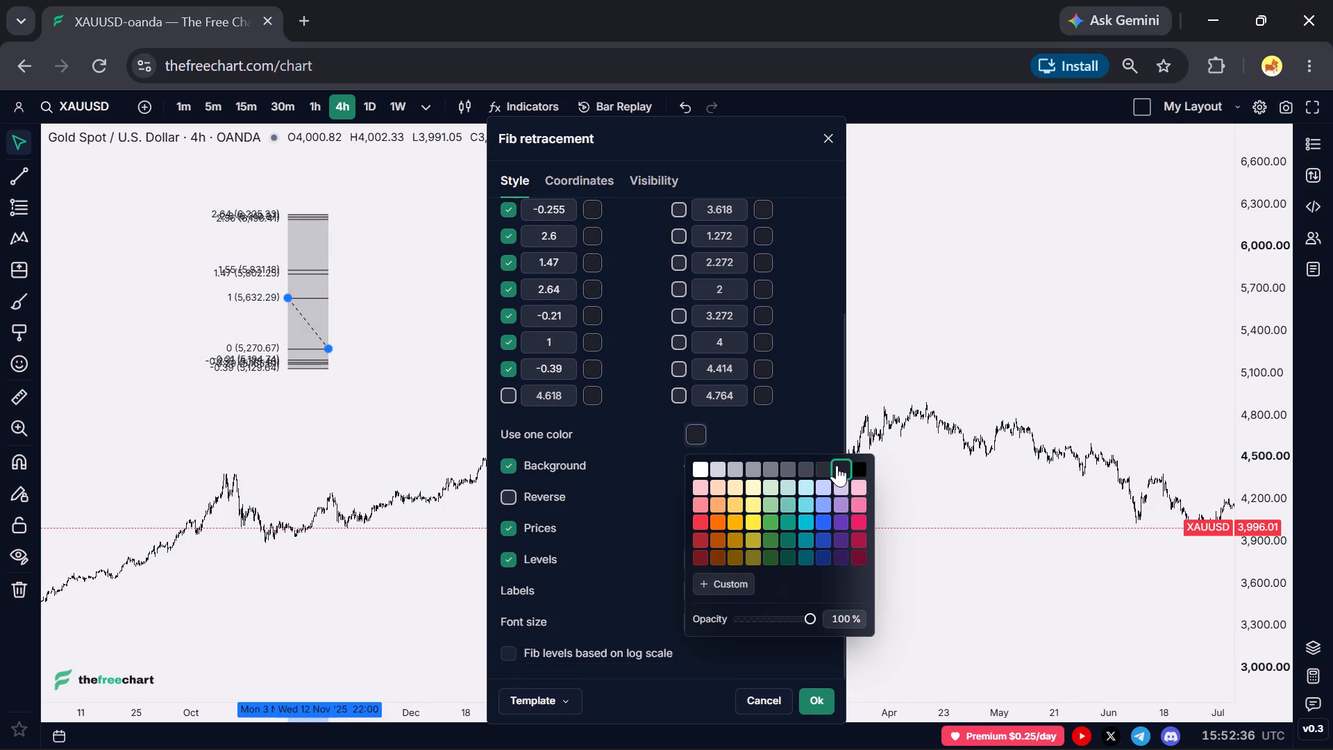
{"action": "left_click", "coordinate": [860, 467]}
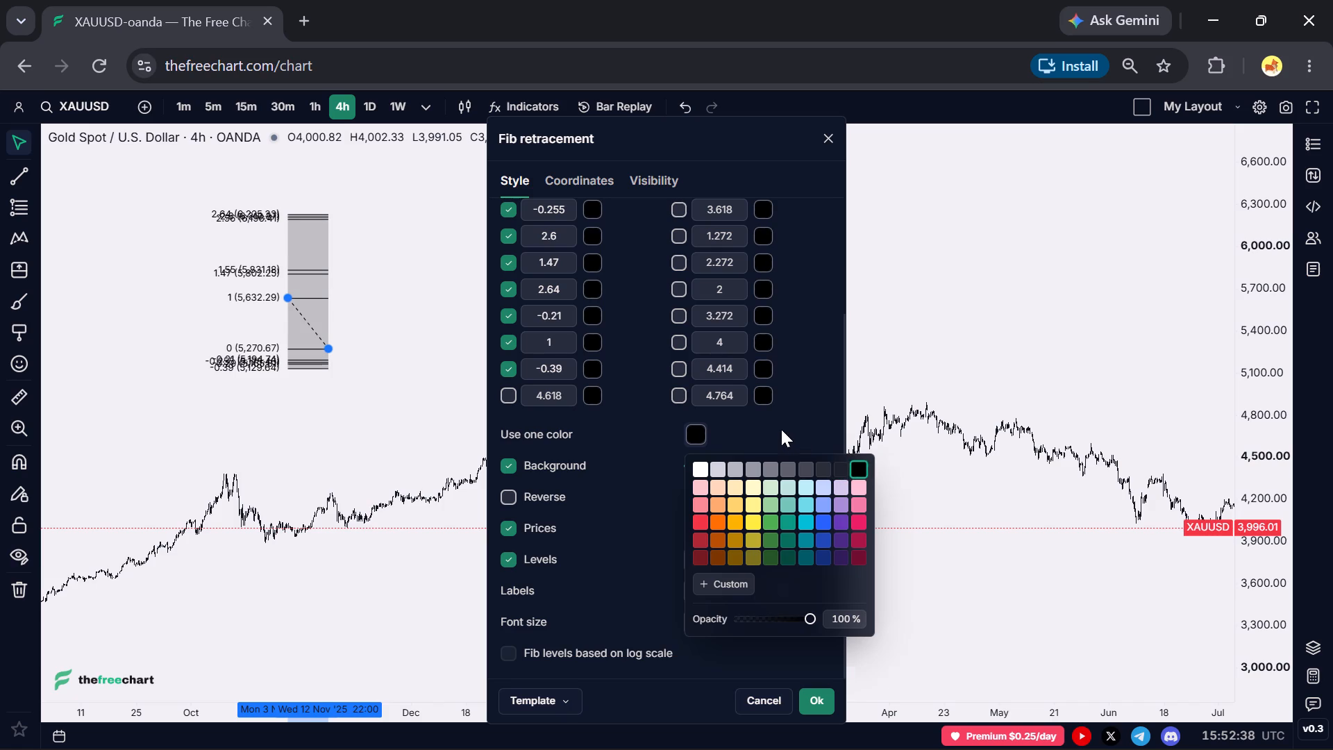
{"action": "left_click", "coordinate": [781, 429]}
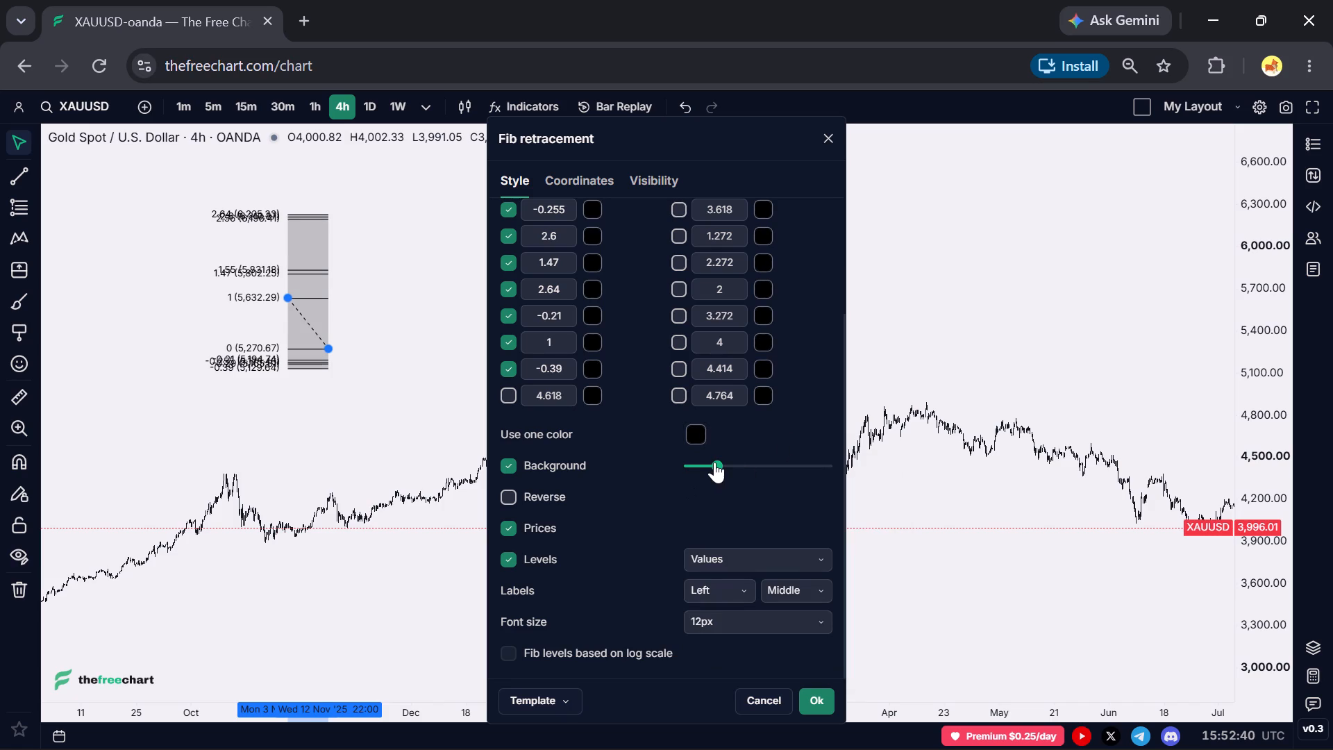
Reduce the Fib retracement's background opacity to its minimum so the fill is fully transparent.
{"action": "left_click_drag", "start_coordinate": [714, 462], "coordinate": [684, 469]}
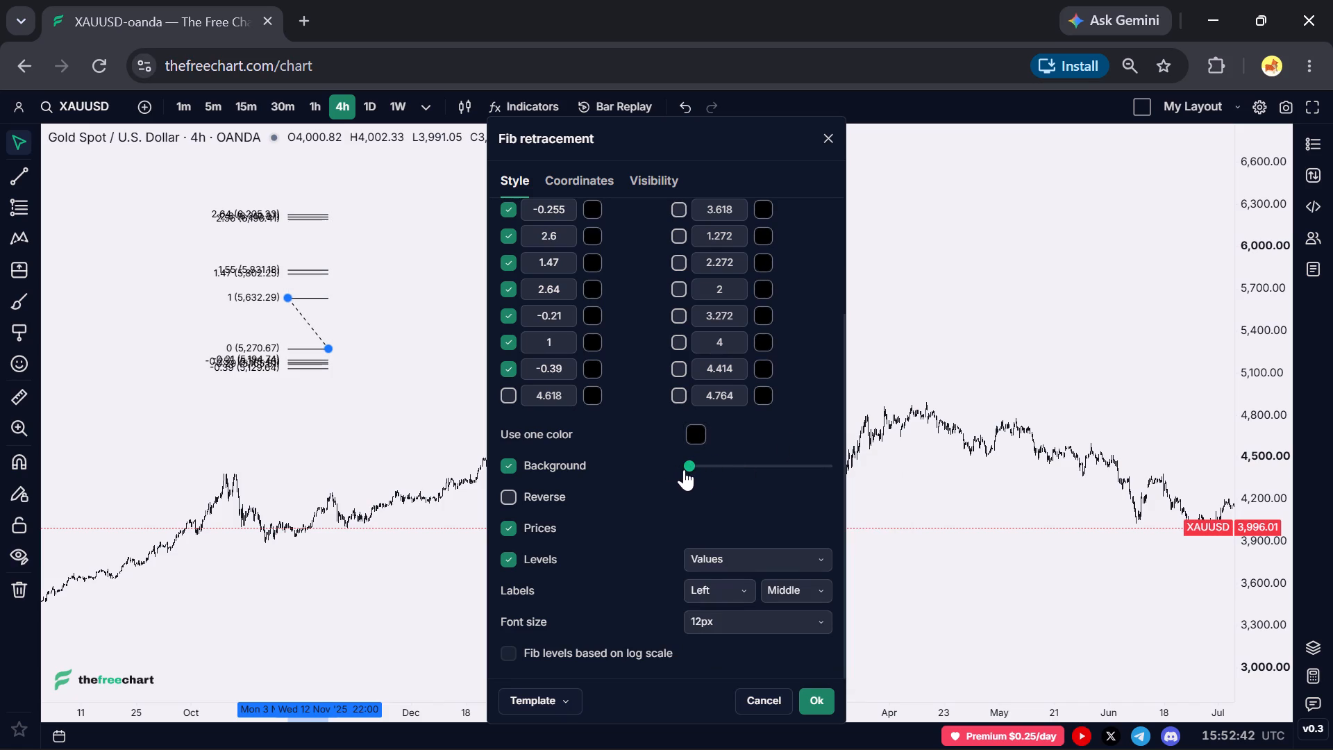
{"action": "left_click_drag", "start_coordinate": [684, 469], "coordinate": [662, 470]}
{"action": "scroll", "coordinate": [676, 568], "scroll_direction": "down", "scroll_amount": 2}
Save the Fib retracement settings as a template named AOX, apply the settings, and check the drawing template list.
{"action": "left_click", "coordinate": [560, 690]}
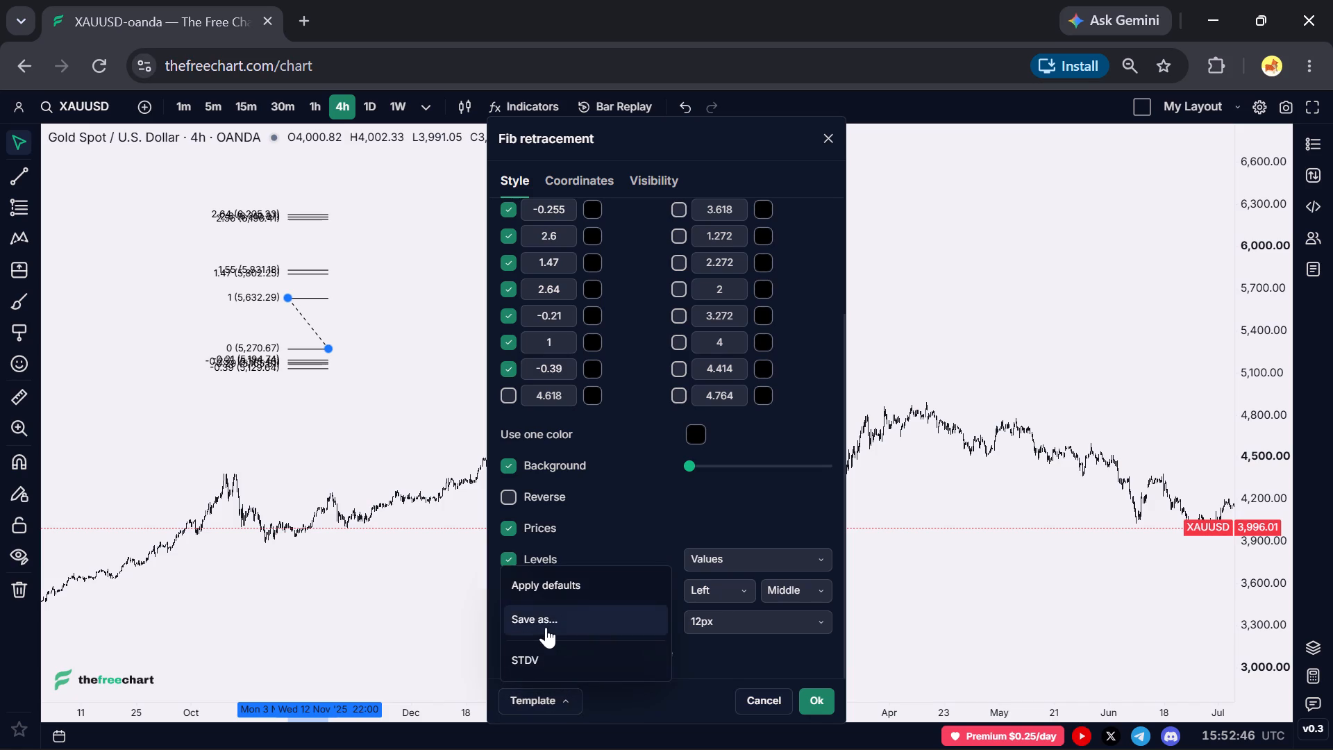
{"action": "left_click", "coordinate": [546, 627]}
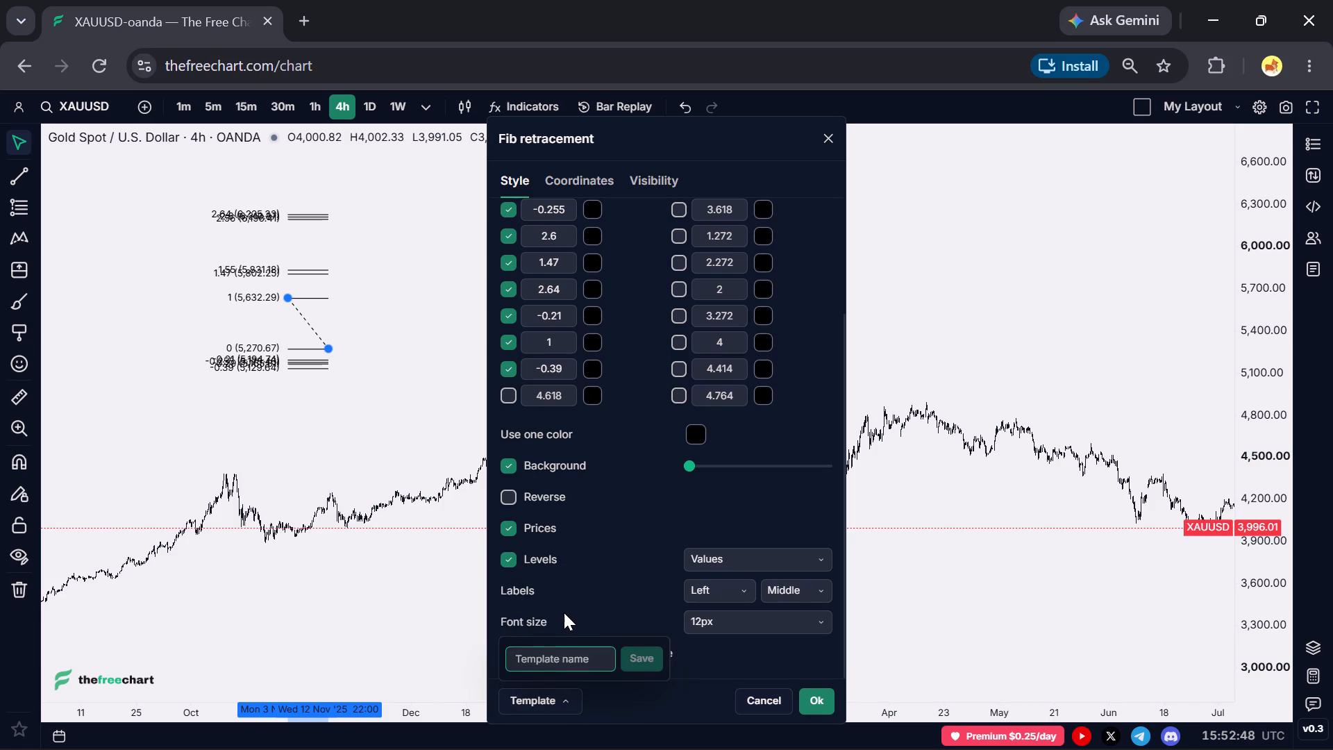
{"action": "type", "text": "AOX"}
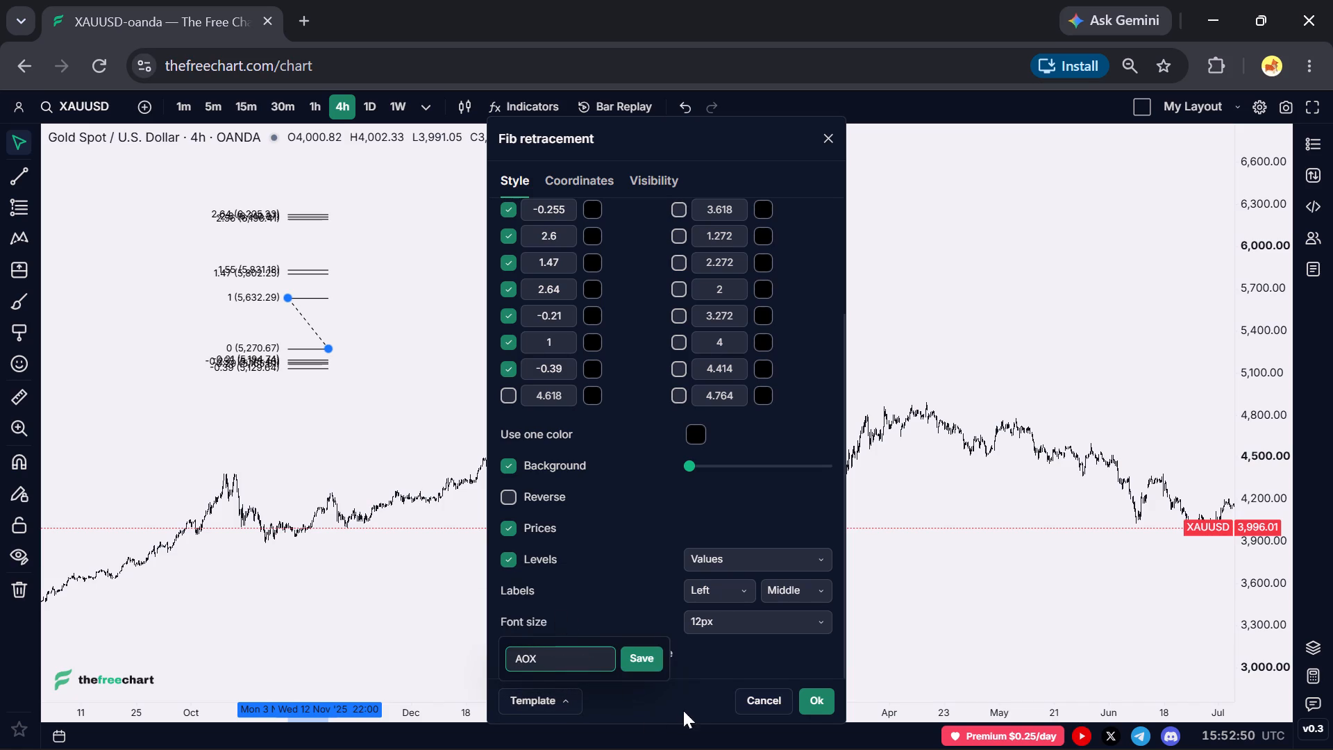
{"action": "left_click", "coordinate": [639, 658]}
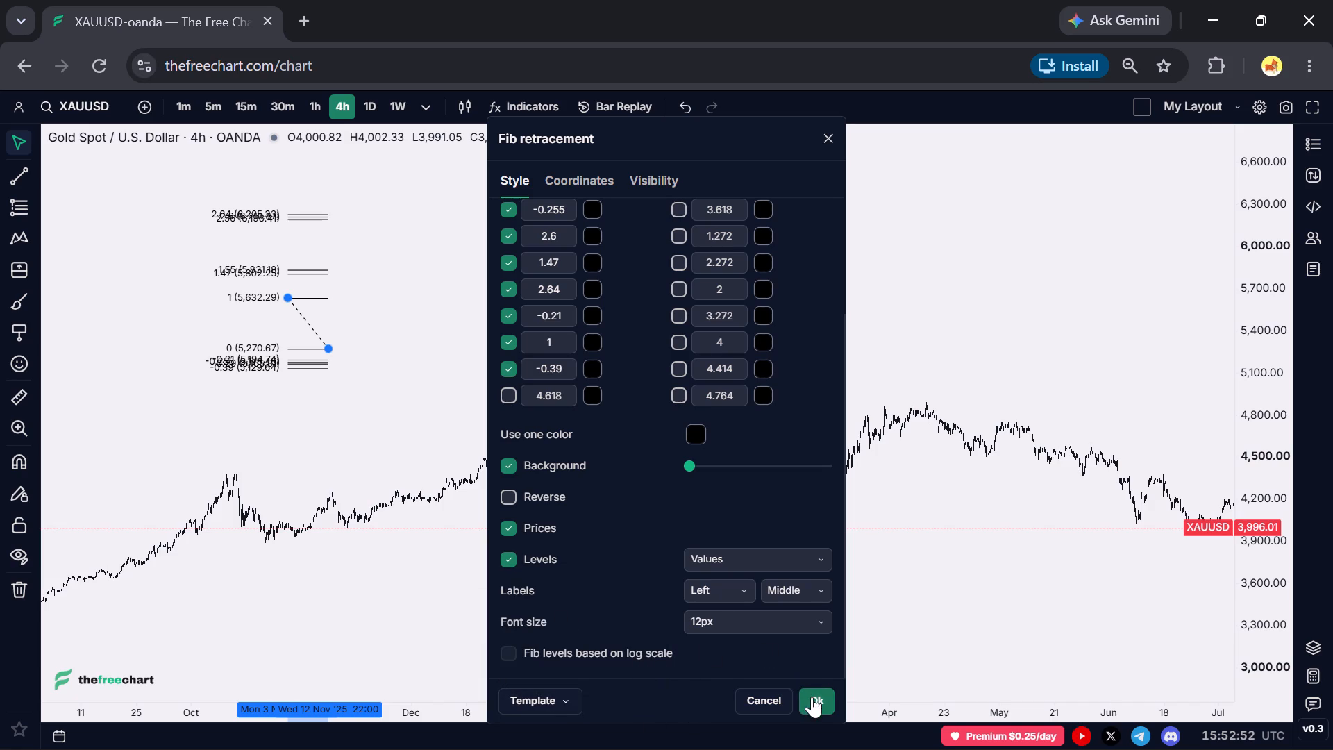
{"action": "left_click", "coordinate": [814, 697]}
{"action": "left_click", "coordinate": [597, 164]}
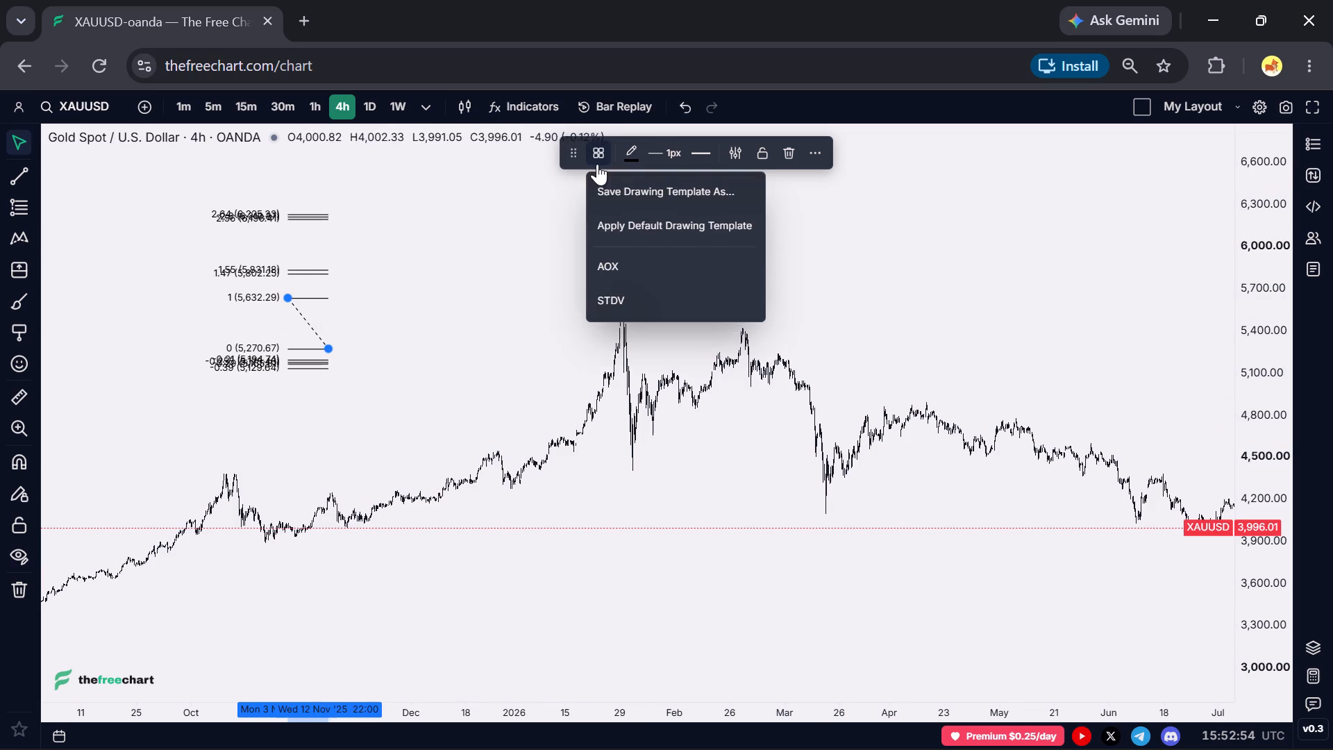
{"action": "left_click", "coordinate": [498, 291]}
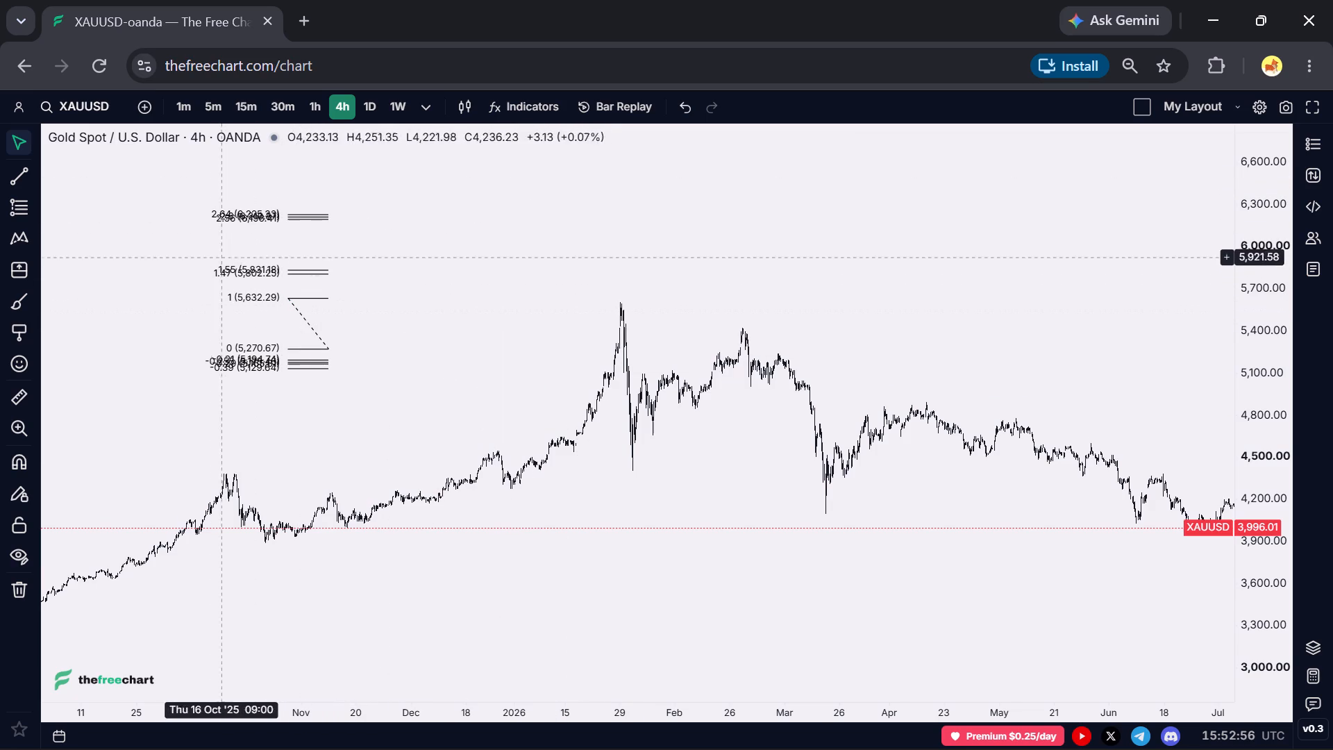
Select the Fib retracement on the chart and delete it.
{"action": "left_click_drag", "start_coordinate": [212, 207], "coordinate": [402, 394], "text": "ctrl"}
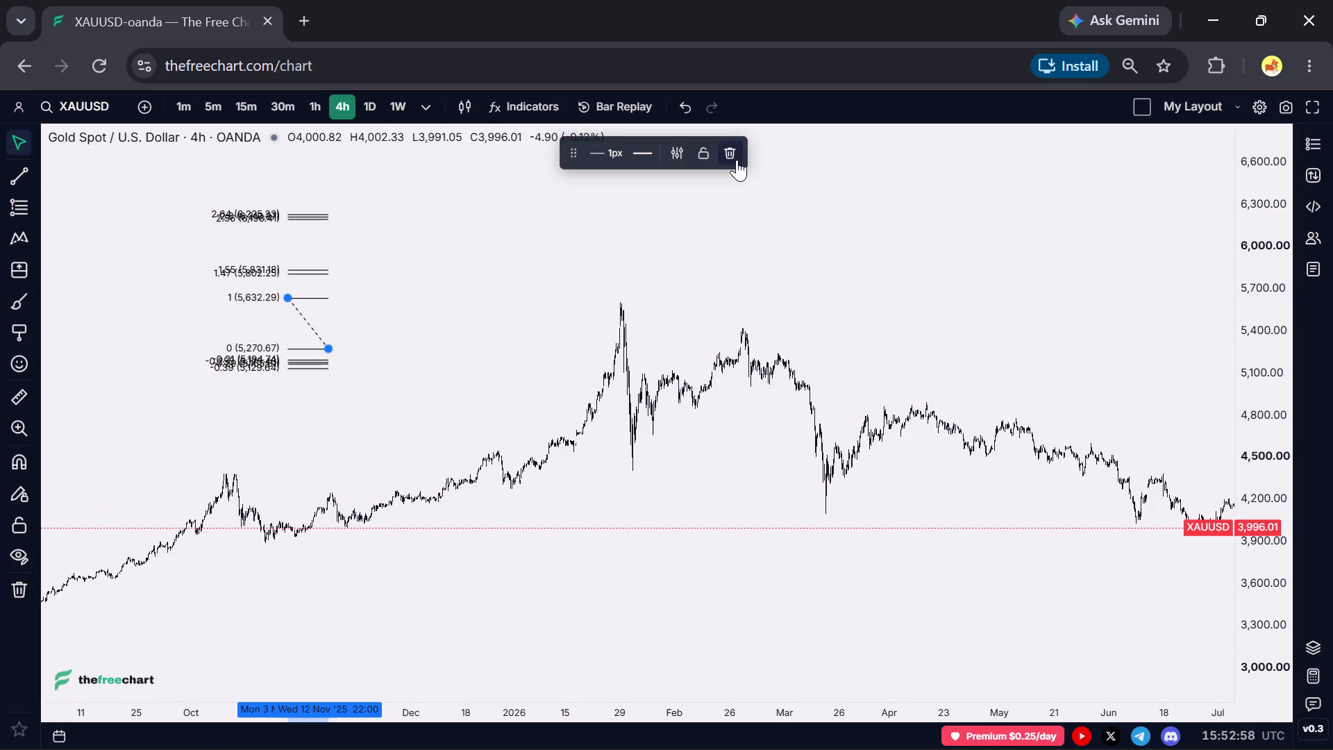
{"action": "left_click", "coordinate": [735, 159]}
Draw a new Fib retracement around the January peak, from about 5,872 on 21 Jan '26 to about 5,315 on 17 Feb '26.
{"action": "scroll", "coordinate": [814, 319], "scroll_direction": "up", "scroll_amount": 2}
{"action": "scroll", "coordinate": [821, 314], "scroll_direction": "down", "scroll_amount": 3}
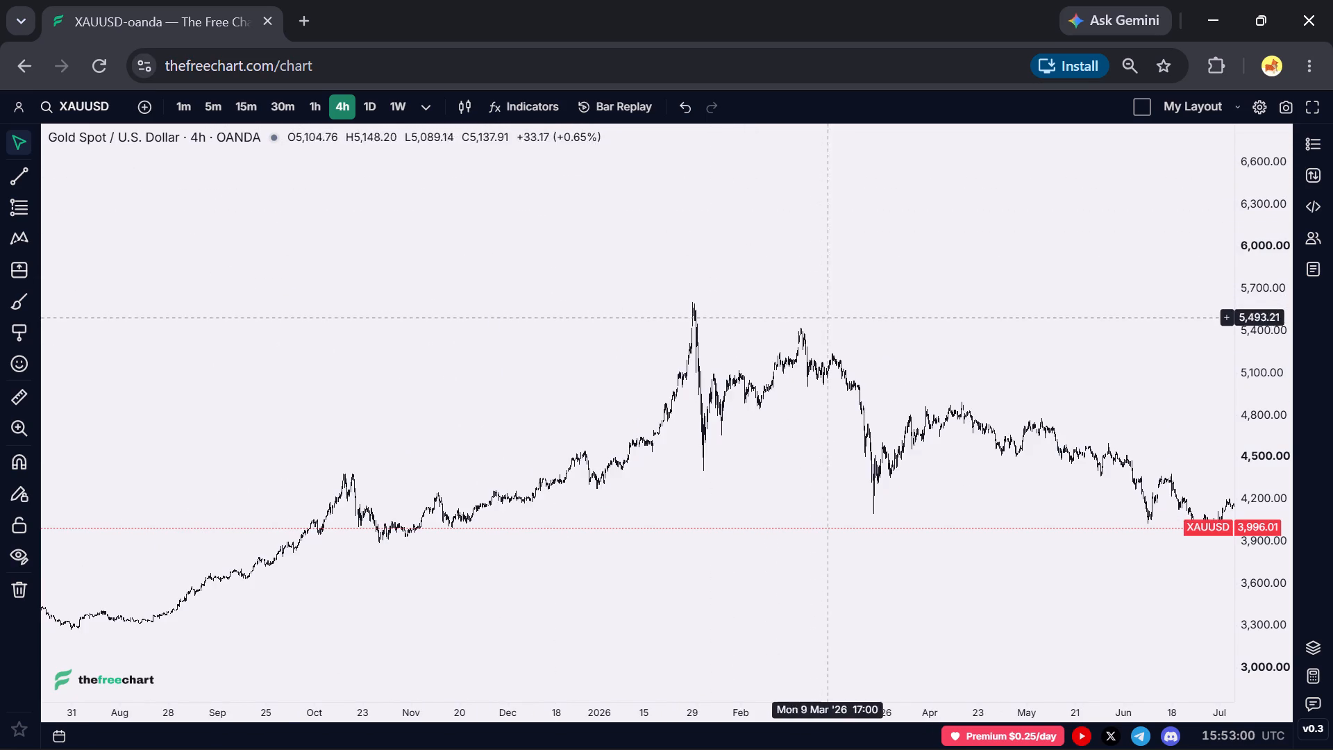
{"action": "left_click_drag", "start_coordinate": [990, 333], "coordinate": [753, 336]}
{"action": "left_click_drag", "start_coordinate": [1041, 401], "coordinate": [1023, 377]}
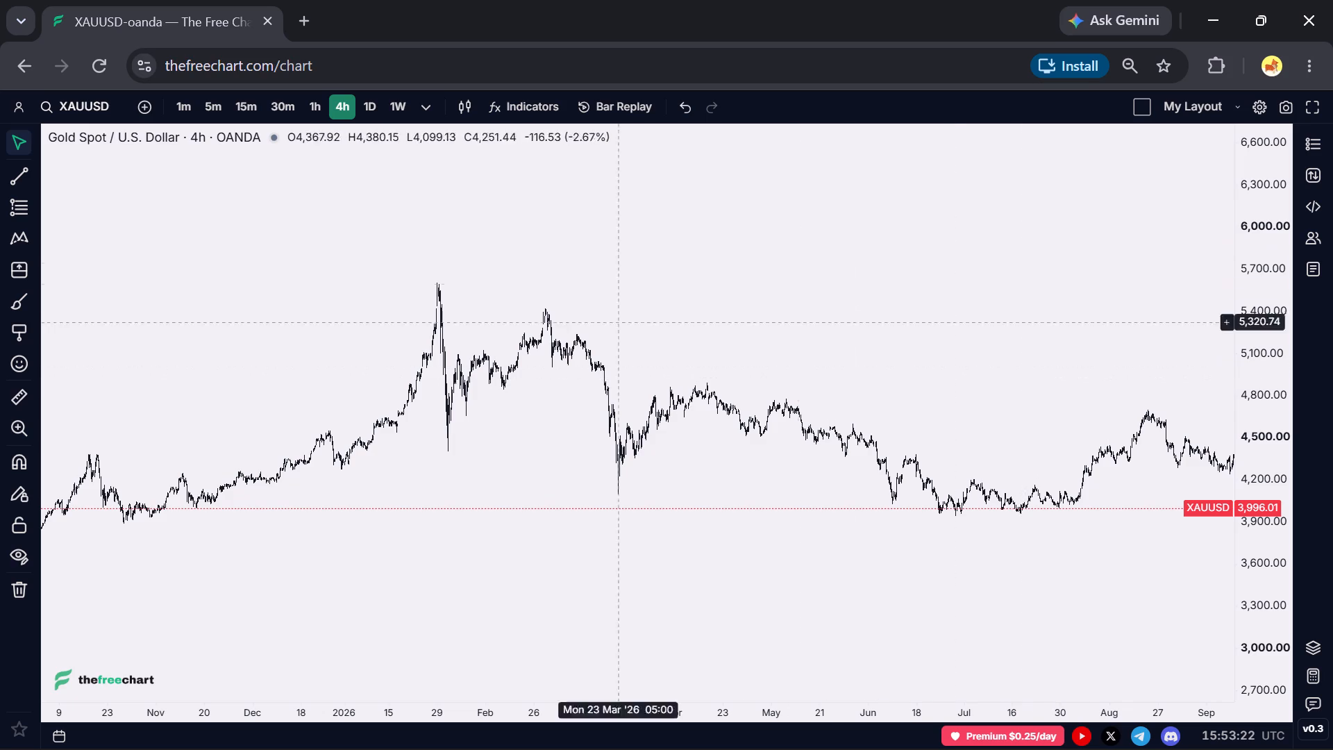
{"action": "left_click", "coordinate": [15, 200]}
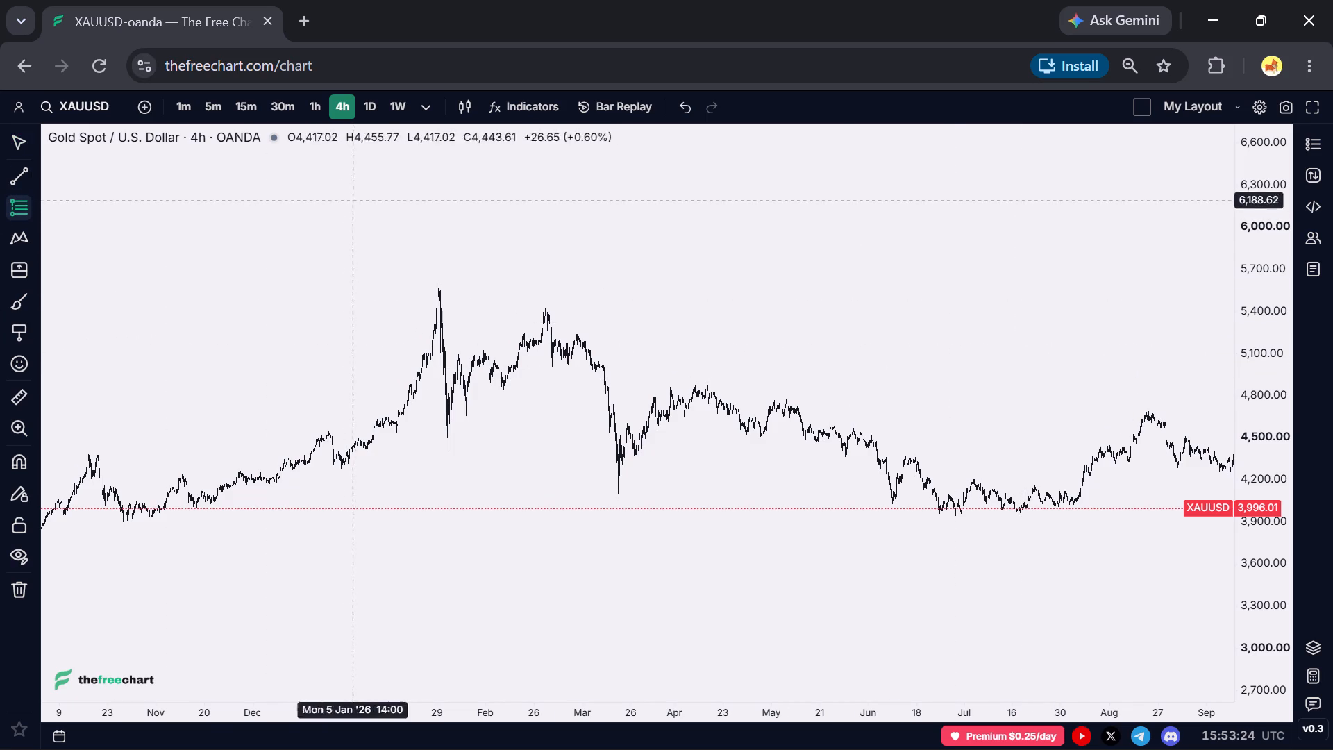
{"action": "left_click", "coordinate": [412, 245]}
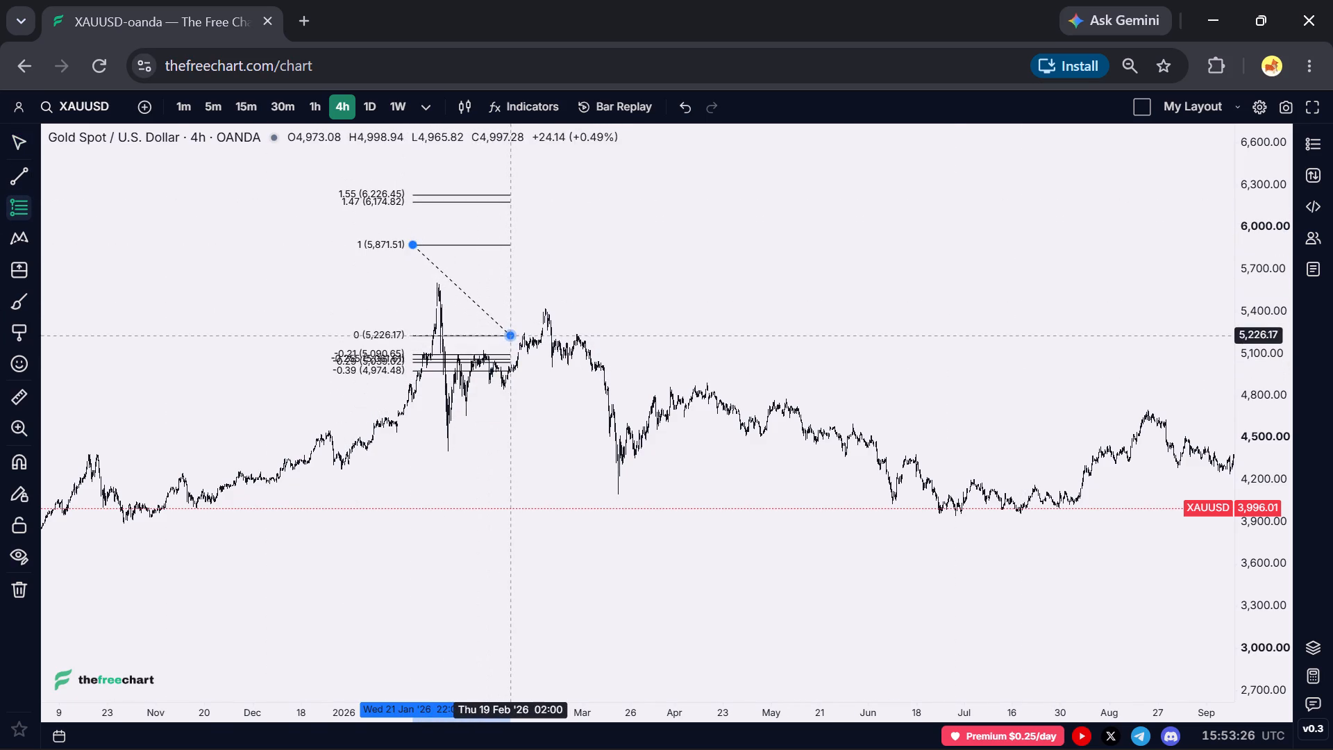
{"action": "left_click", "coordinate": [503, 323]}
Apply the default drawing template to the Fib retracement, and delete the drawing.
{"action": "left_click", "coordinate": [602, 142]}
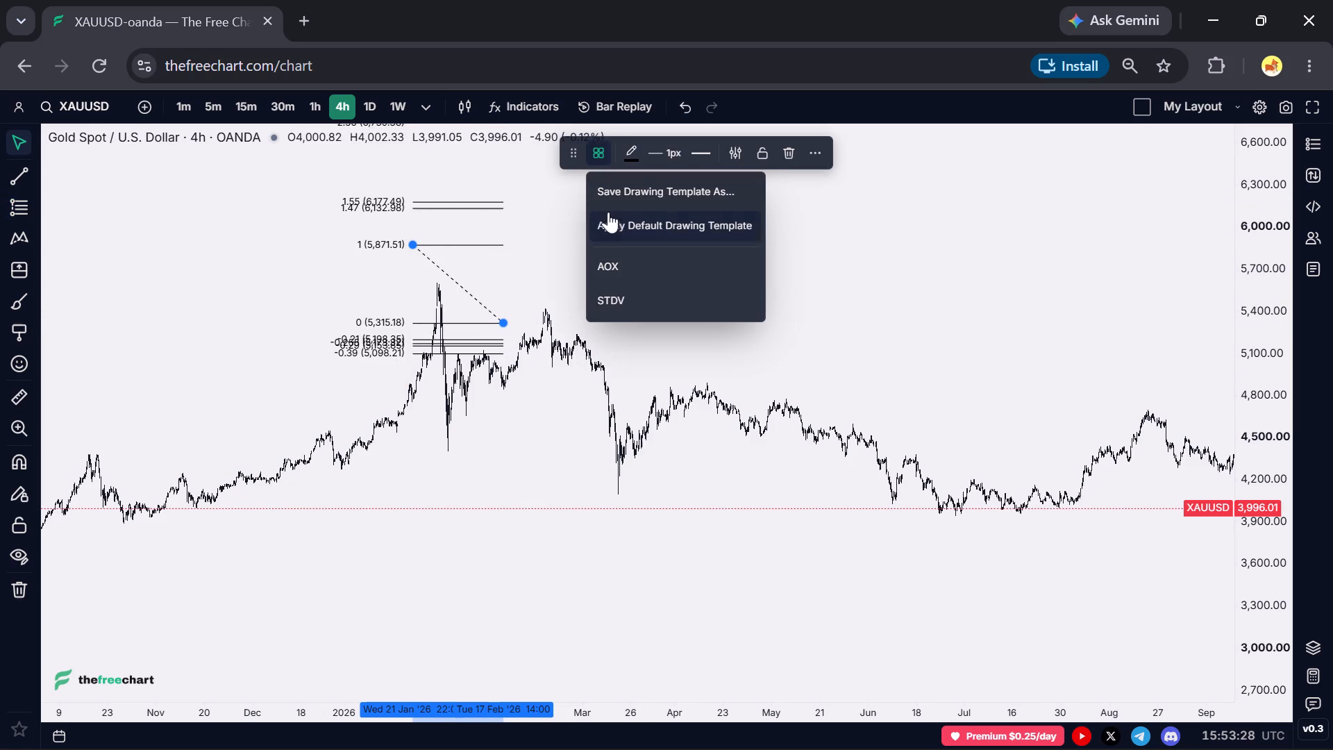
{"action": "left_click", "coordinate": [621, 221]}
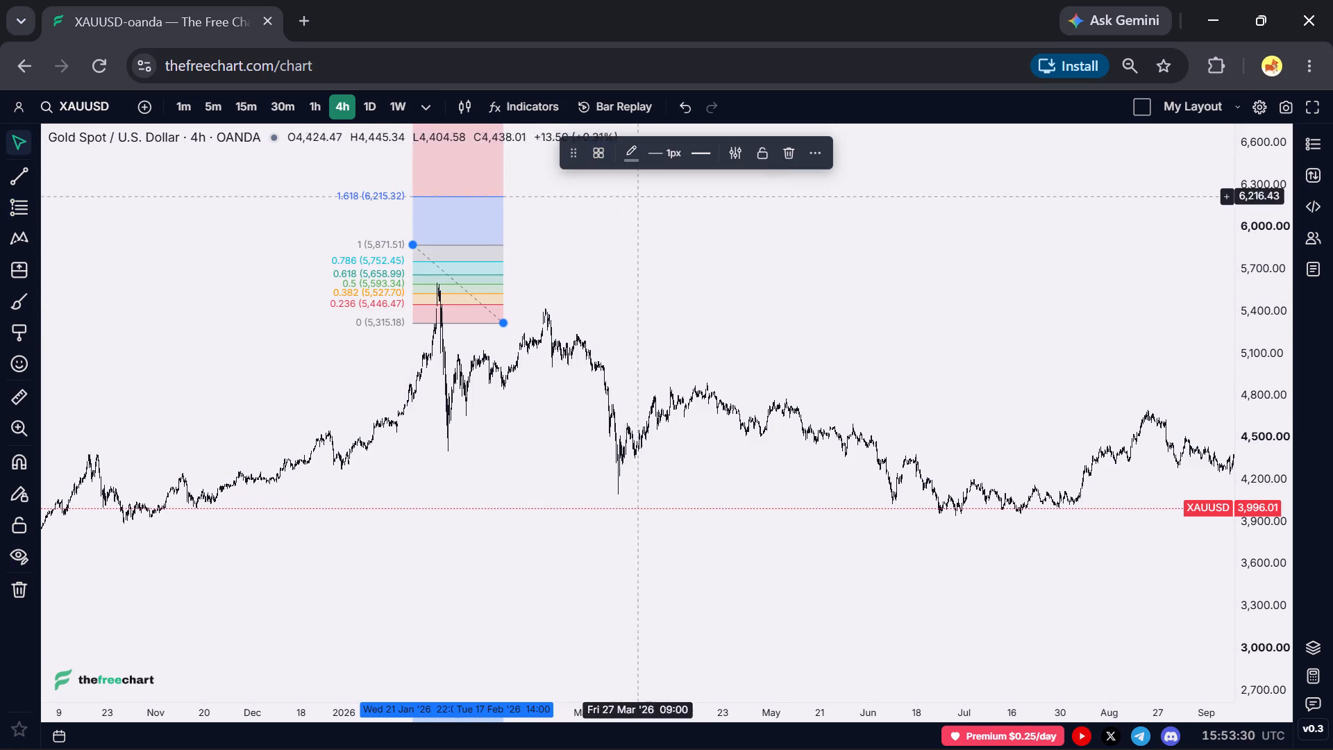
{"action": "left_click", "coordinate": [779, 160]}
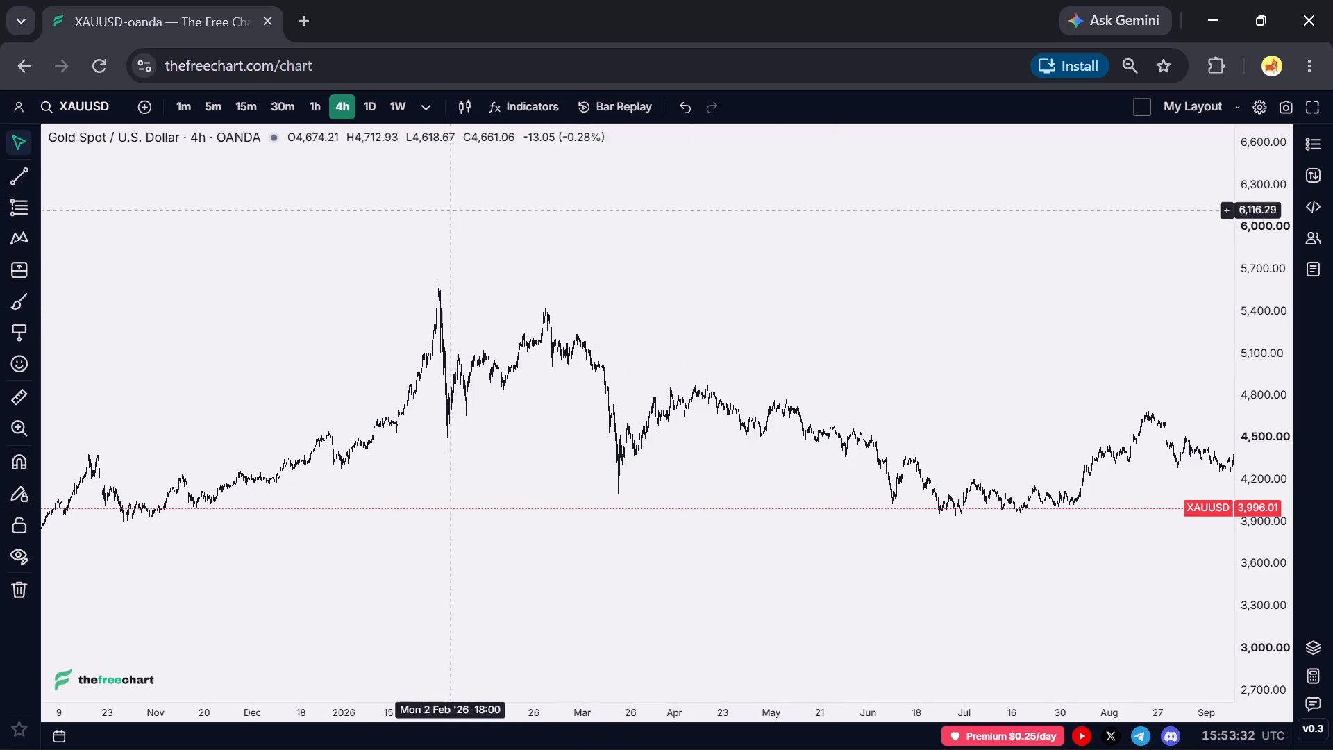
Draw a Fib retracement from about 5,632 on 18 Nov '25 to about 4,920 on 19 Dec '25.
{"action": "left_click", "coordinate": [1, 226]}
{"action": "left_click", "coordinate": [8, 206]}
{"action": "left_click", "coordinate": [197, 278]}
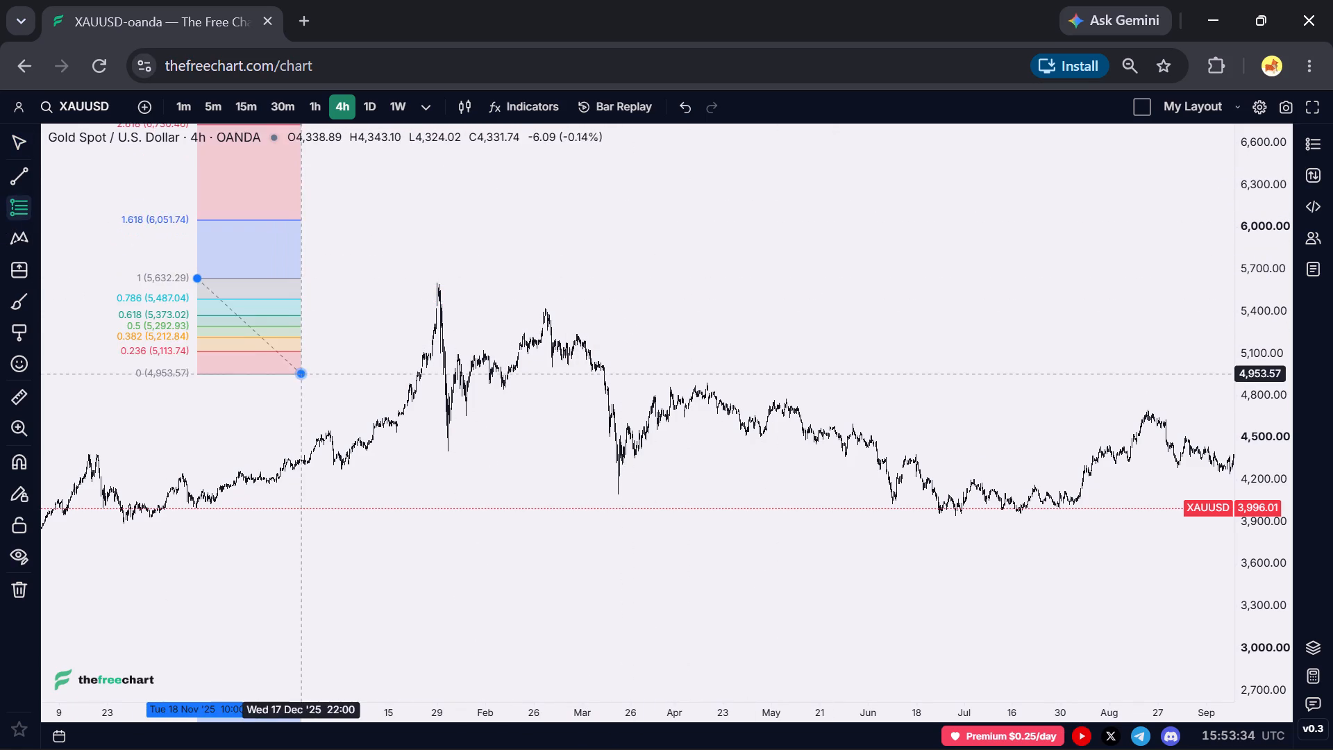
{"action": "left_click", "coordinate": [308, 378]}
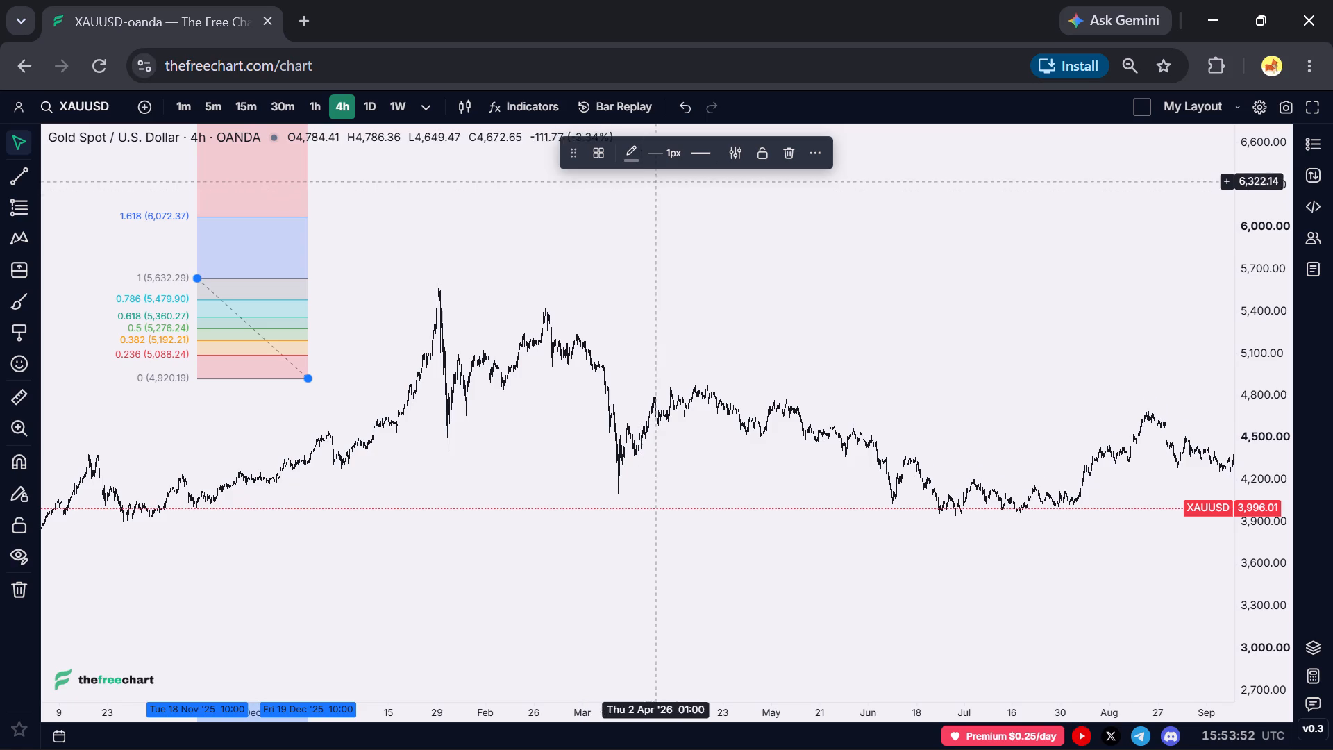
In the new Fib retracement's settings, disable every enabled level except 0.
{"action": "left_click", "coordinate": [812, 158]}
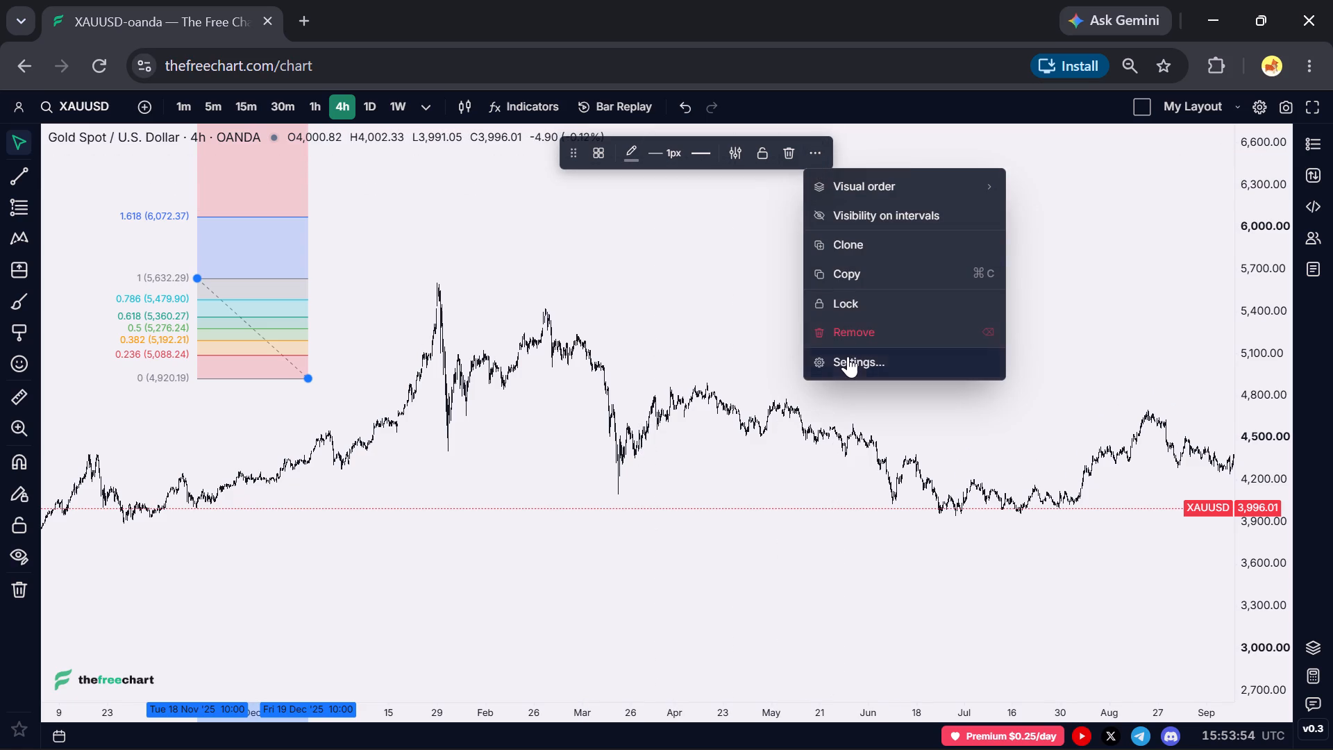
{"action": "left_click", "coordinate": [848, 356]}
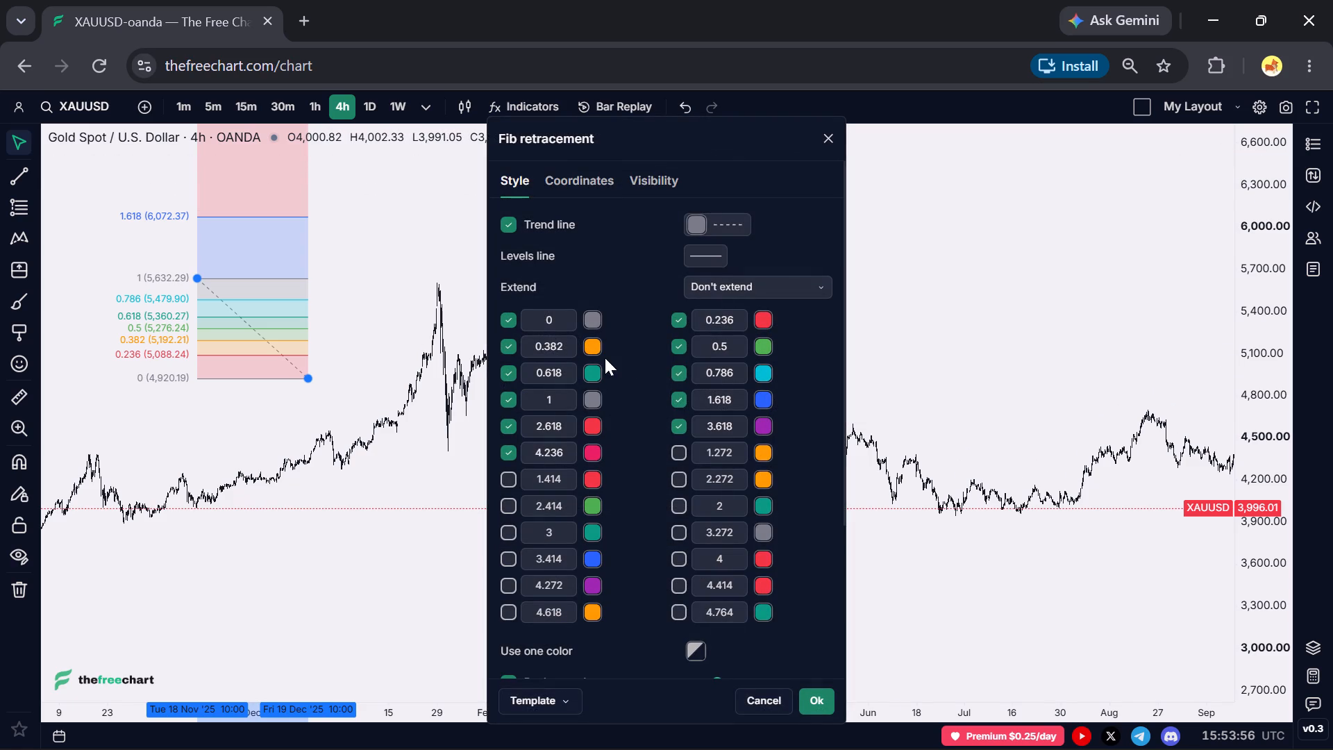
{"action": "left_click", "coordinate": [507, 347]}
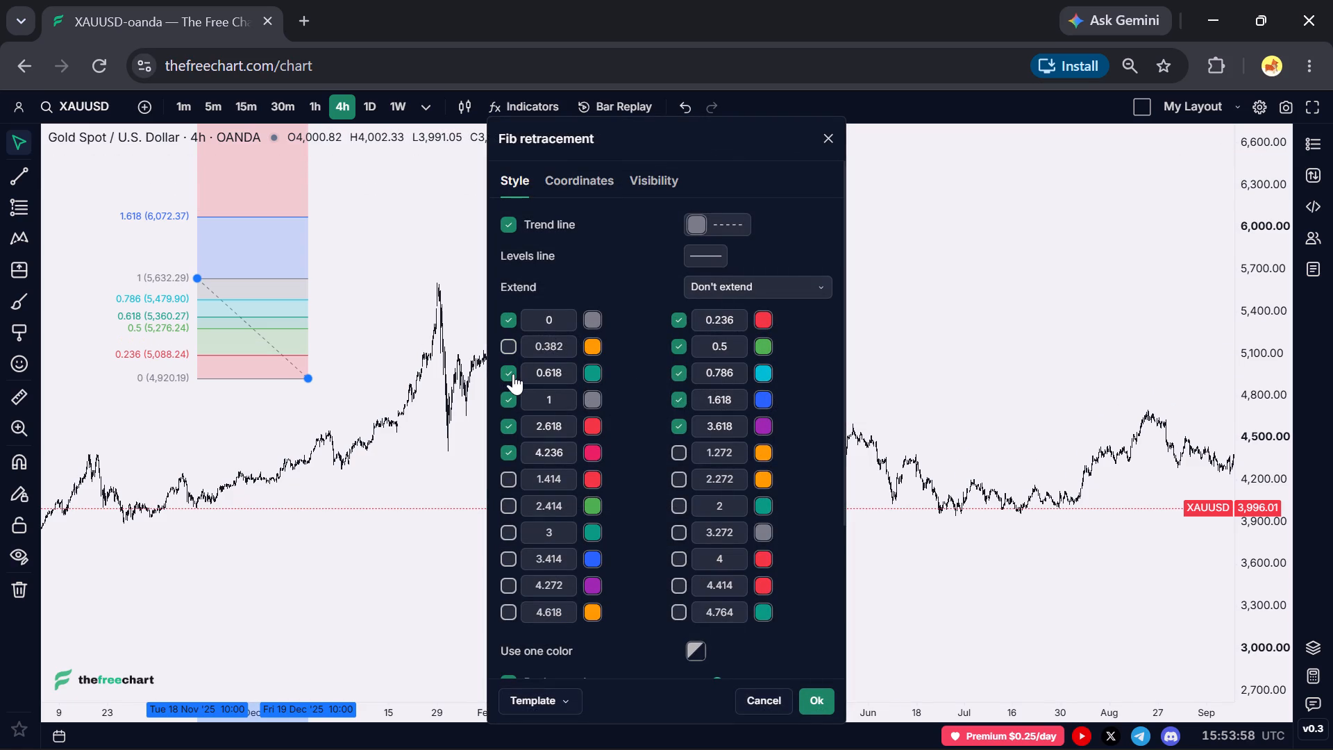
{"action": "left_click", "coordinate": [513, 374]}
{"action": "left_click", "coordinate": [514, 392]}
{"action": "left_click", "coordinate": [508, 426]}
{"action": "left_click", "coordinate": [503, 446]}
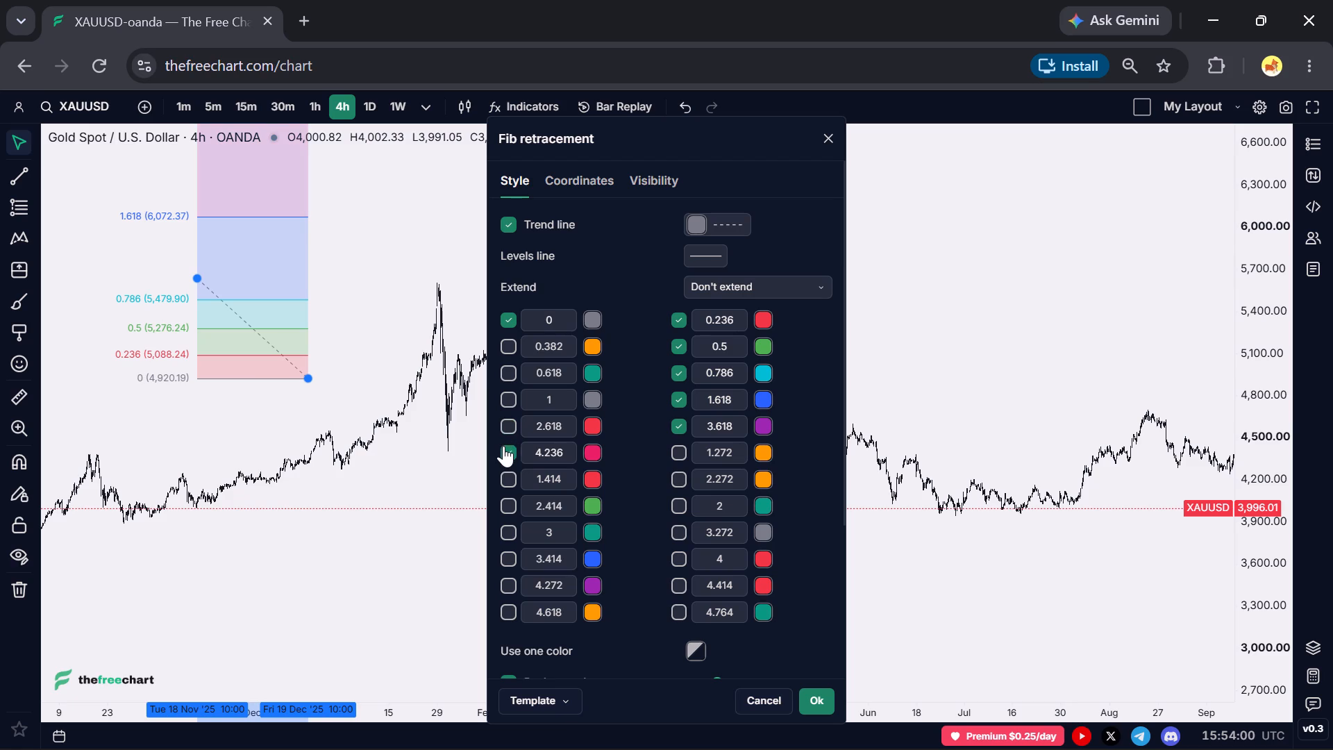
{"action": "left_click", "coordinate": [682, 422]}
{"action": "left_click", "coordinate": [672, 398]}
{"action": "left_click", "coordinate": [682, 377]}
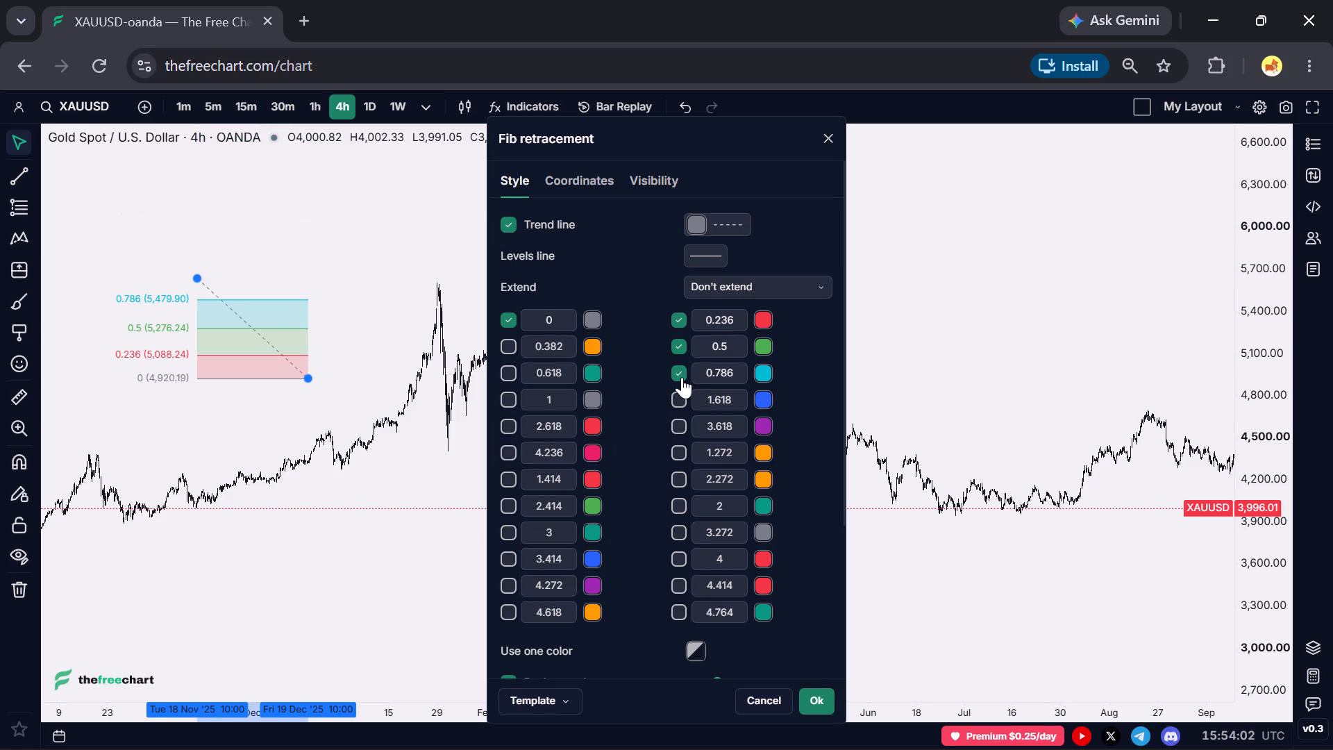
{"action": "left_click", "coordinate": [679, 347]}
{"action": "left_click", "coordinate": [680, 322]}
Re-enable the Fib retracement's 0.382 and 0.618 levels and set the 0.618 level's ratio to 1.
{"action": "left_click", "coordinate": [504, 349]}
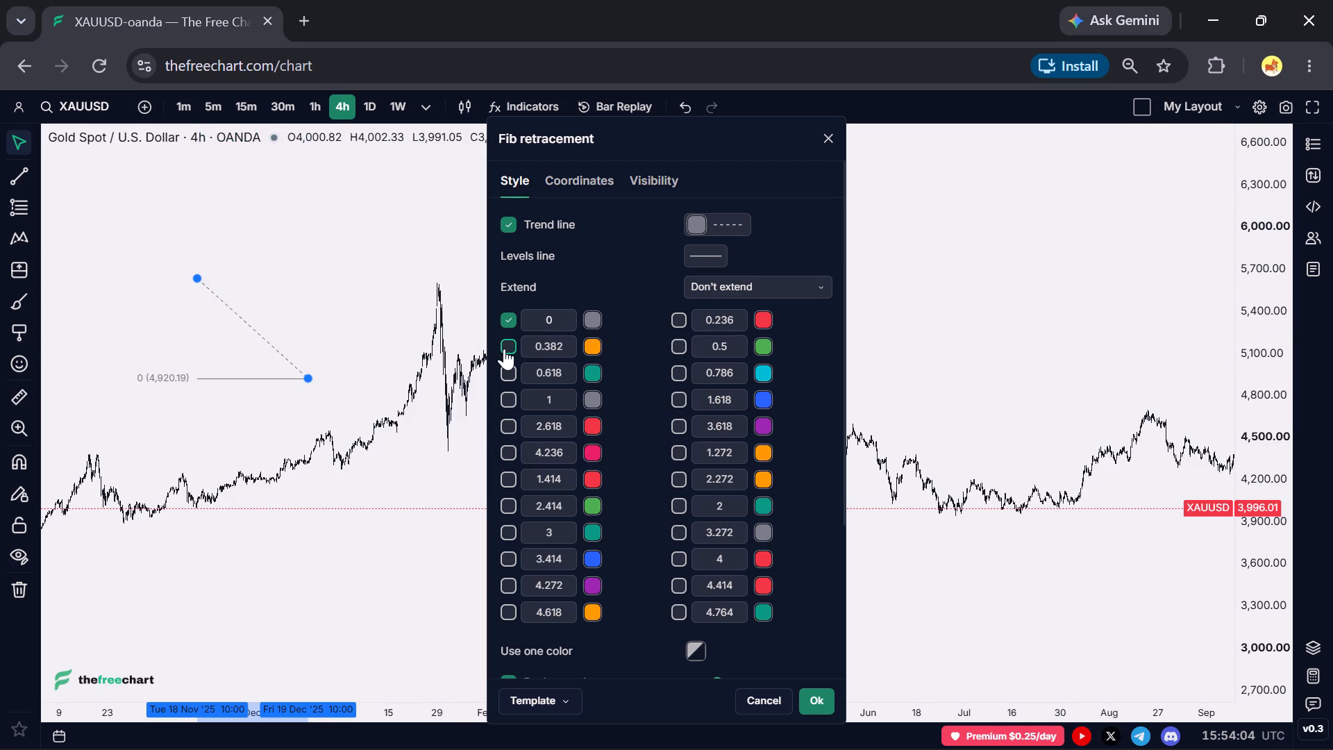
{"action": "left_click", "coordinate": [515, 374]}
{"action": "left_click", "coordinate": [505, 376]}
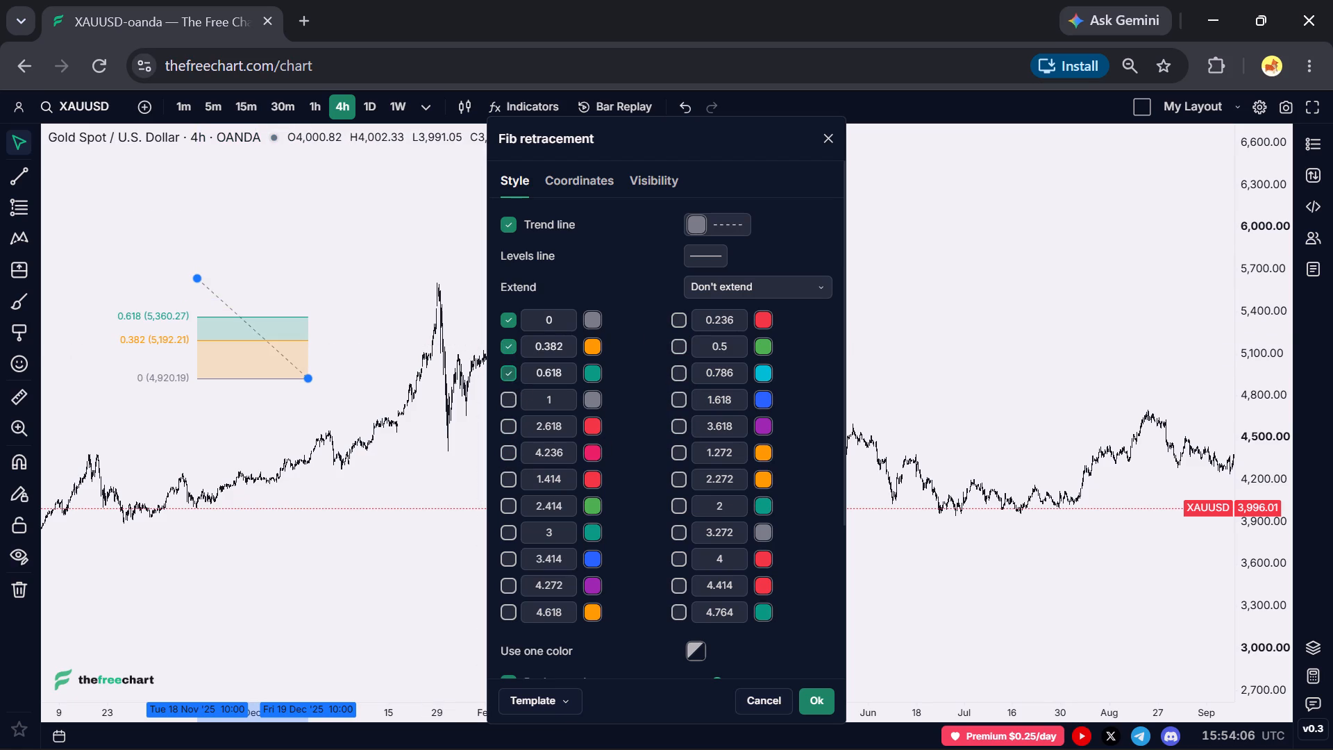
{"action": "left_click", "coordinate": [562, 369]}
{"action": "key", "text": "BackSpace"}
{"action": "key", "text": "BackSpace"}
{"action": "key", "text": "BackSpace"}
{"action": "key", "text": "BackSpace"}
{"action": "key", "text": "BackSpace"}
{"action": "key", "text": "BackSpace"}
{"action": "key", "text": "BackSpace"}
{"action": "key", "text": "BackSpace"}
{"action": "key", "text": "1"}
Change the ratio of the Fib retracement's enabled 0.382 level to 0.5.
{"action": "left_click", "coordinate": [564, 342]}
{"action": "key", "text": "BackSpace"}
{"action": "key", "text": "BackSpace"}
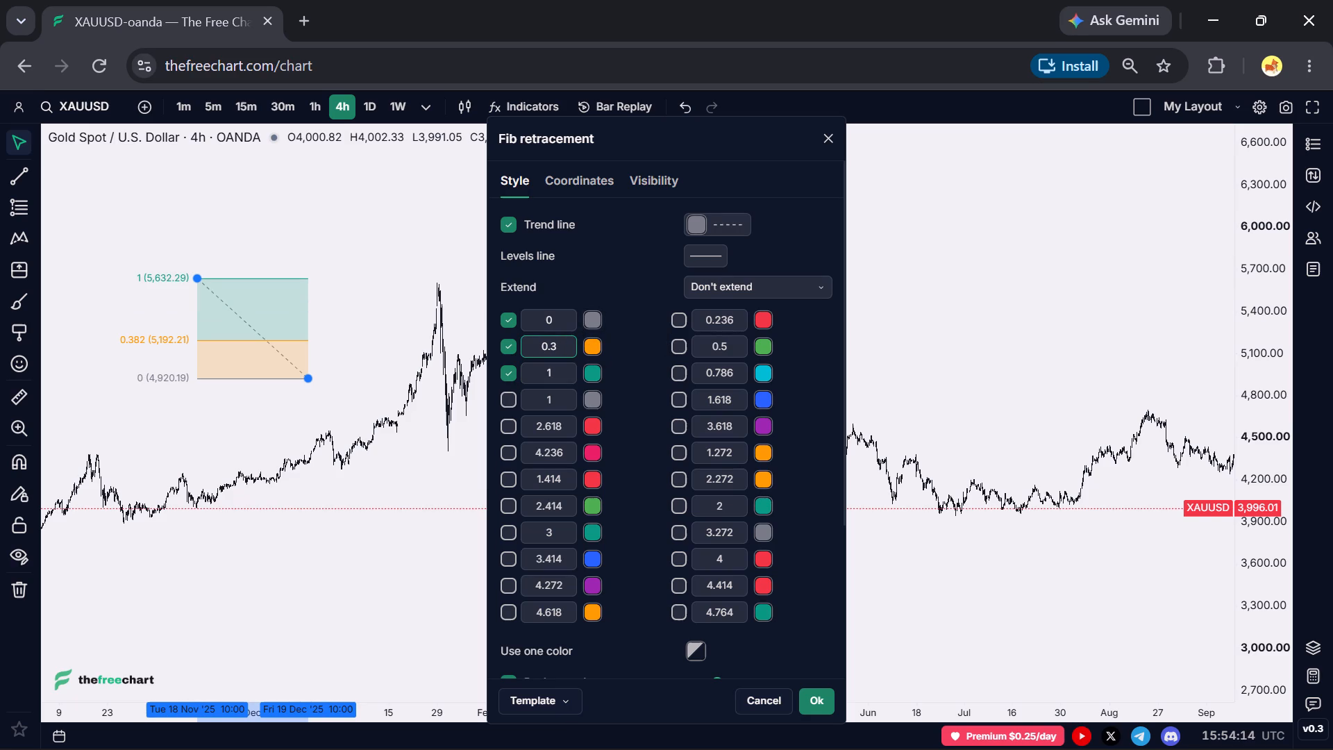
{"action": "key", "text": "BackSpace"}
{"action": "key", "text": "BackSpace"}
{"action": "key", "text": "BackSpace"}
{"action": "type", "text": "0.5"}
{"action": "left_click", "coordinate": [598, 316]}
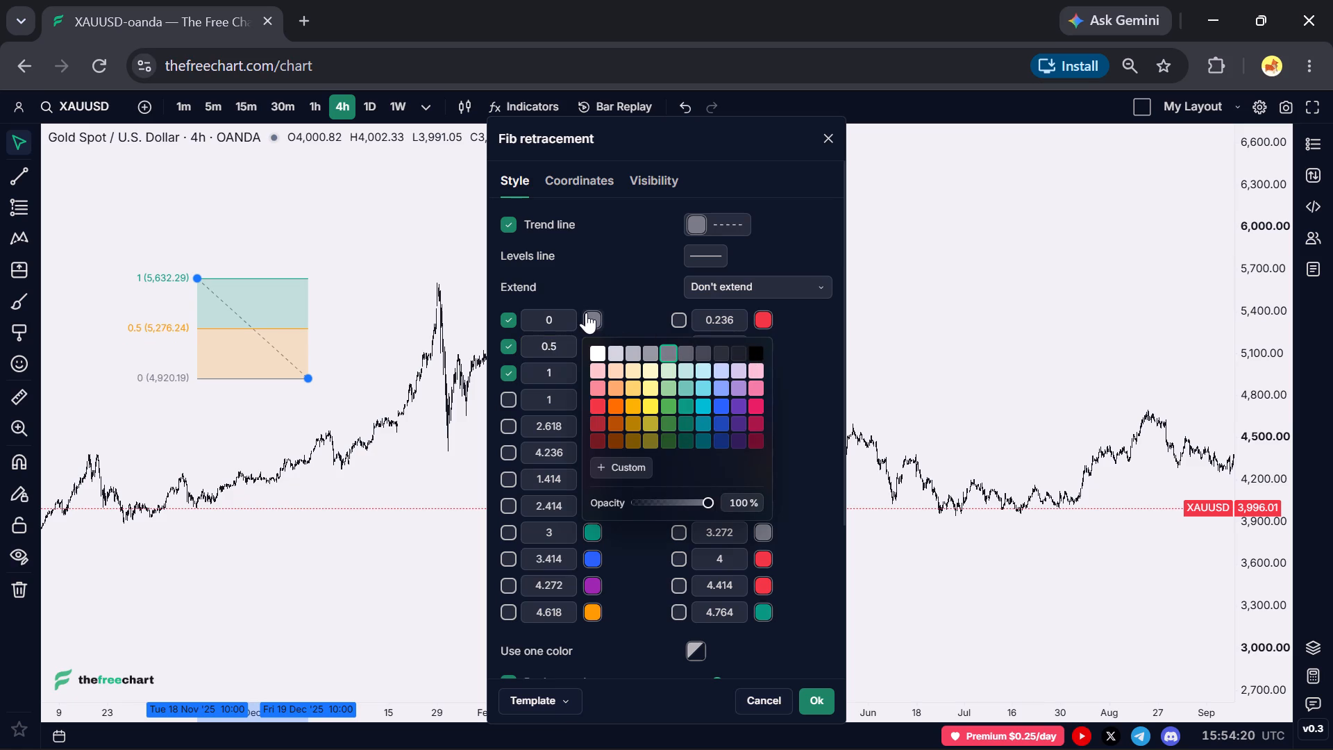
{"action": "left_click", "coordinate": [609, 306]}
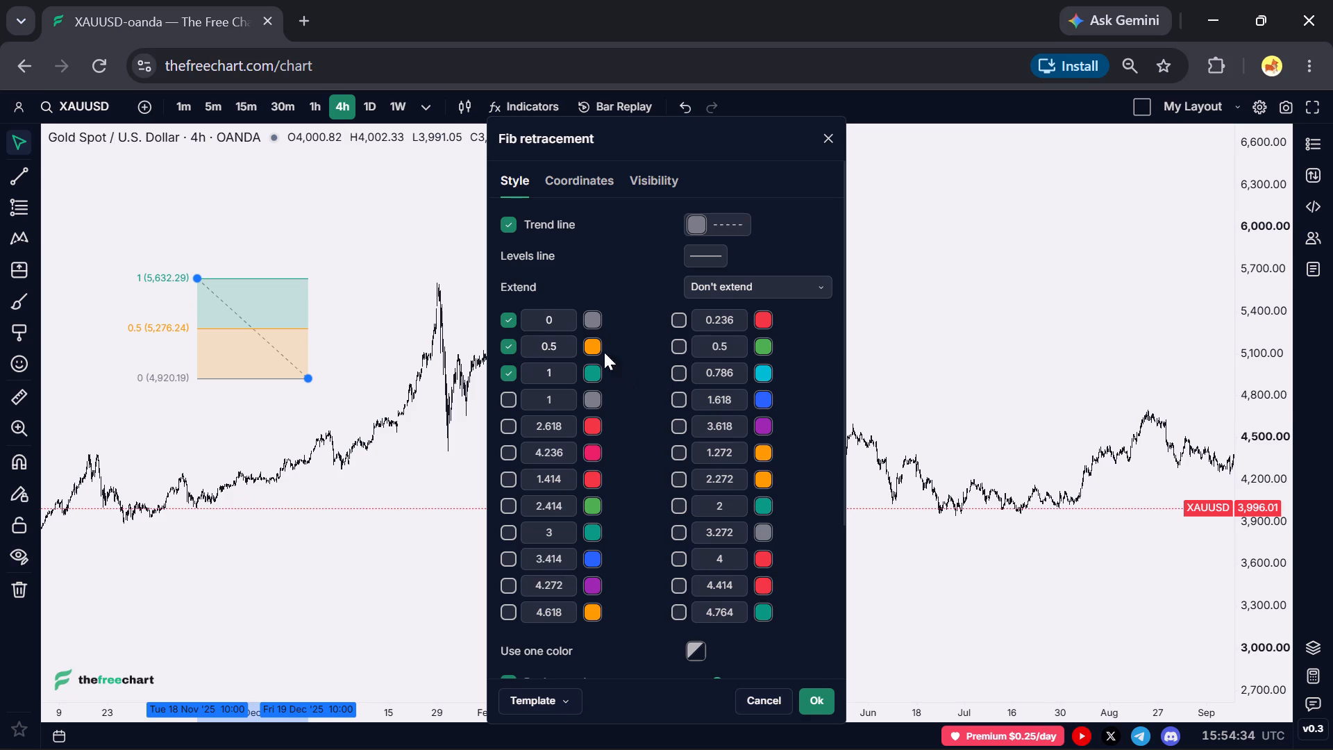
Lower the Fib retracement's background opacity to its minimum.
{"action": "scroll", "coordinate": [644, 444], "scroll_direction": "down", "scroll_amount": 1}
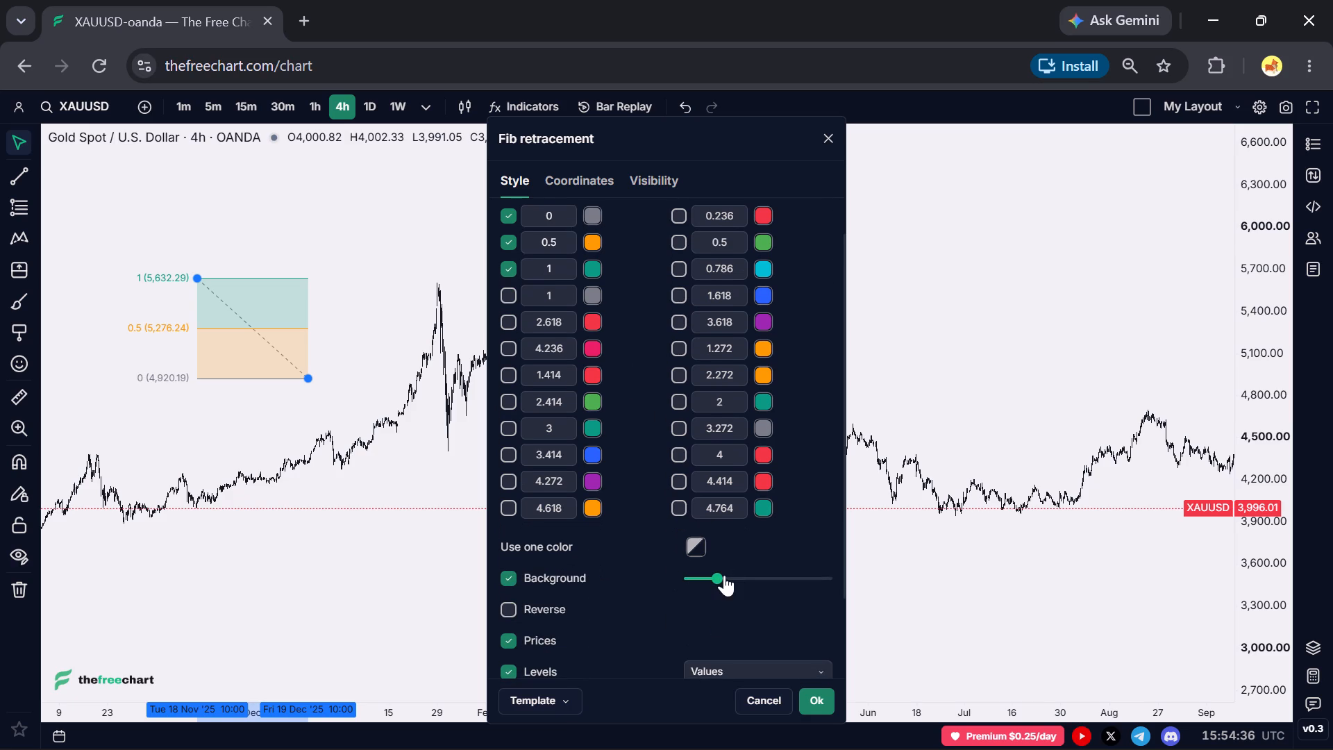
{"action": "left_click_drag", "start_coordinate": [716, 576], "coordinate": [649, 583]}
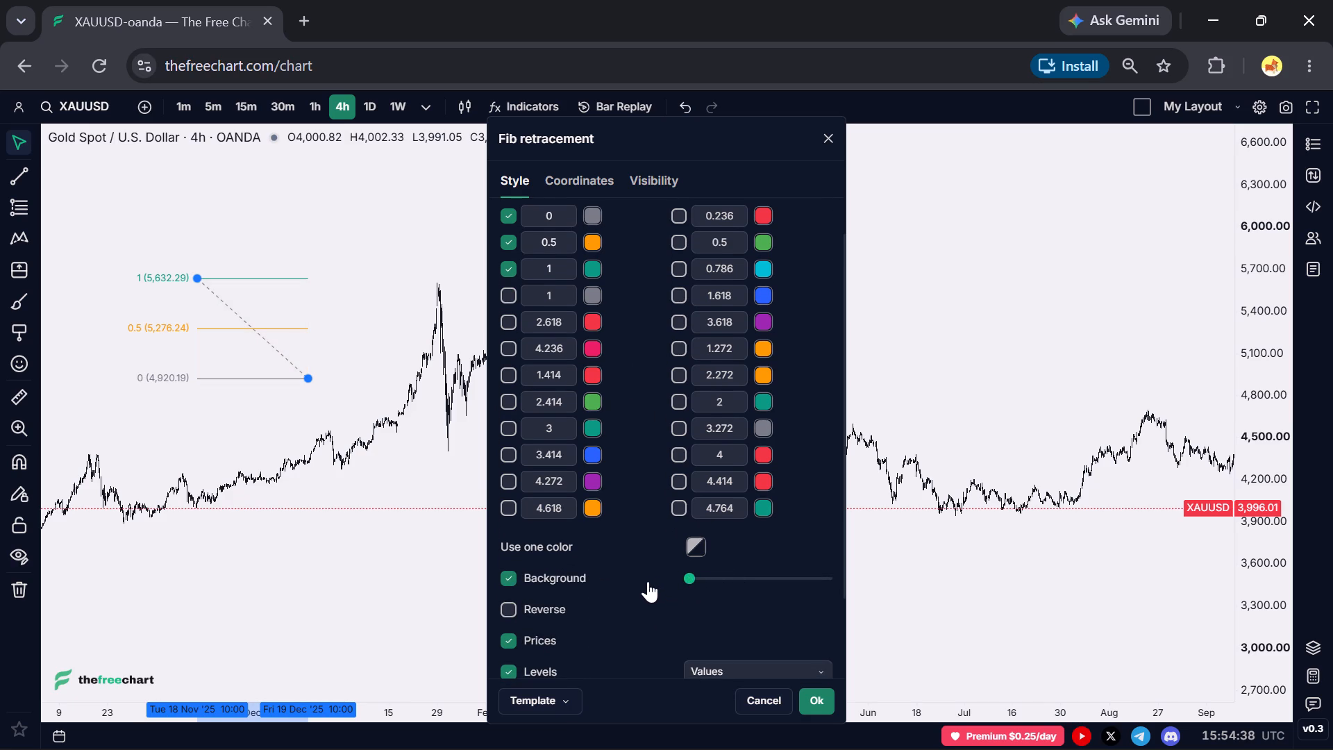
Set the colour of the enabled 0, 0.5 and 1 levels to black.
{"action": "scroll", "coordinate": [628, 544], "scroll_direction": "up", "scroll_amount": 3}
{"action": "left_click", "coordinate": [589, 322]}
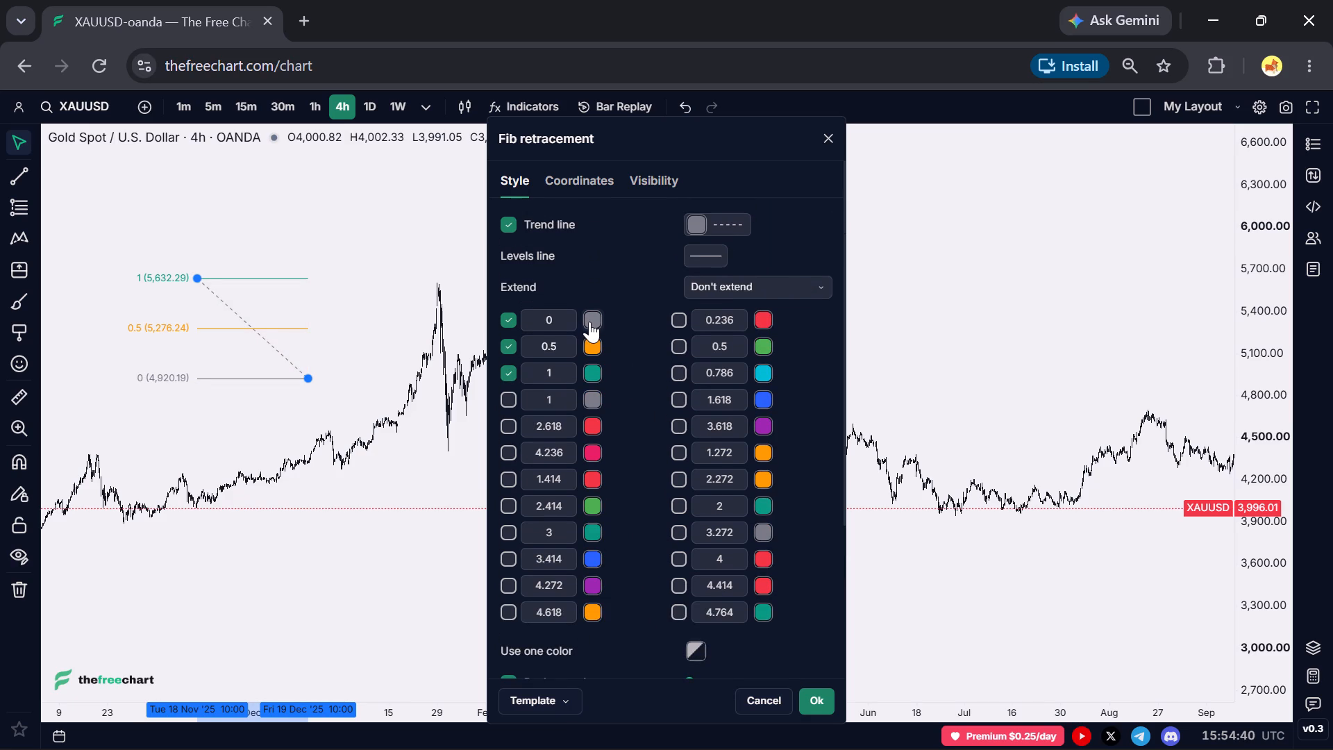
{"action": "left_click", "coordinate": [757, 353]}
{"action": "left_click", "coordinate": [647, 302]}
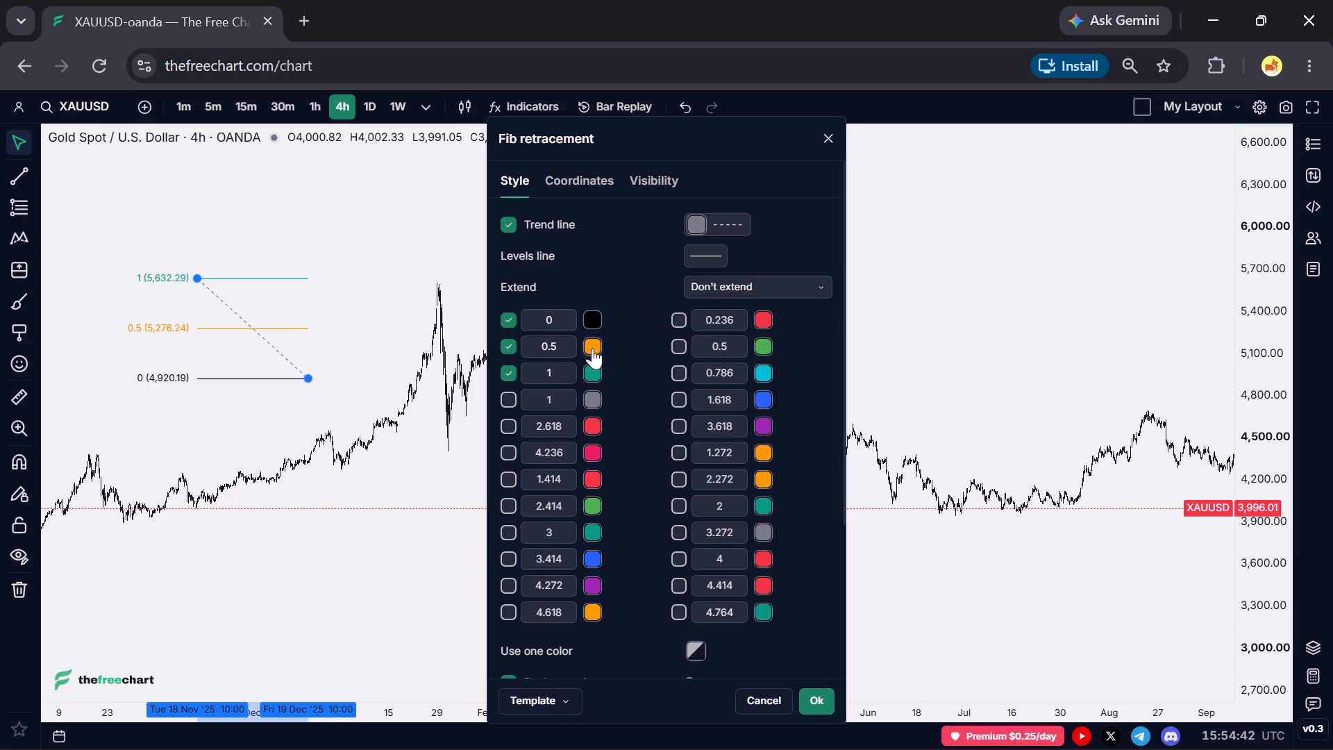
{"action": "left_click", "coordinate": [591, 349]}
{"action": "left_click", "coordinate": [759, 372]}
{"action": "left_click", "coordinate": [643, 318]}
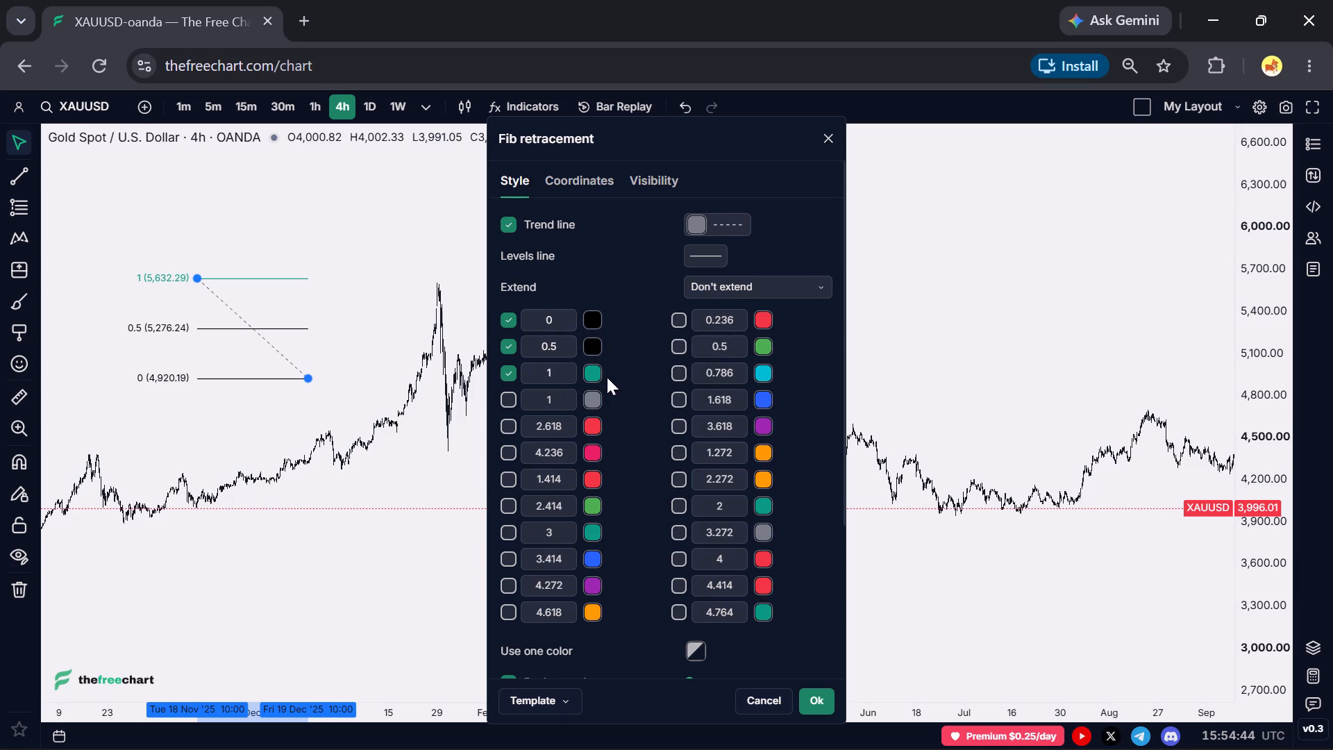
{"action": "left_click", "coordinate": [592, 378]}
{"action": "left_click", "coordinate": [755, 407]}
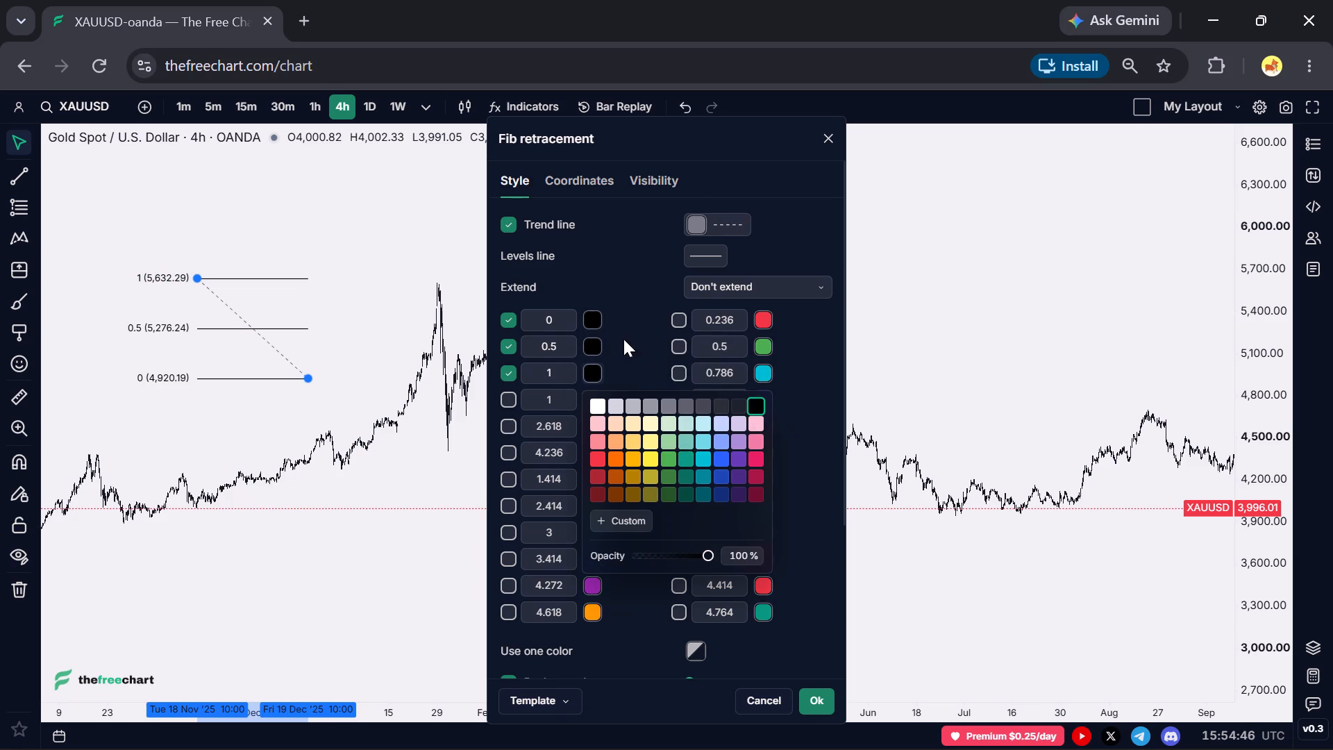
{"action": "left_click", "coordinate": [623, 339]}
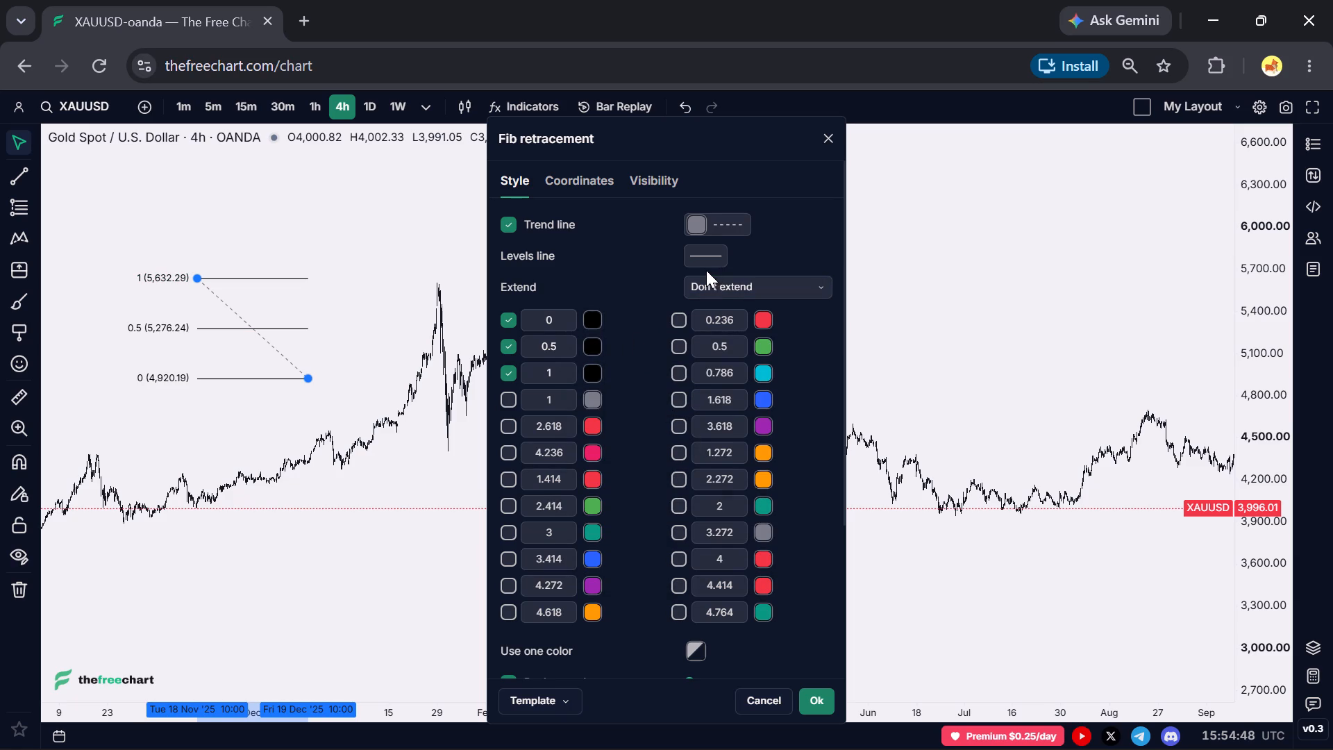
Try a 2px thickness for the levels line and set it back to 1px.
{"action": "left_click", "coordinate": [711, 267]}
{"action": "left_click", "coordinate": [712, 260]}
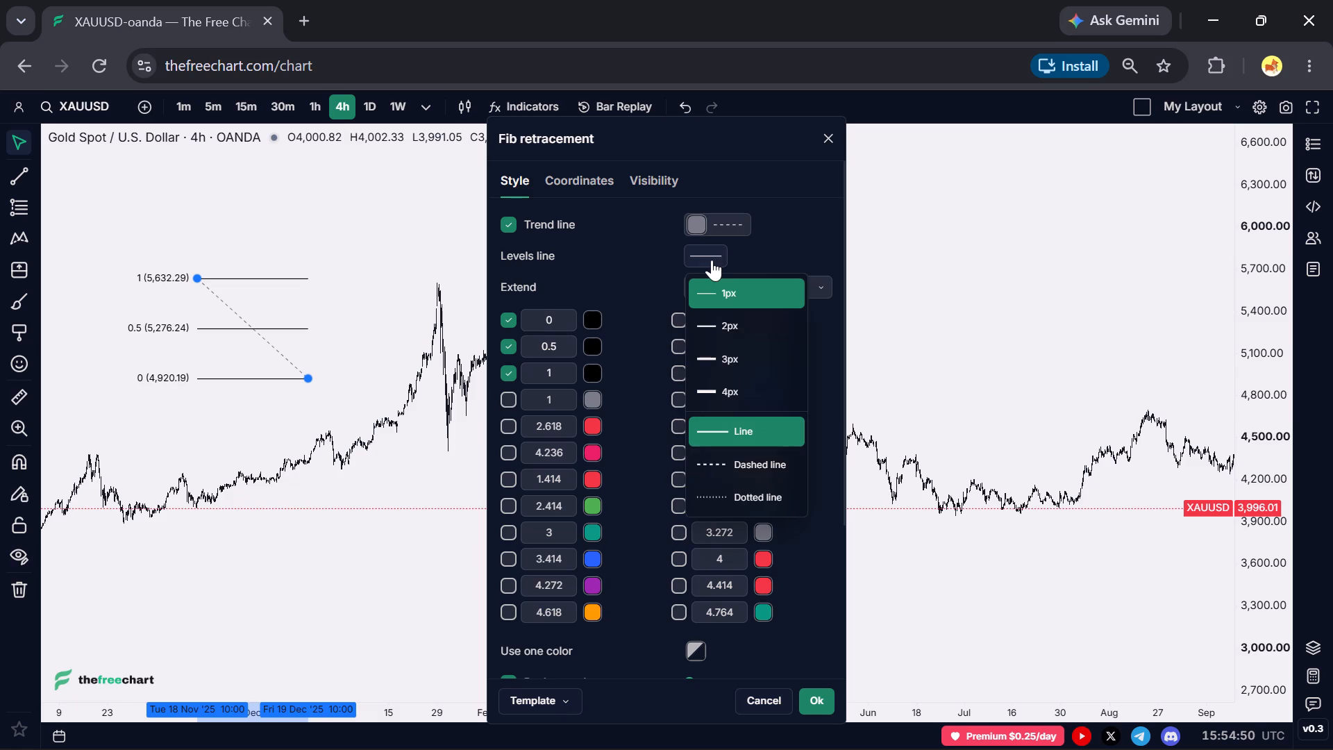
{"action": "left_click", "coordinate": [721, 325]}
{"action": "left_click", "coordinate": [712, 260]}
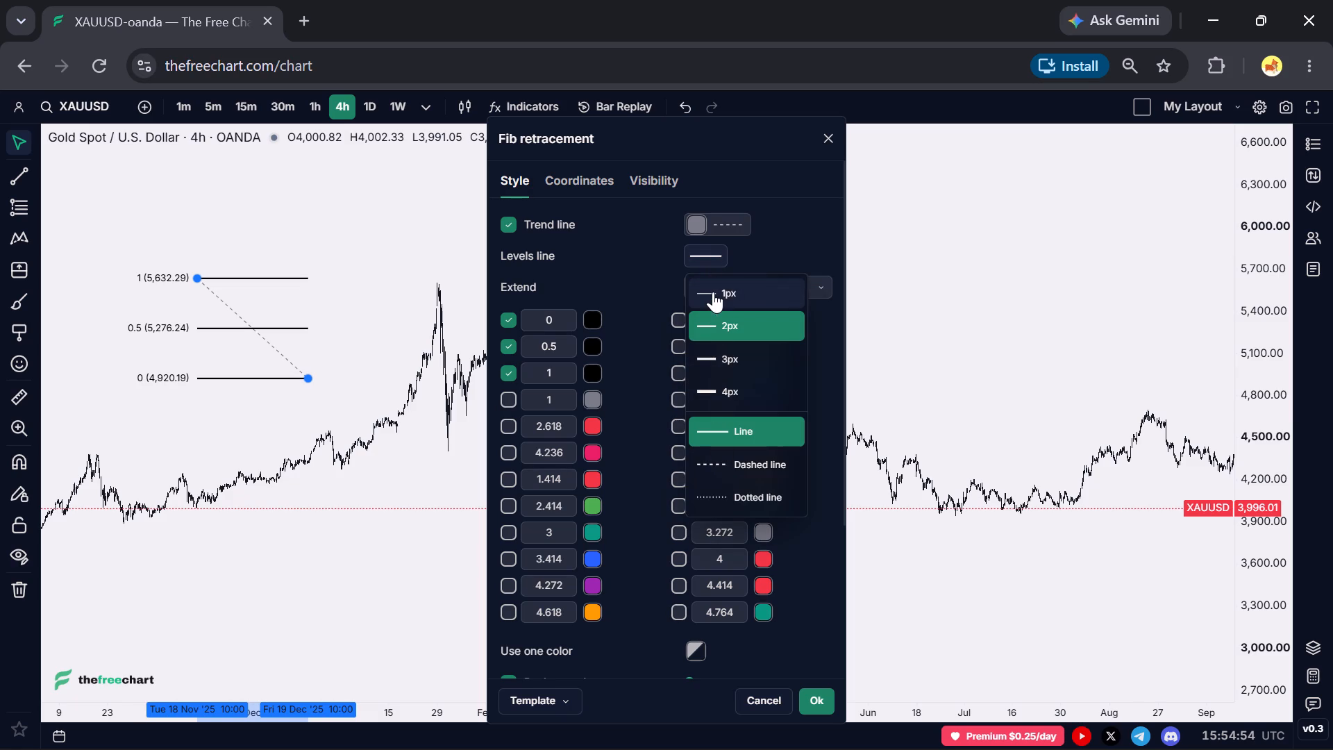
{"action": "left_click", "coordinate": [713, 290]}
Turn off the price labels on the Fib retracement.
{"action": "scroll", "coordinate": [641, 456], "scroll_direction": "down", "scroll_amount": 5}
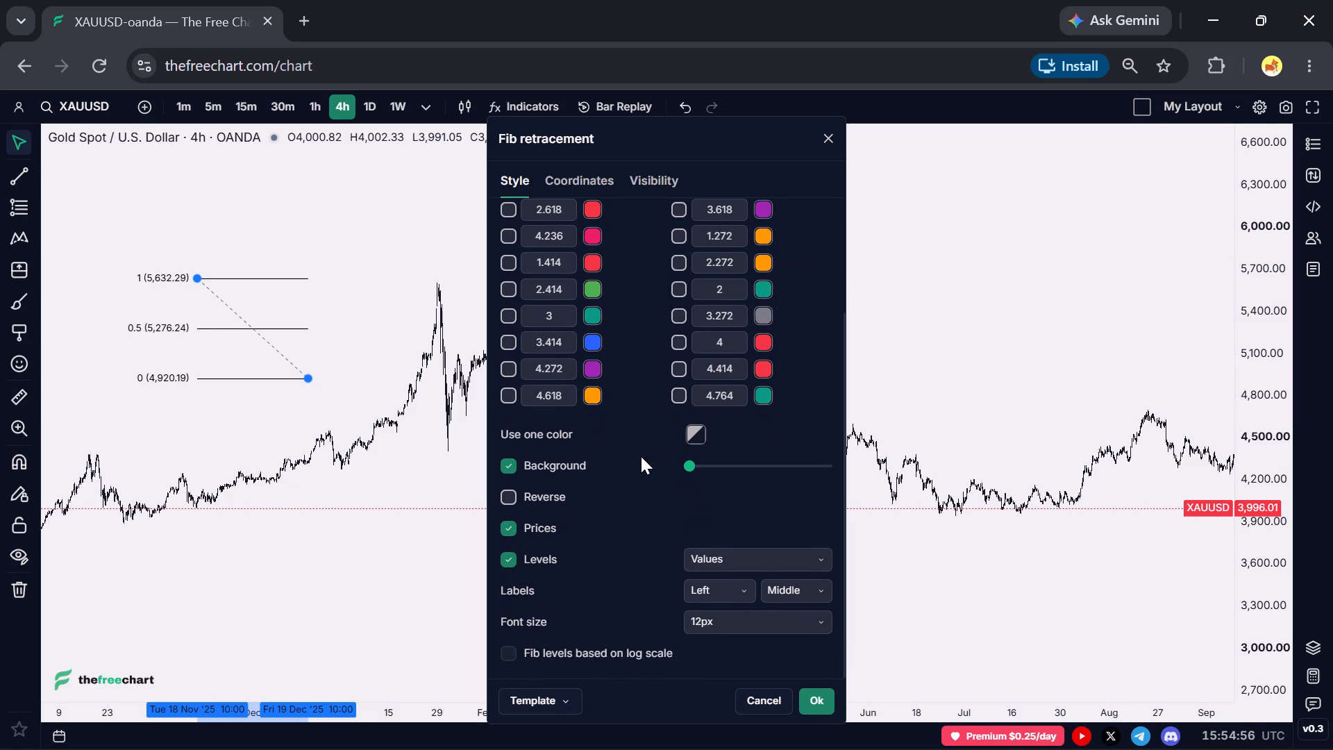
{"action": "left_click", "coordinate": [518, 529]}
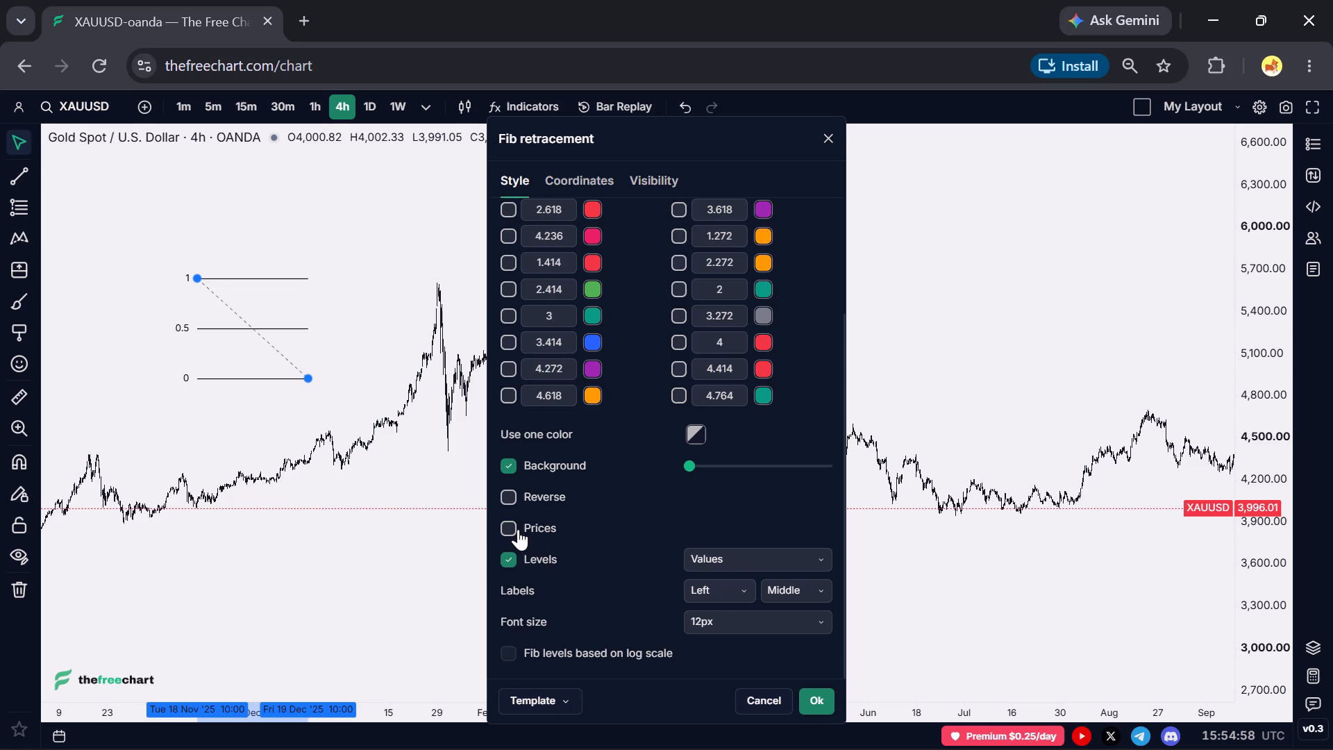
Save the Fib retracement settings as a template named PD and accept the settings.
{"action": "left_click", "coordinate": [569, 694]}
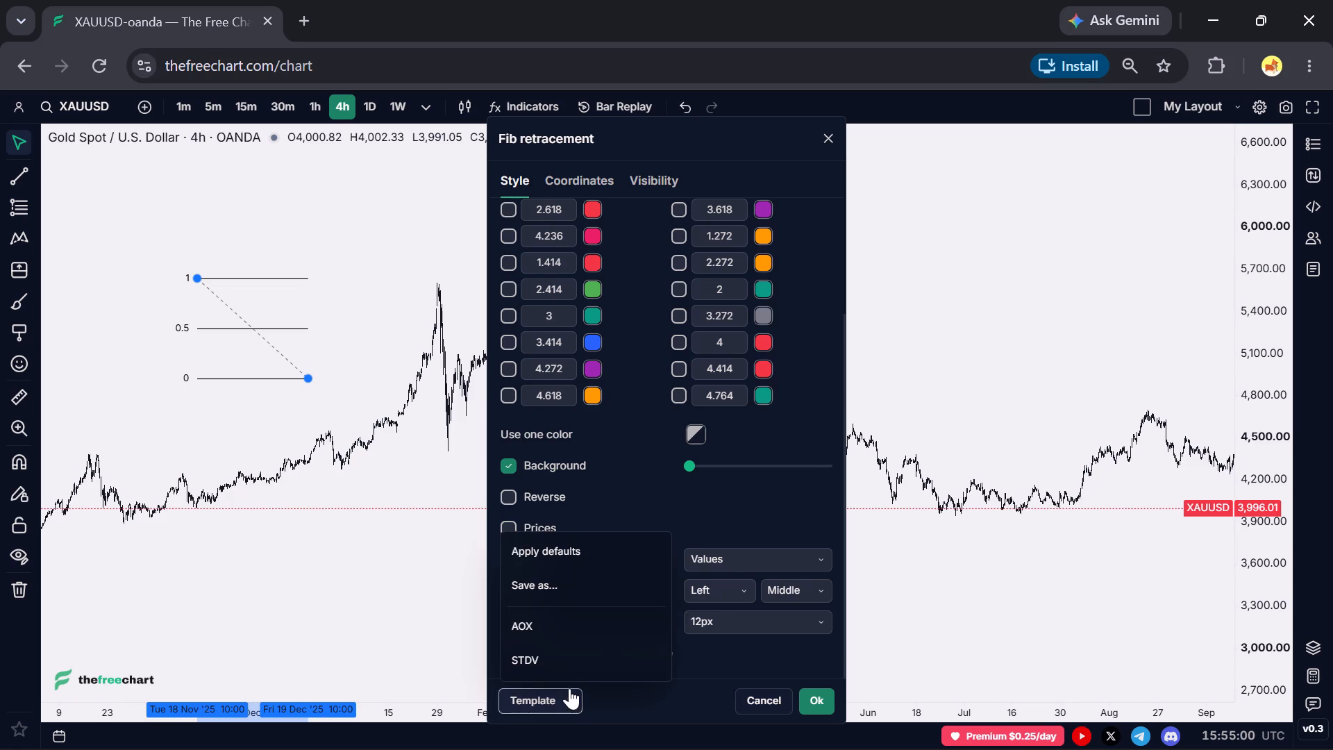
{"action": "left_click", "coordinate": [557, 597]}
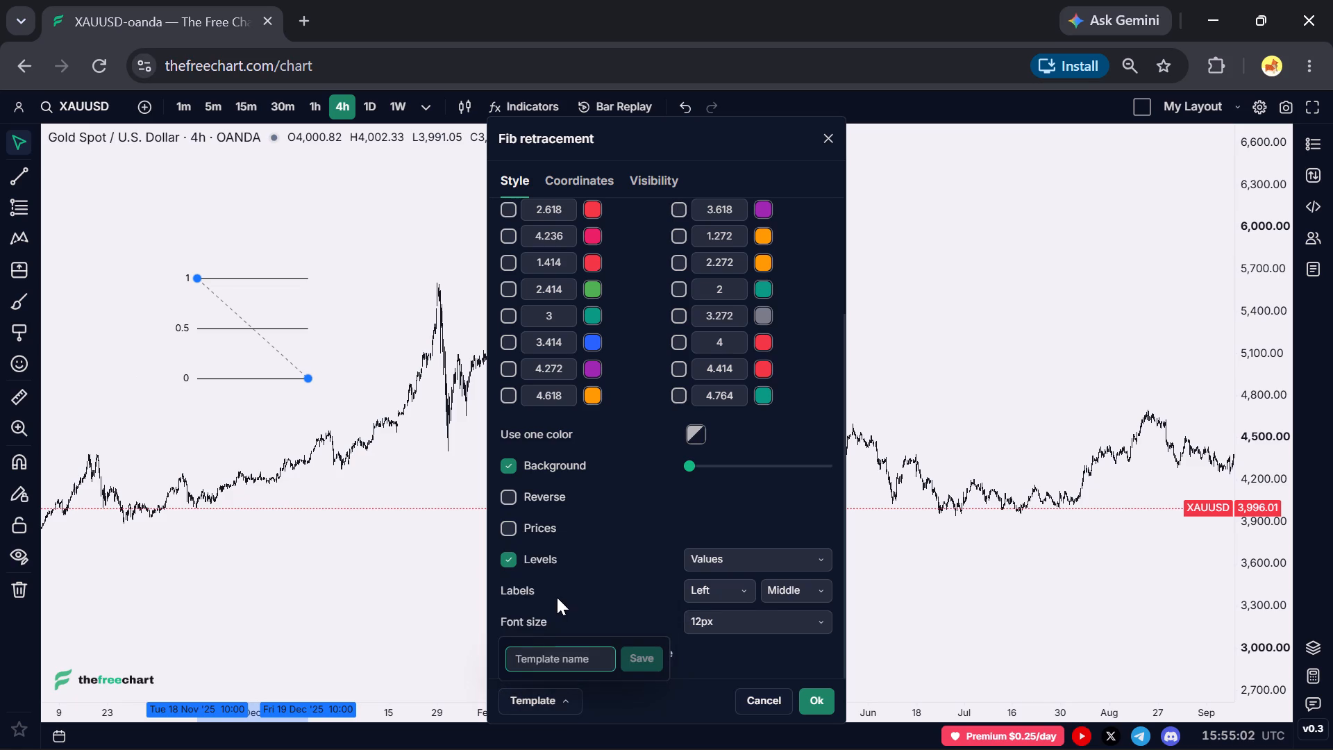
{"action": "type", "text": "PD"}
{"action": "left_click", "coordinate": [632, 656]}
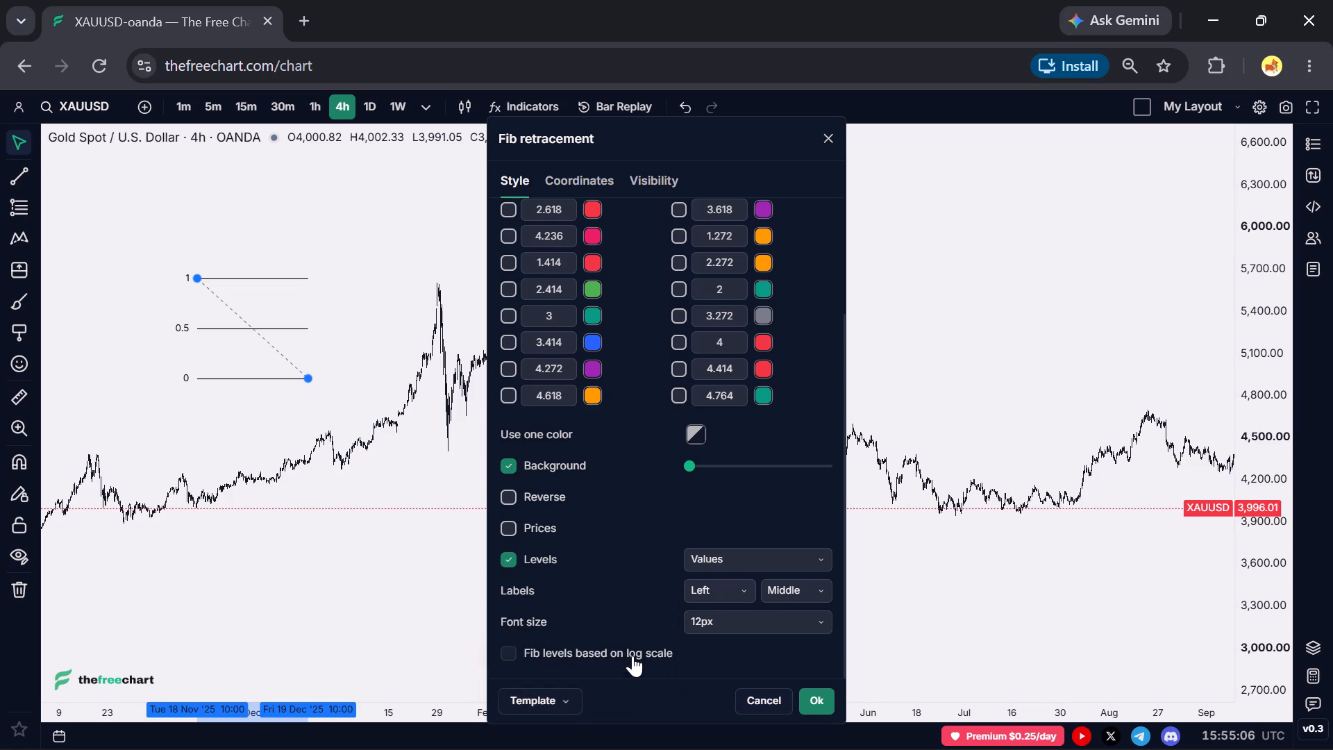
{"action": "left_click", "coordinate": [825, 700]}
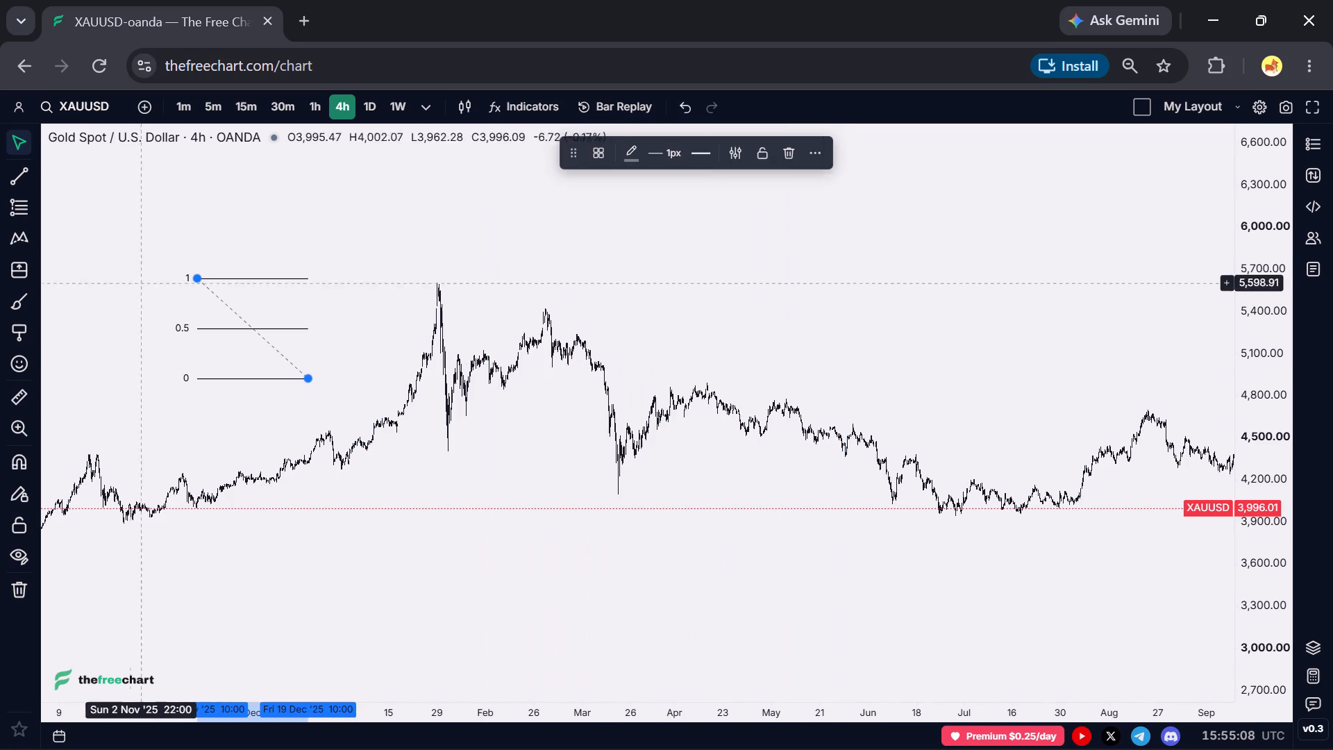
Select the Fib retracement on the chart and delete it.
{"action": "left_click_drag", "start_coordinate": [136, 233], "coordinate": [328, 410], "text": "ctrl"}
{"action": "left_click", "coordinate": [732, 146]}
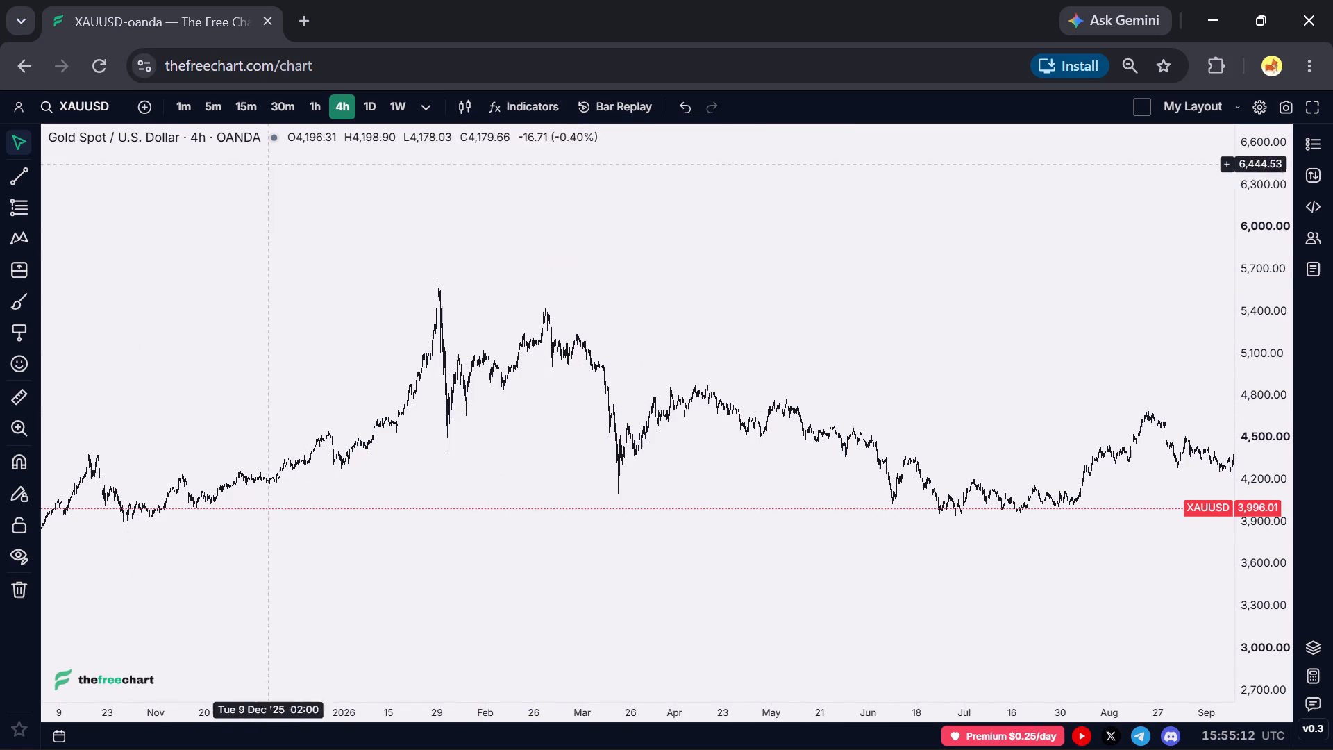
Activate the Fib retracement tool and turn on magnet snapping.
{"action": "left_click", "coordinate": [6, 204]}
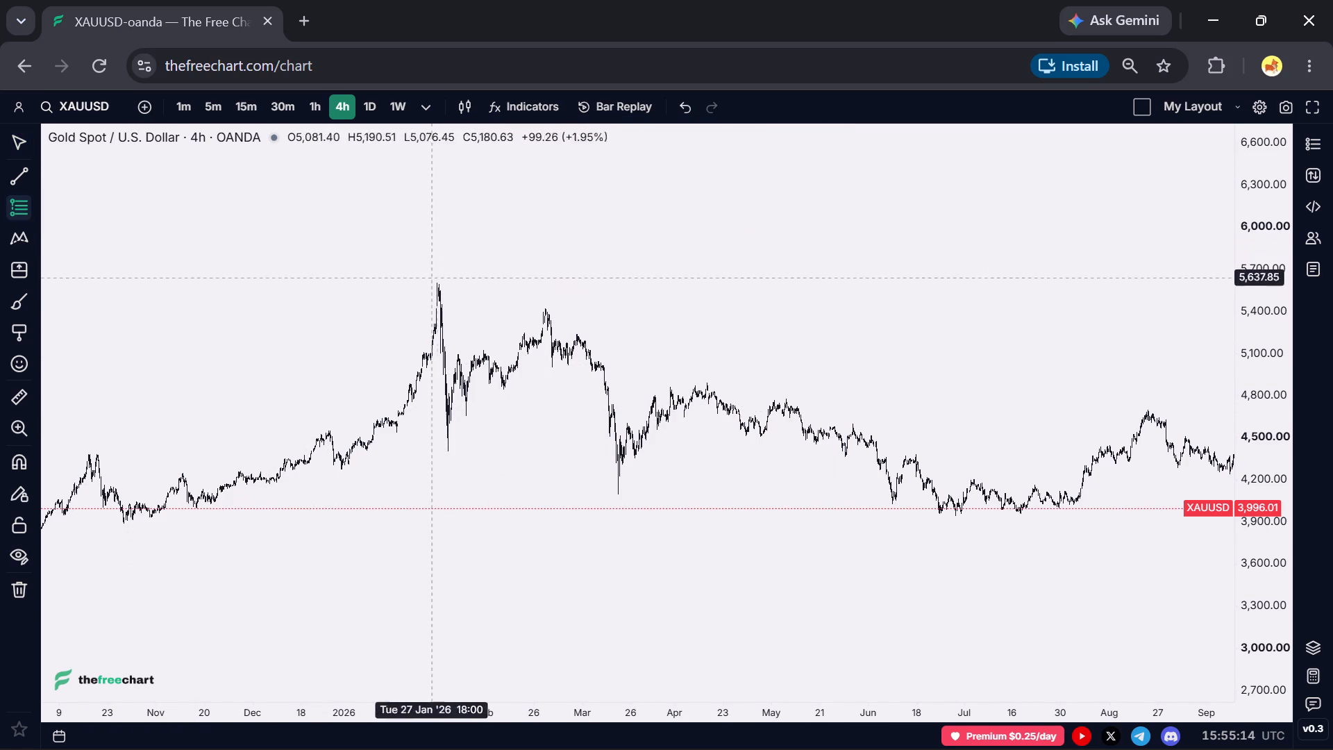
{"action": "left_click", "coordinate": [9, 474]}
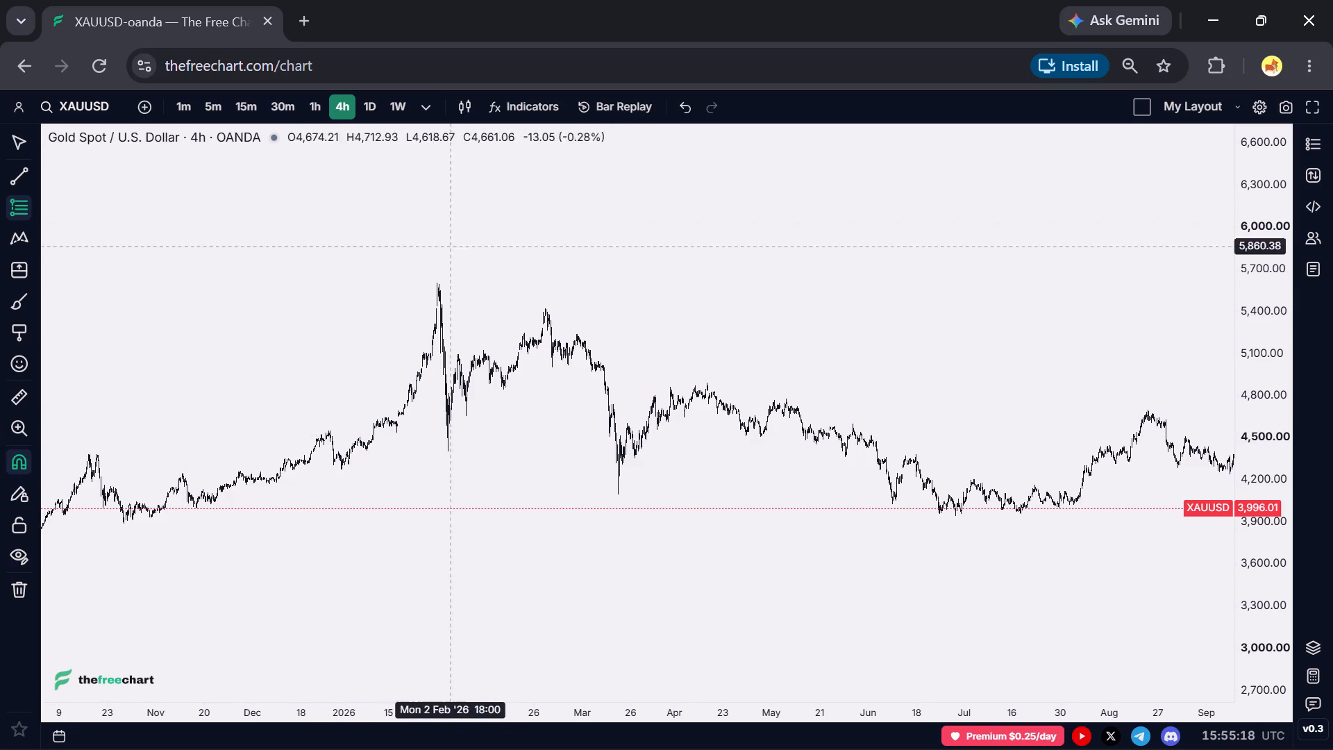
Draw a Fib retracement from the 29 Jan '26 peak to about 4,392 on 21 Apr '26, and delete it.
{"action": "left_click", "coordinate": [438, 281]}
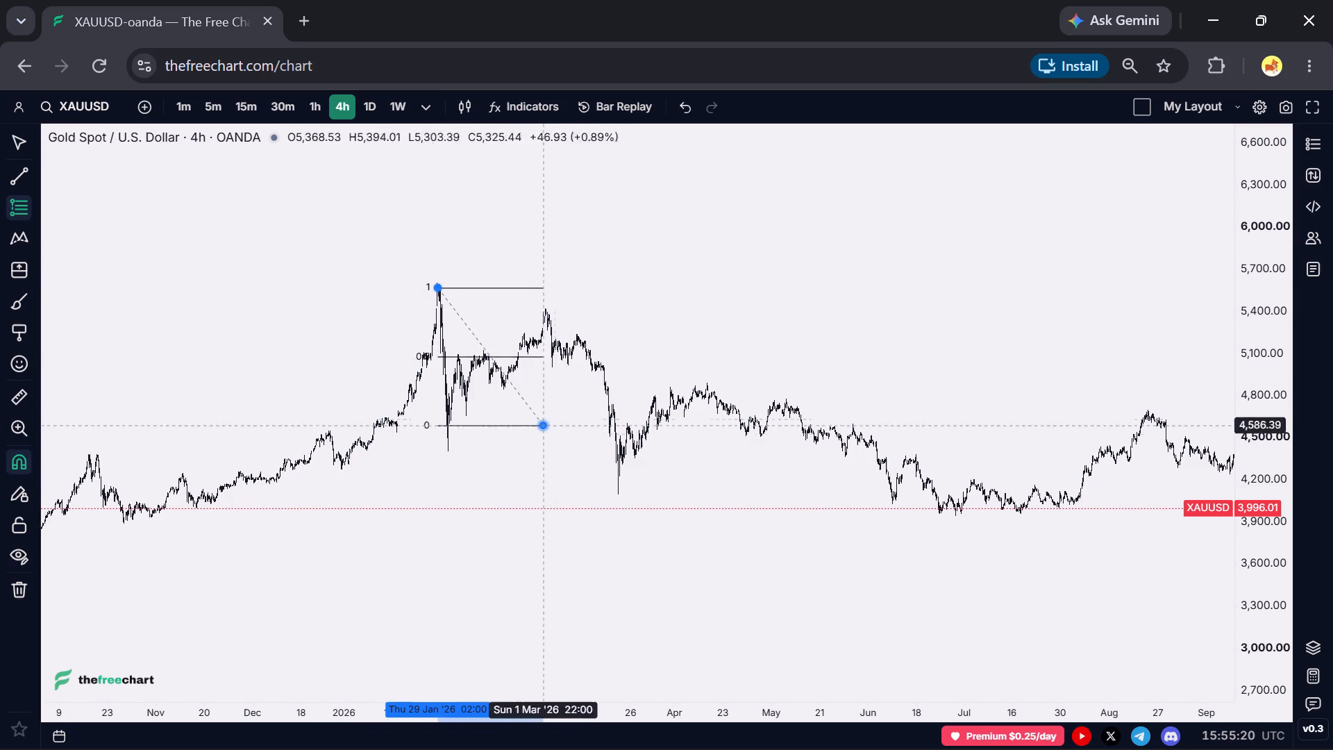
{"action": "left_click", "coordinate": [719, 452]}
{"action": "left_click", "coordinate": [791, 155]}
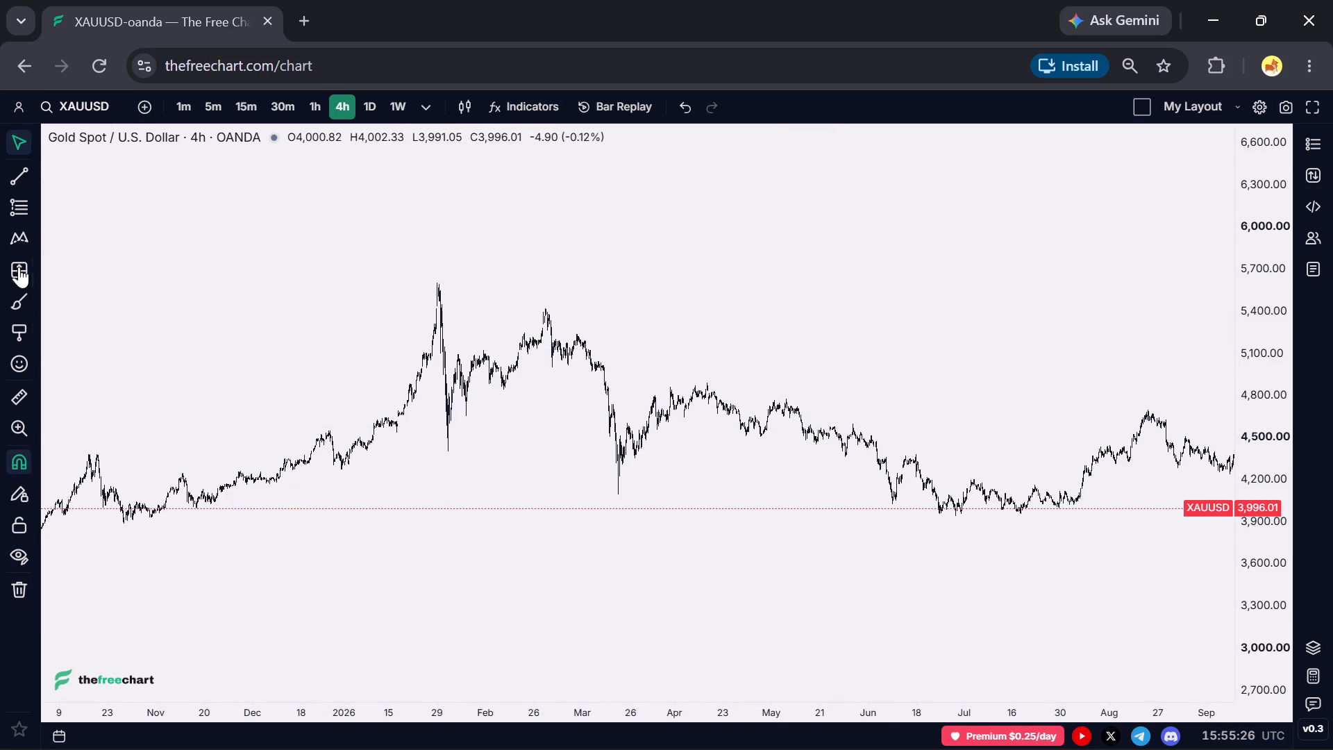
Add the Fib retracement tool to the favourite drawing tools.
{"action": "left_click", "coordinate": [35, 208]}
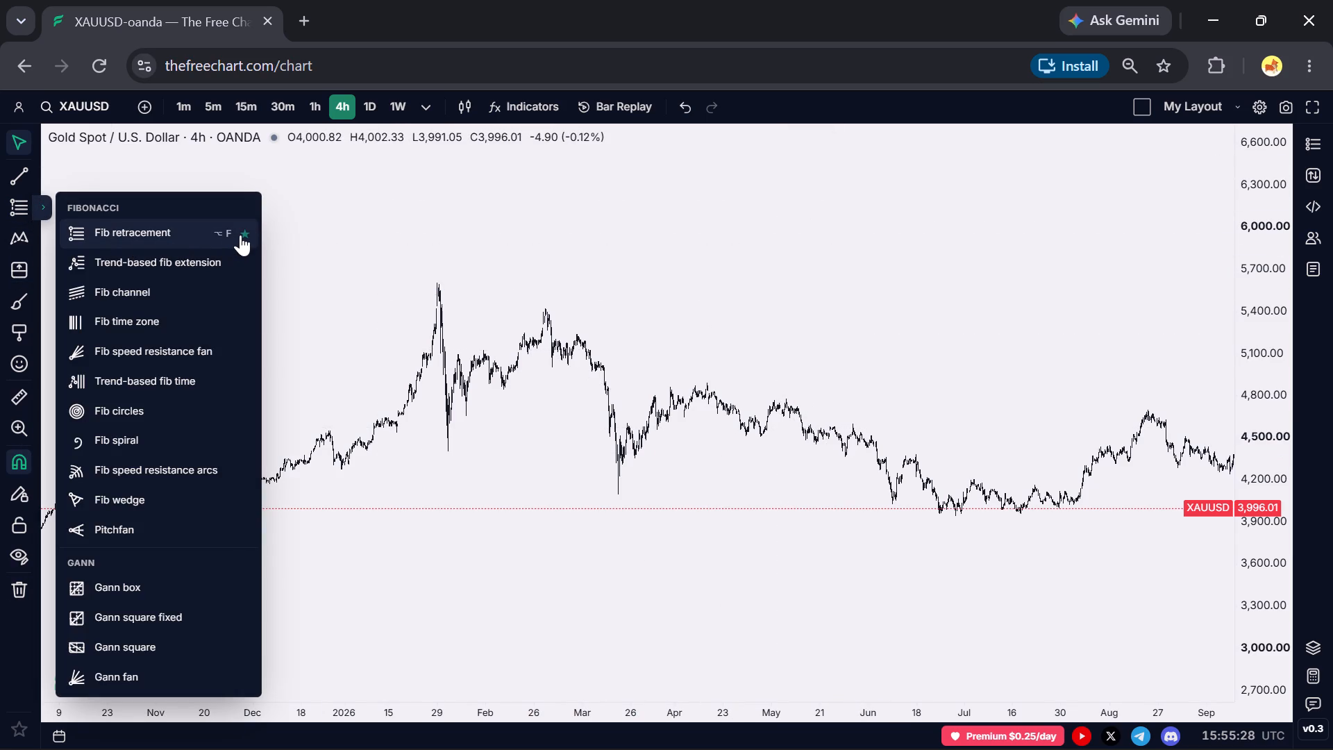
{"action": "left_click", "coordinate": [242, 234]}
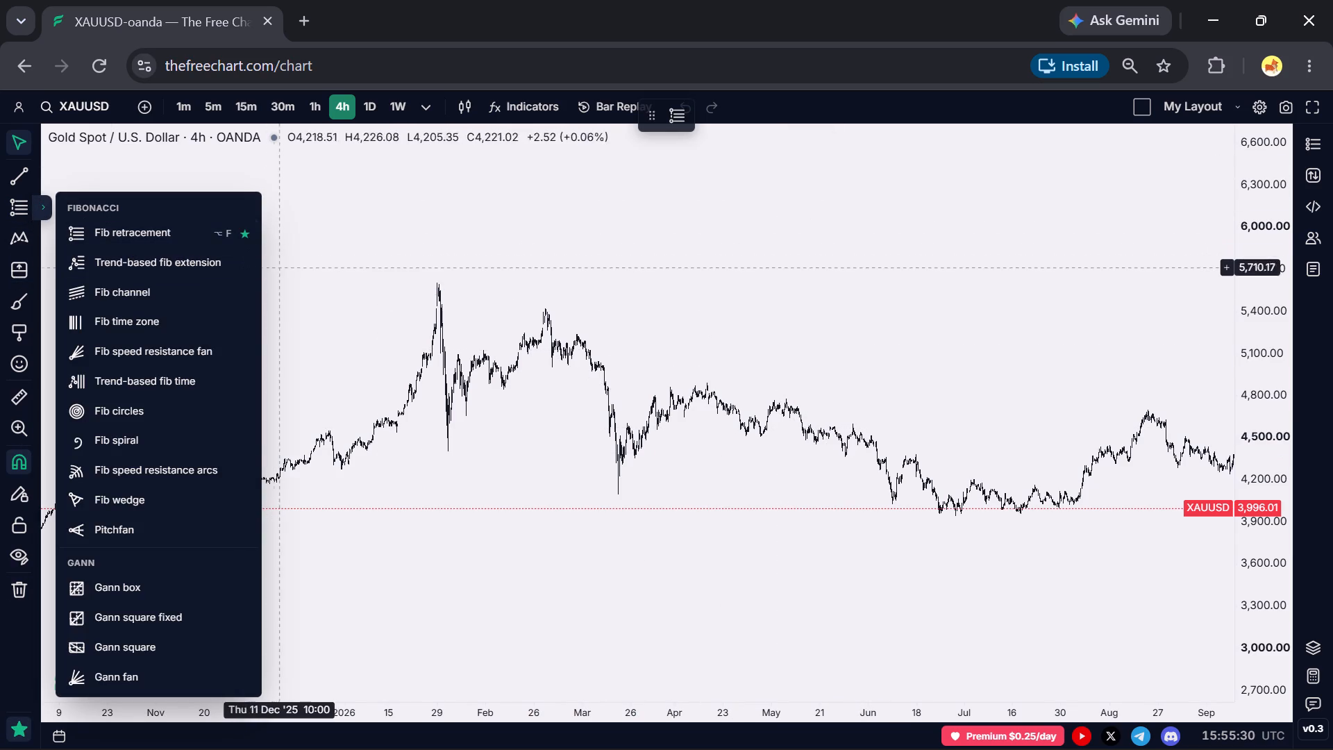
{"action": "left_click", "coordinate": [289, 281]}
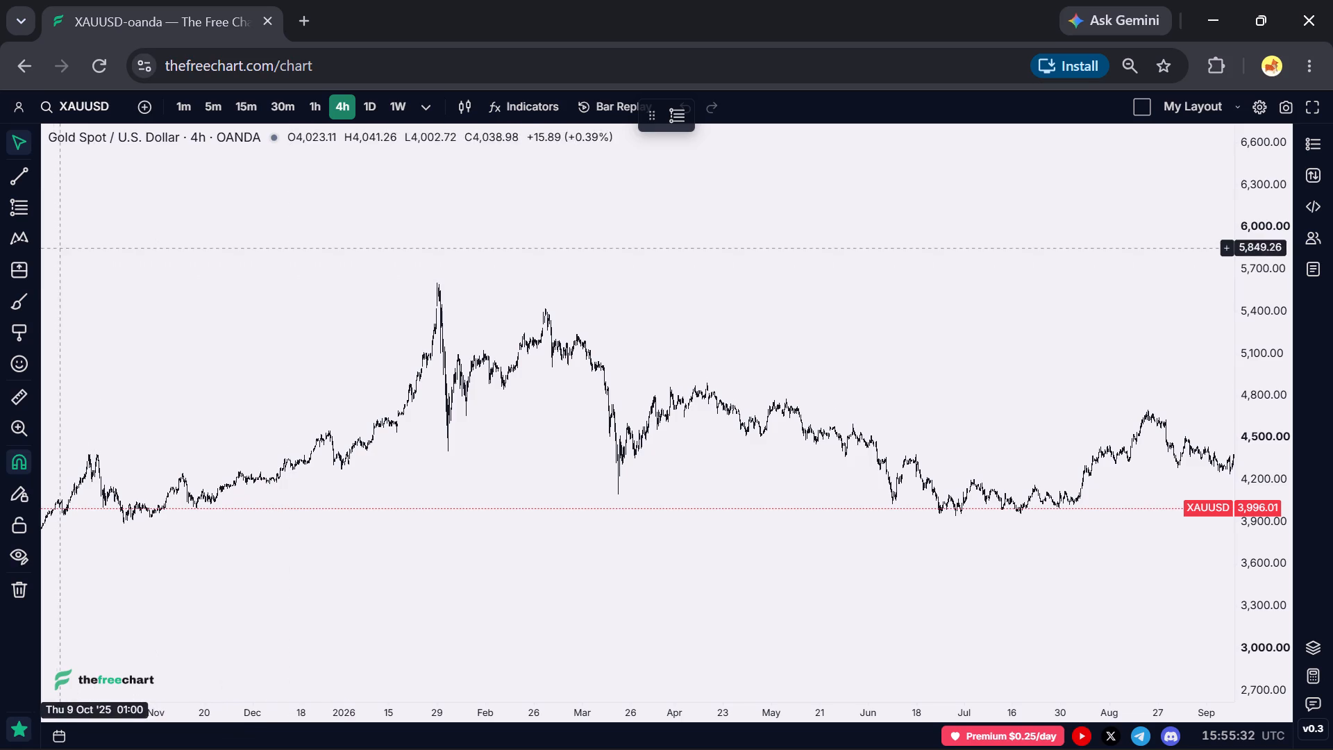
Add the Trendline and Horizontal ray tools to the favourite drawing tools.
{"action": "left_click", "coordinate": [36, 176]}
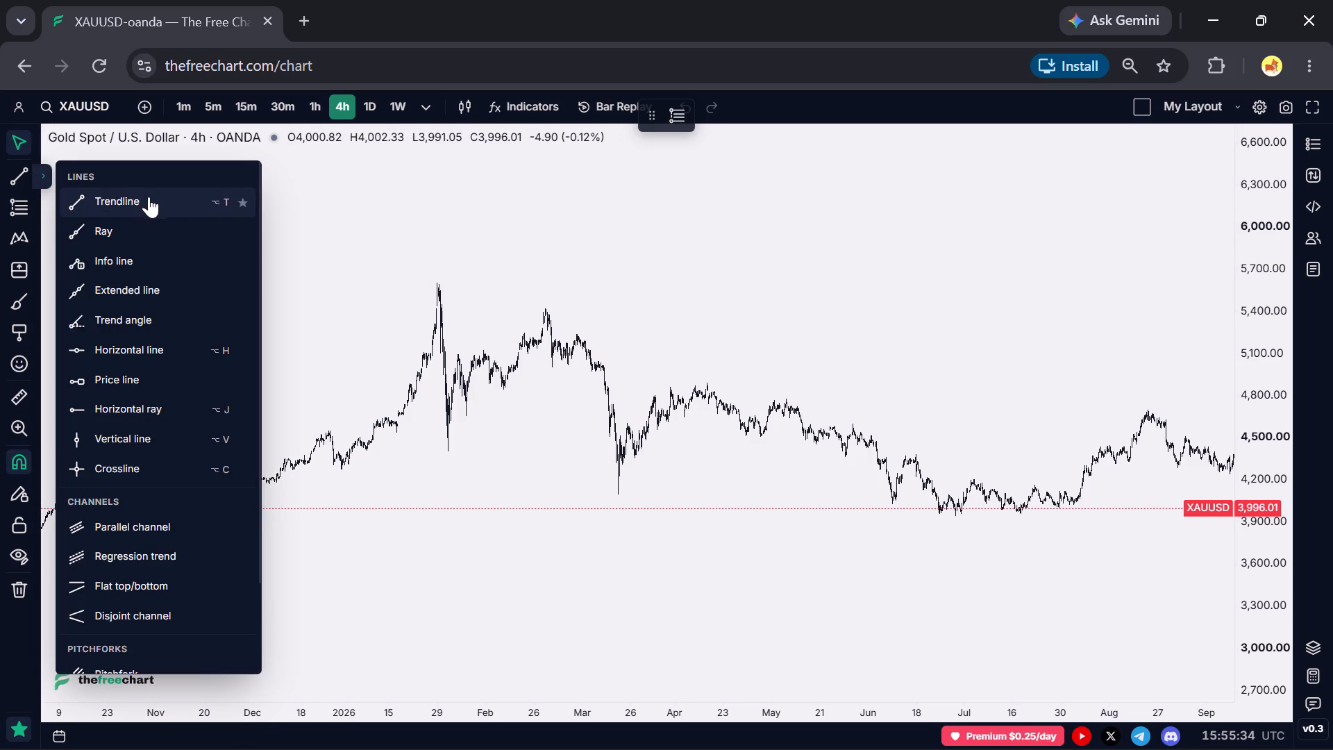
{"action": "left_click", "coordinate": [244, 201]}
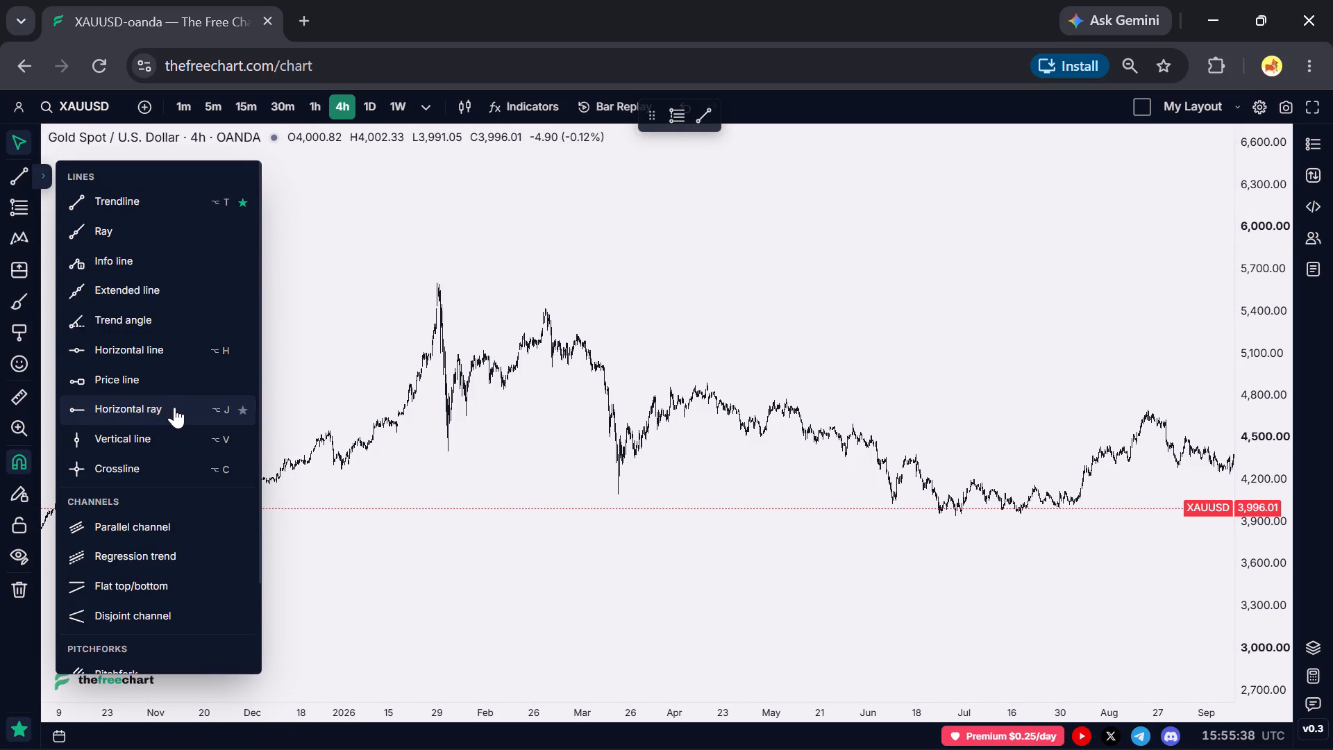
{"action": "left_click", "coordinate": [246, 412]}
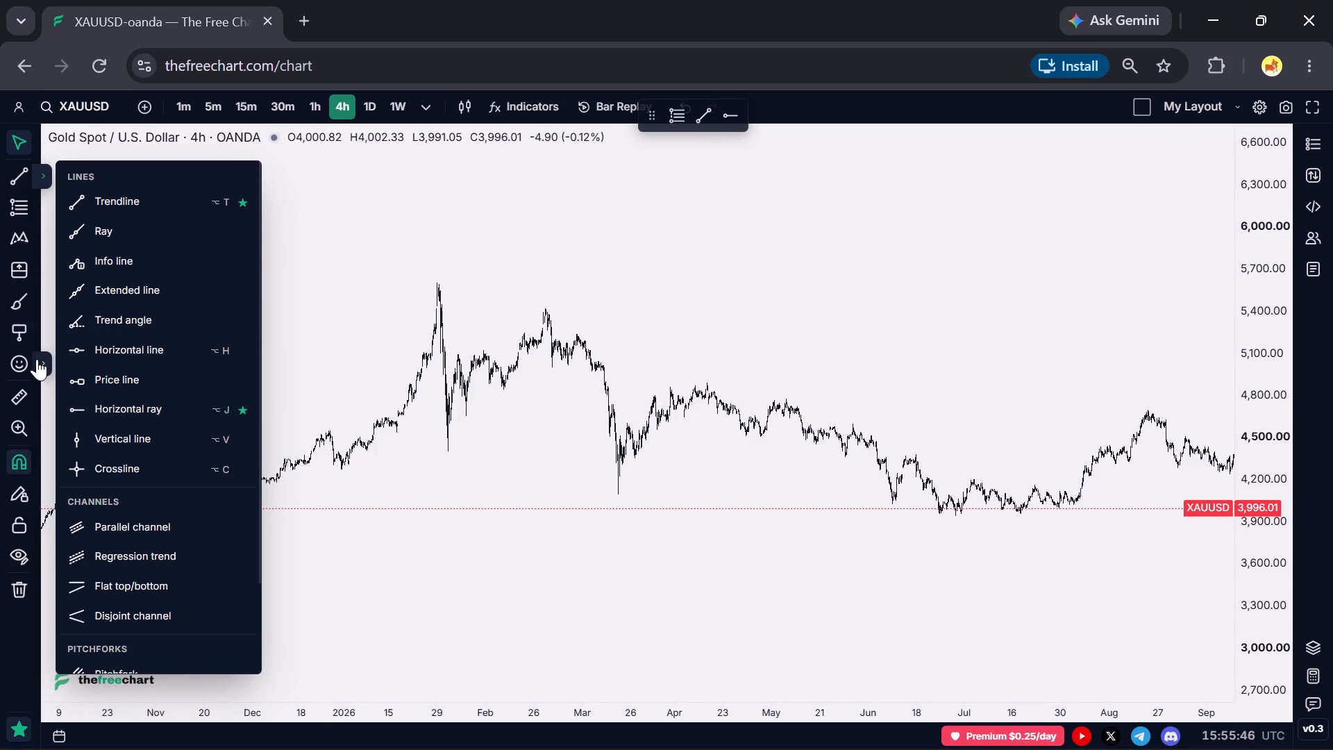
{"action": "left_click", "coordinate": [311, 373]}
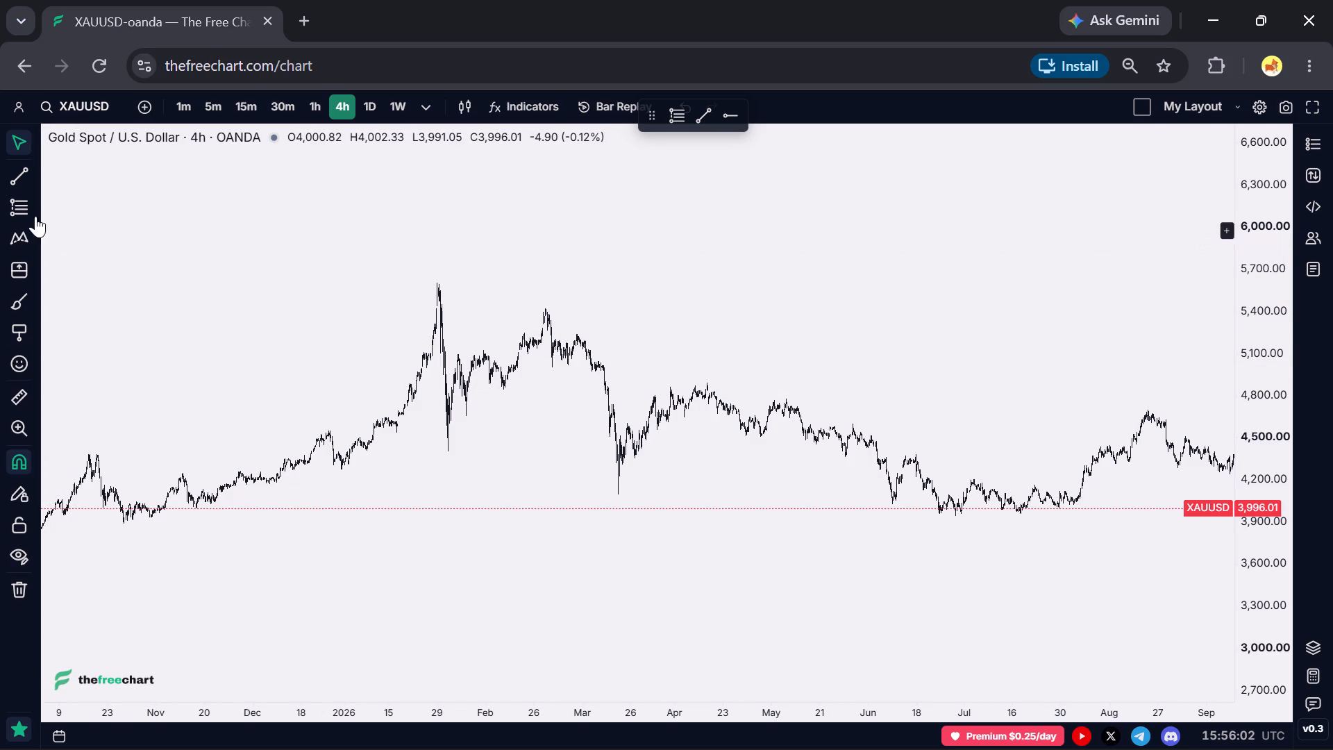
Add the Rectangle shape to the favourite drawing tools.
{"action": "left_click", "coordinate": [37, 304]}
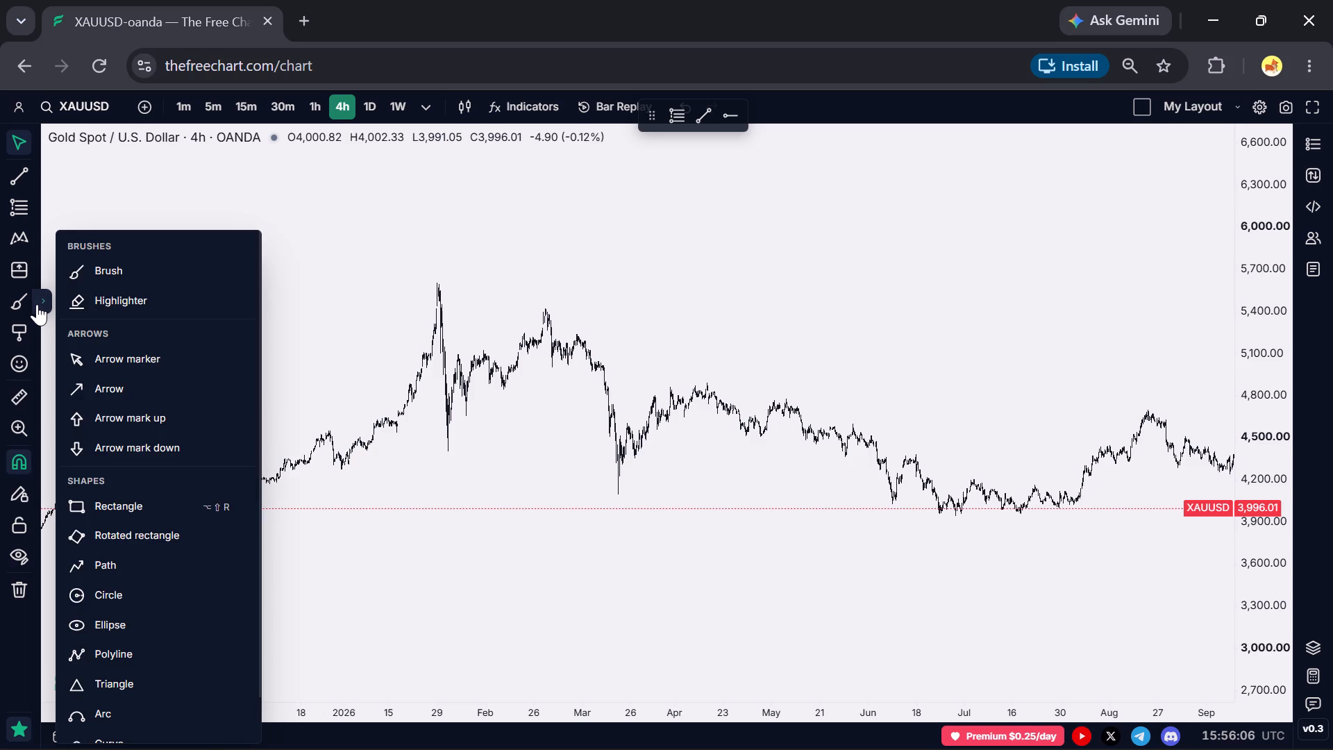
{"action": "left_click", "coordinate": [249, 508]}
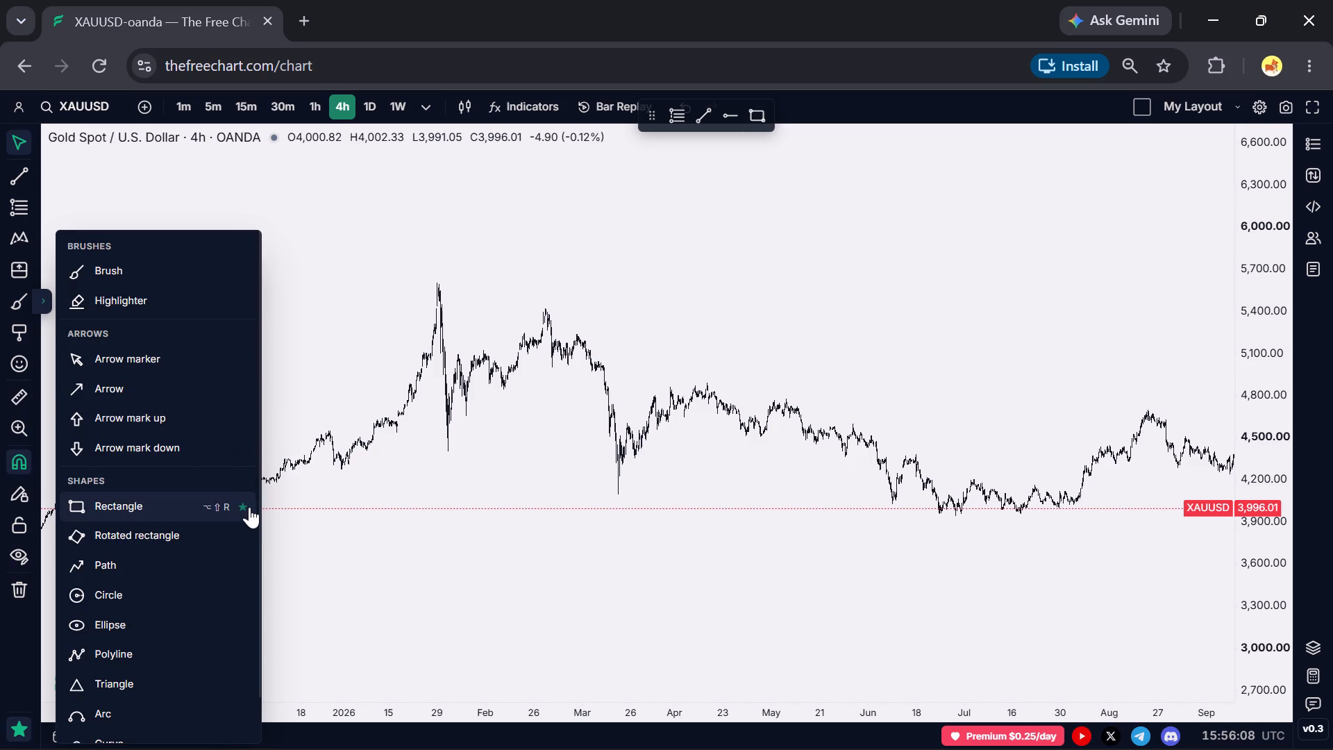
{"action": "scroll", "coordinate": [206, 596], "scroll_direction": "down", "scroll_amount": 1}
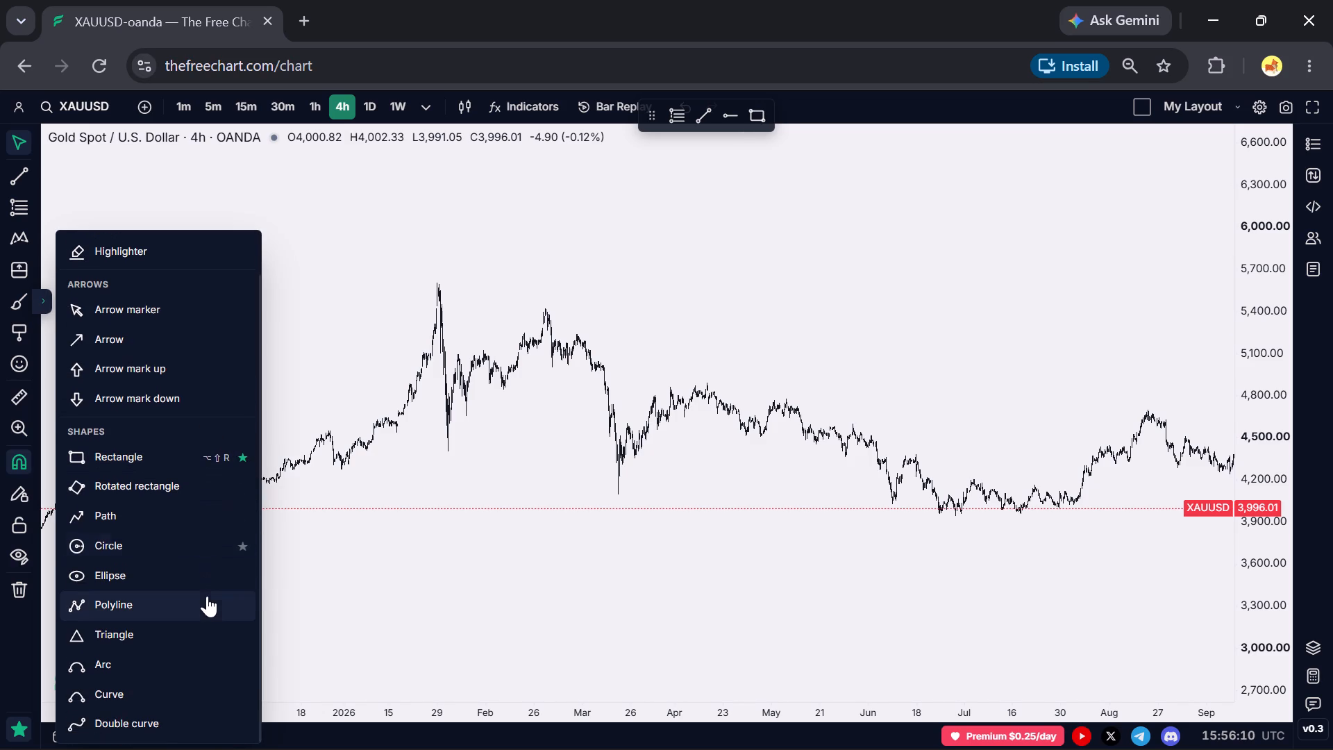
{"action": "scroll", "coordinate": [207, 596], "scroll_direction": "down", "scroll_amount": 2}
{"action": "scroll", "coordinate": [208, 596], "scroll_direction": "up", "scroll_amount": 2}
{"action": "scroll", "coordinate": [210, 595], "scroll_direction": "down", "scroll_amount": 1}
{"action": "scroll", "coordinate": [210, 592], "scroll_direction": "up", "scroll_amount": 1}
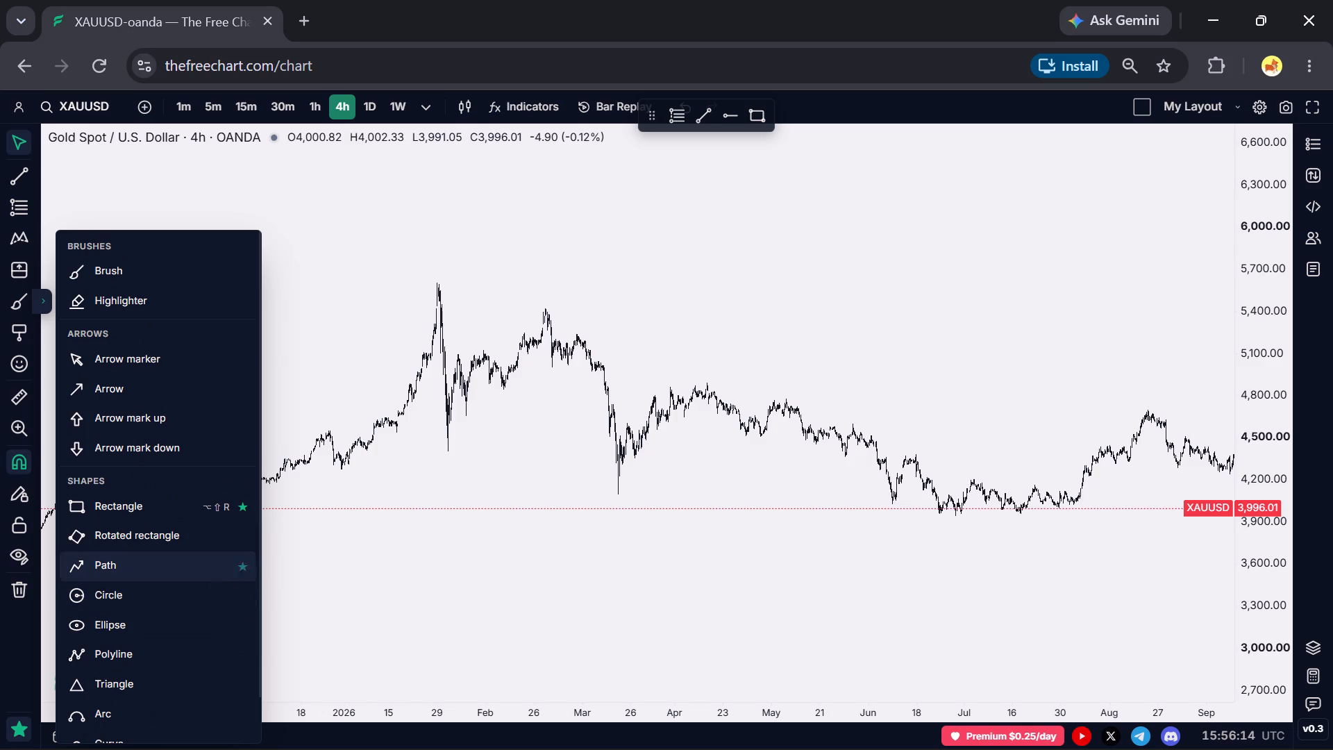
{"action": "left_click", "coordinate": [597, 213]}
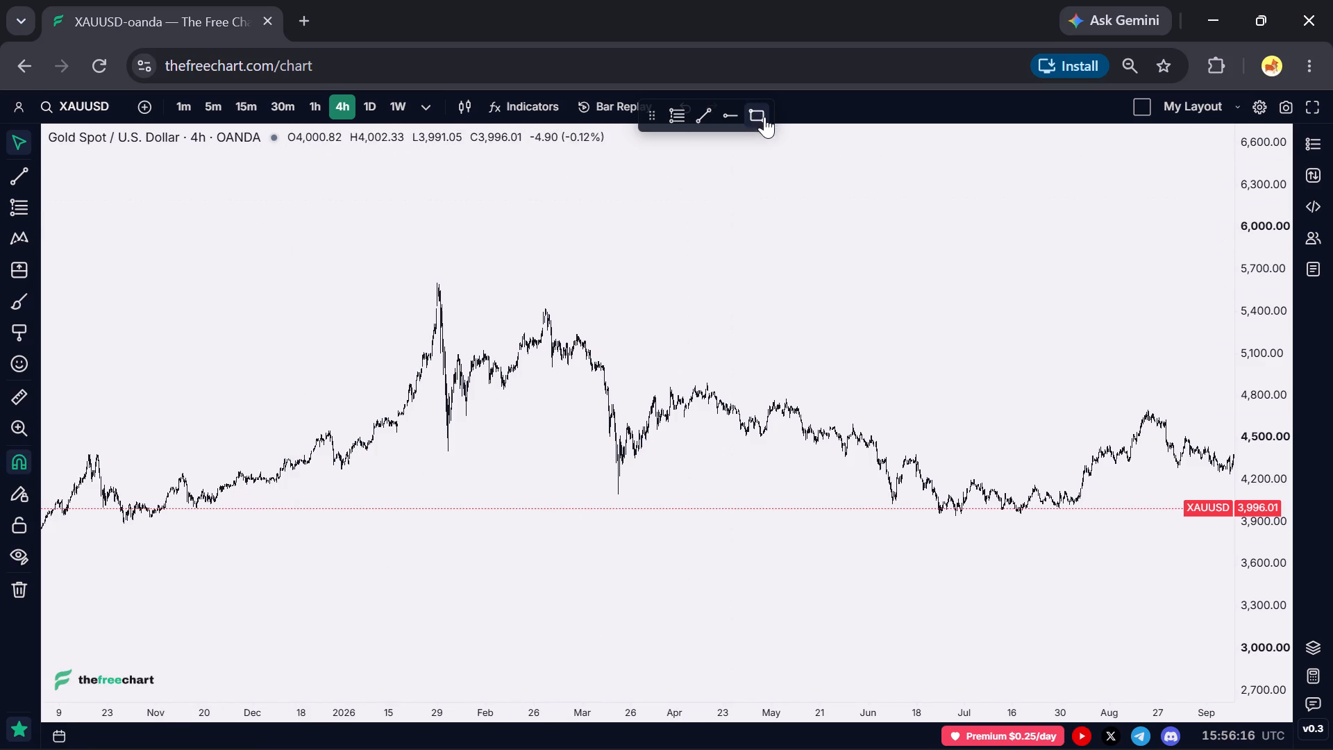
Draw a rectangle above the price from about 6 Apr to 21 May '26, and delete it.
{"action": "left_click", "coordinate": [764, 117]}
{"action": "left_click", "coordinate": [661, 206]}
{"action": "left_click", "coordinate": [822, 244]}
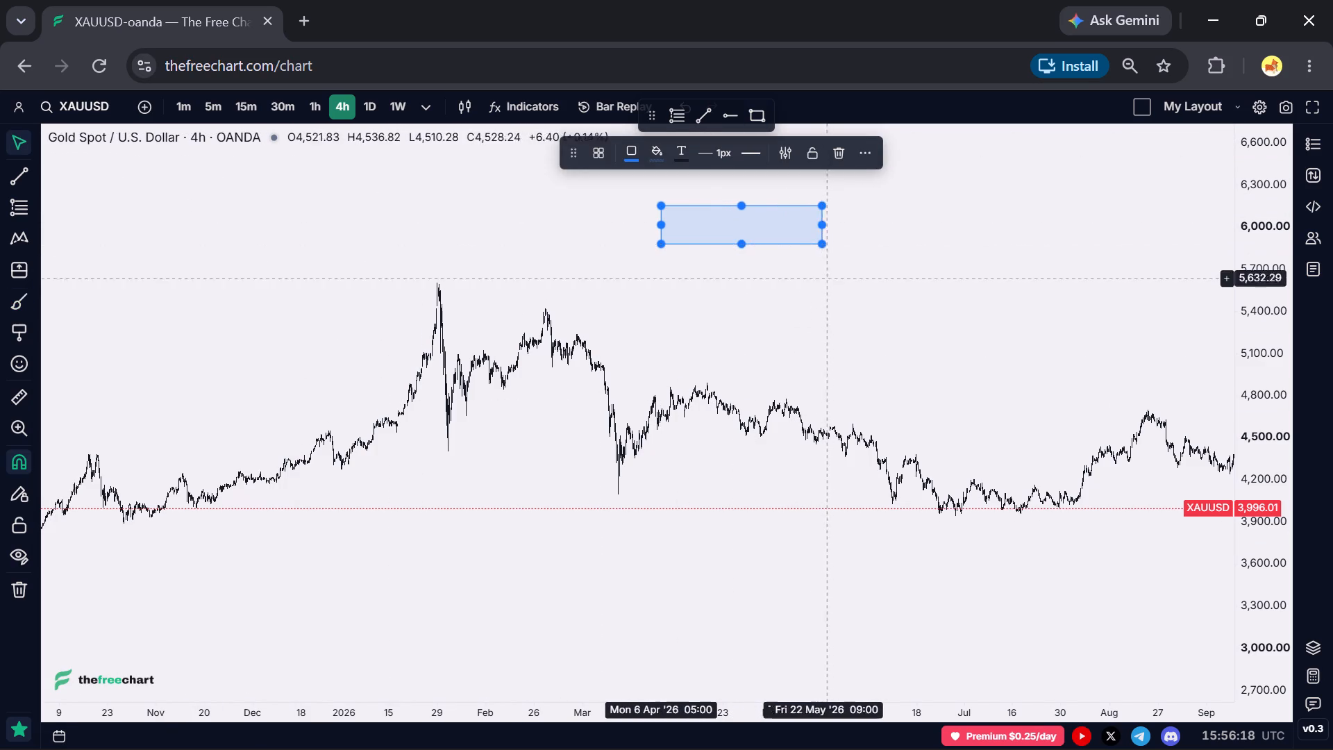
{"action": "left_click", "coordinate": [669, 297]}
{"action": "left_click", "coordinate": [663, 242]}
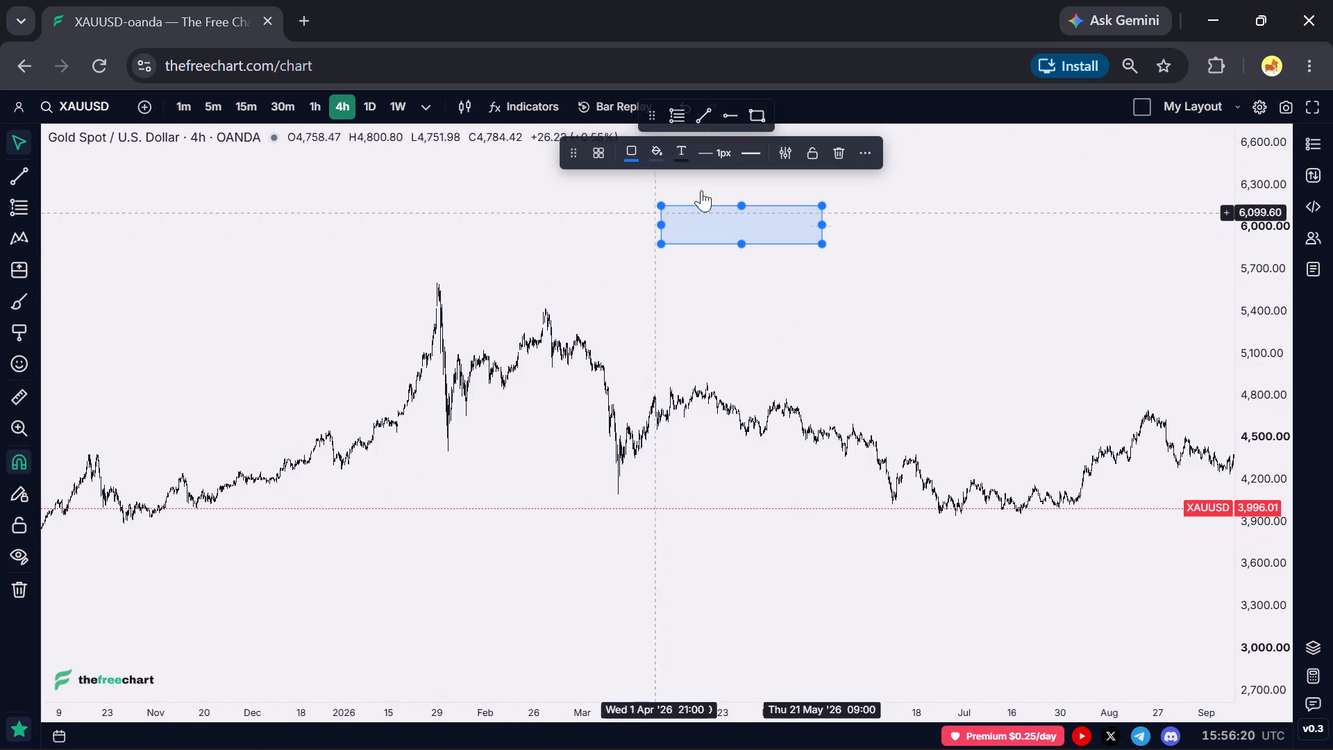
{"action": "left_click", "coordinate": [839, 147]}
Place the floating favourites toolbar over the upper chart area and reorder it so Rectangle comes first.
{"action": "left_click_drag", "start_coordinate": [646, 120], "coordinate": [685, 170]}
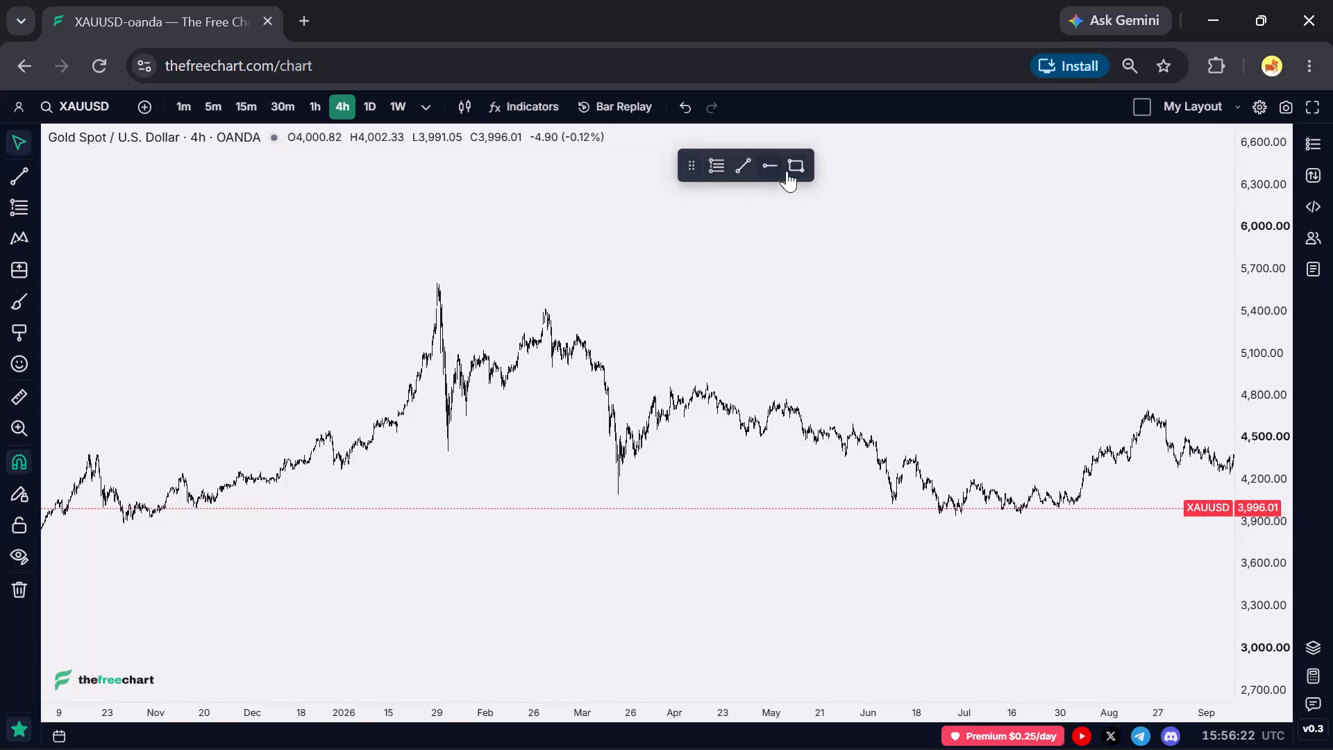
{"action": "left_click_drag", "start_coordinate": [790, 165], "coordinate": [699, 180]}
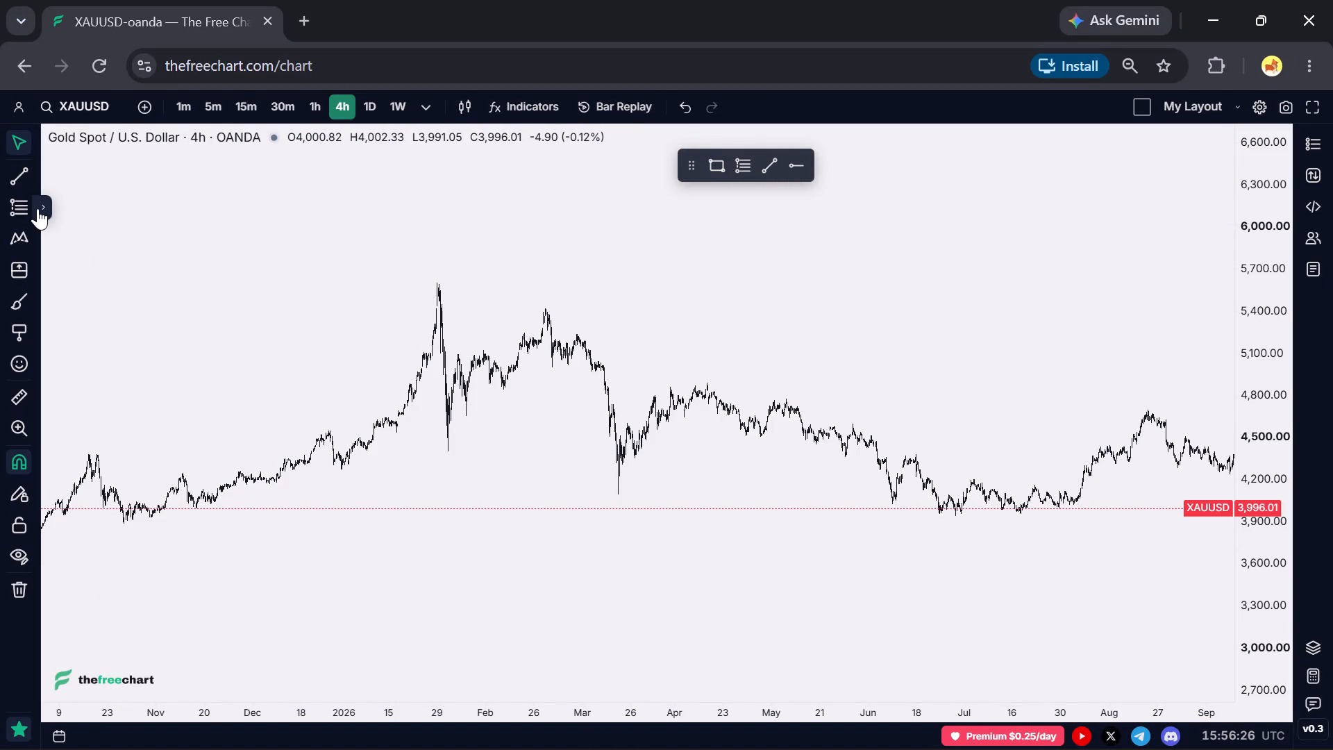
Look through the Fibonacci, pattern, emoji, text and brush tool groups for more tools to add as favourites.
{"action": "left_click", "coordinate": [37, 208]}
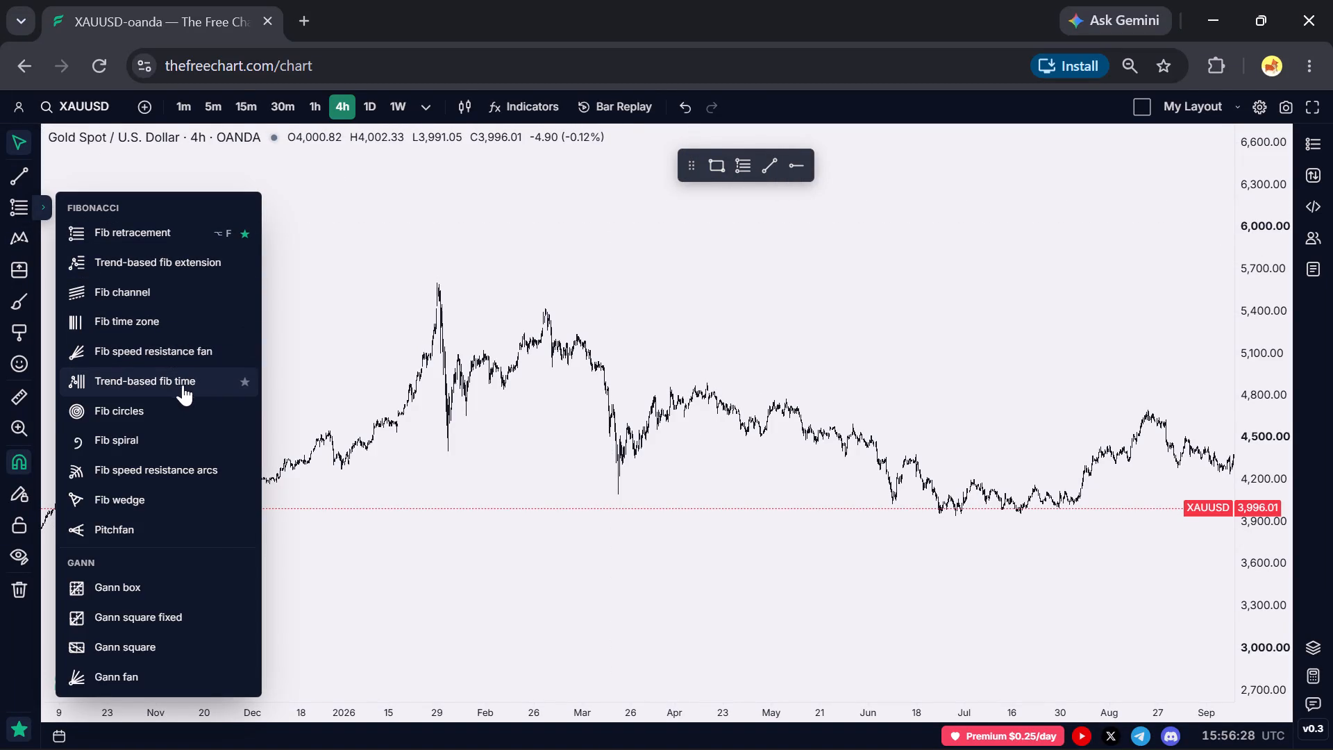
{"action": "scroll", "coordinate": [183, 533], "scroll_direction": "down", "scroll_amount": 4}
{"action": "scroll", "coordinate": [183, 533], "scroll_direction": "up", "scroll_amount": 3}
{"action": "left_click", "coordinate": [339, 321]}
{"action": "left_click", "coordinate": [33, 240]}
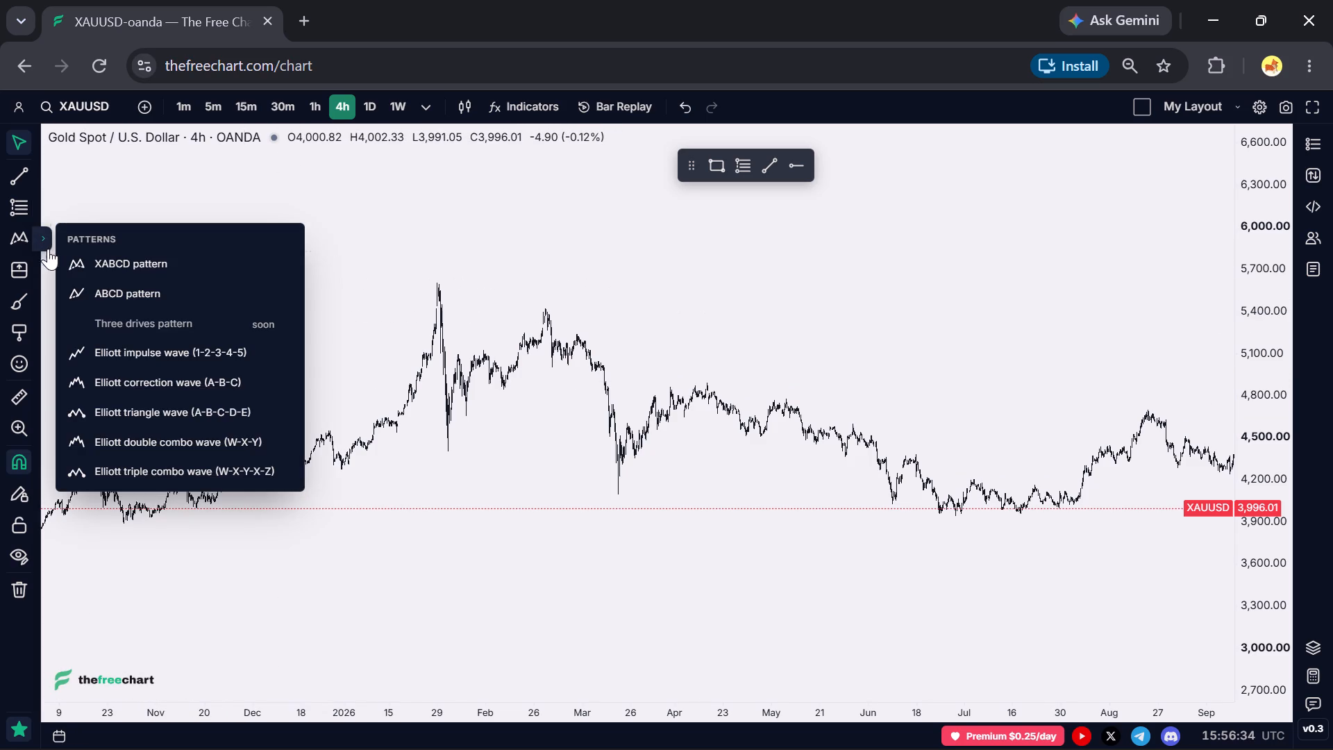
{"action": "left_click", "coordinate": [190, 203]}
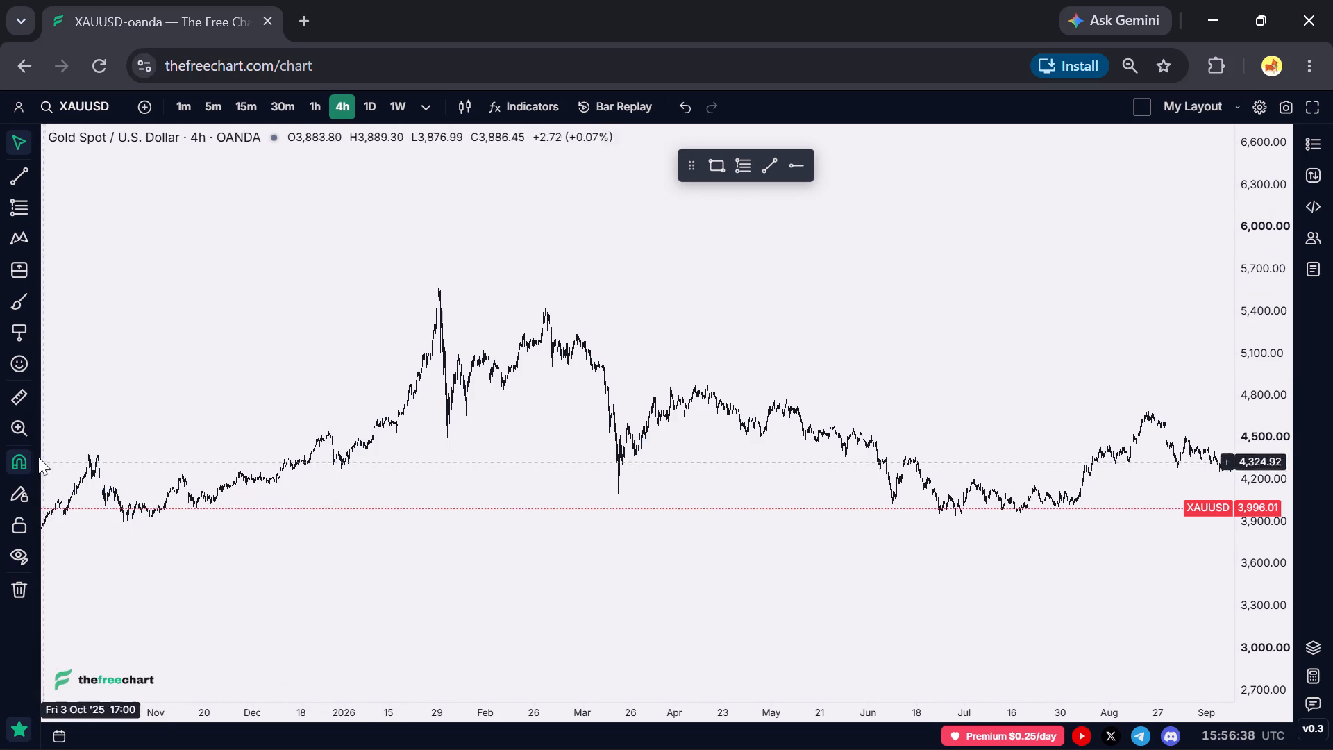
{"action": "scroll", "coordinate": [8, 432], "scroll_direction": "down", "scroll_amount": 3}
{"action": "scroll", "coordinate": [8, 432], "scroll_direction": "up", "scroll_amount": 4}
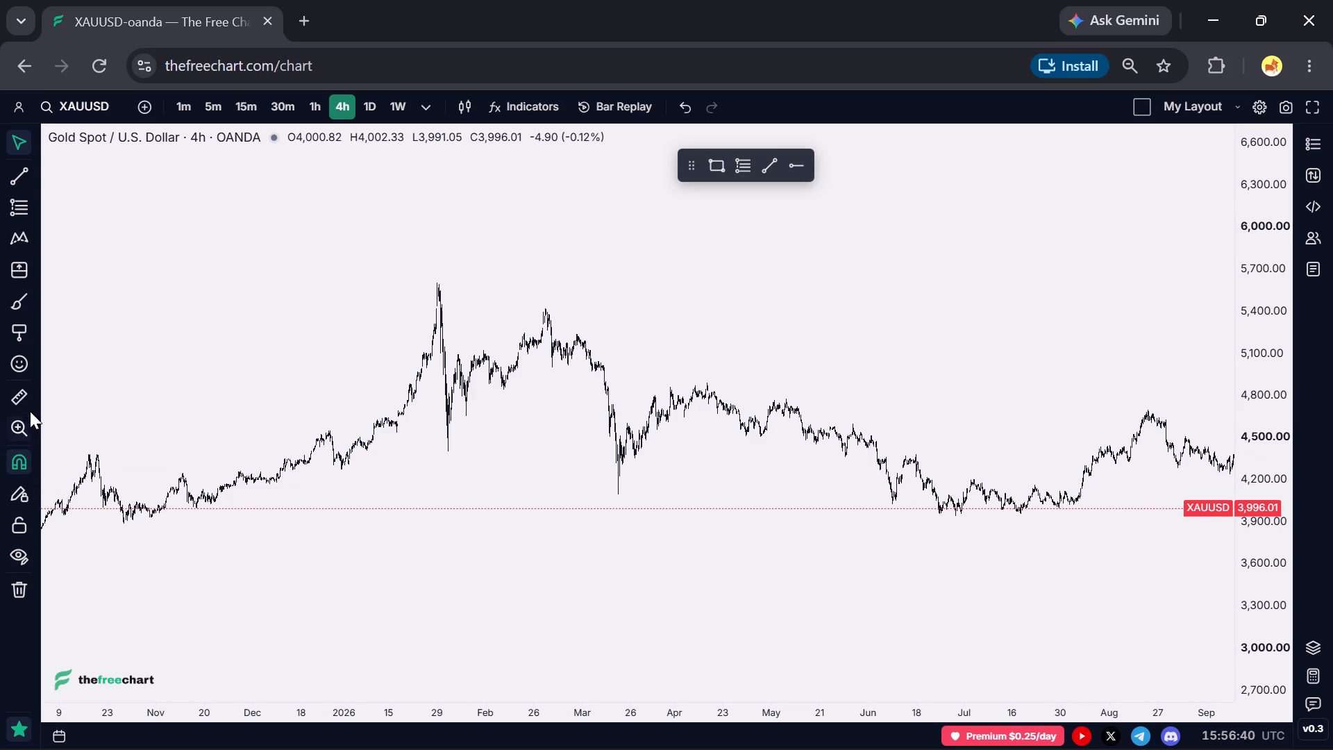
{"action": "left_click", "coordinate": [31, 392]}
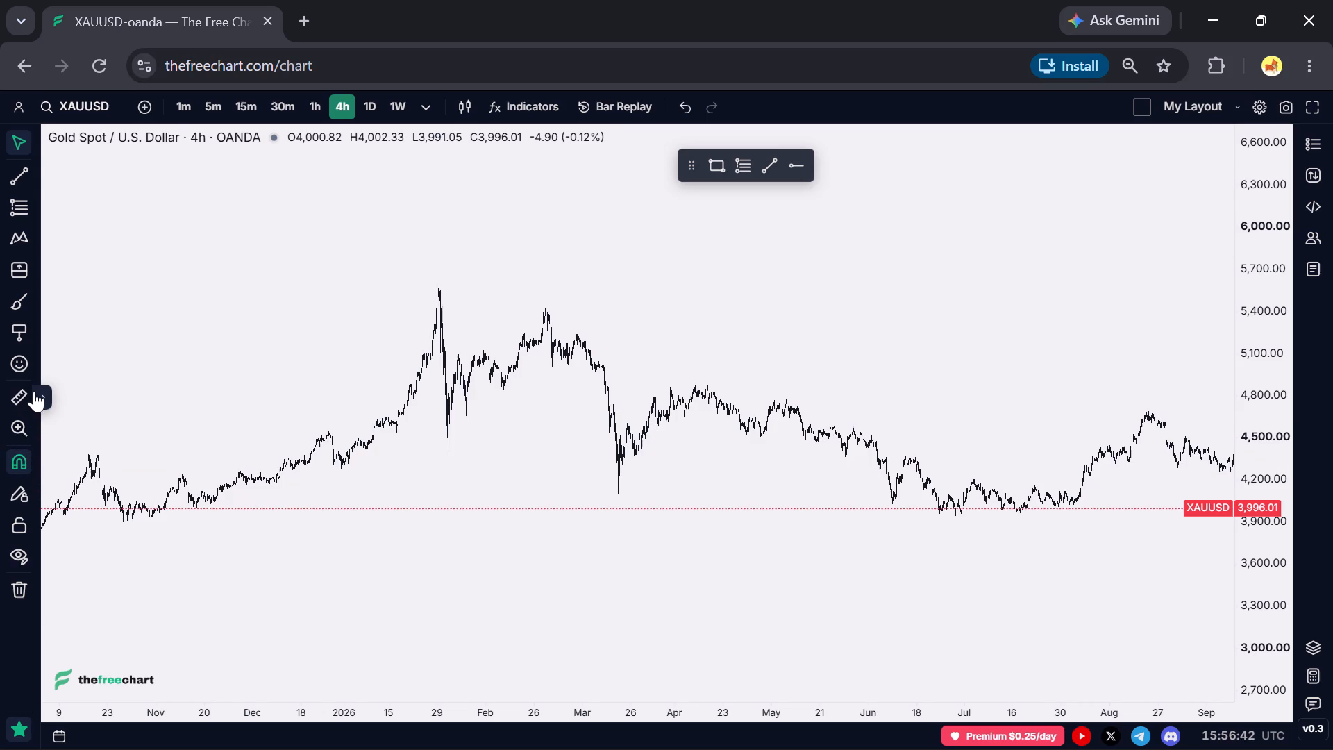
{"action": "left_click", "coordinate": [35, 391]}
{"action": "left_click", "coordinate": [34, 361]}
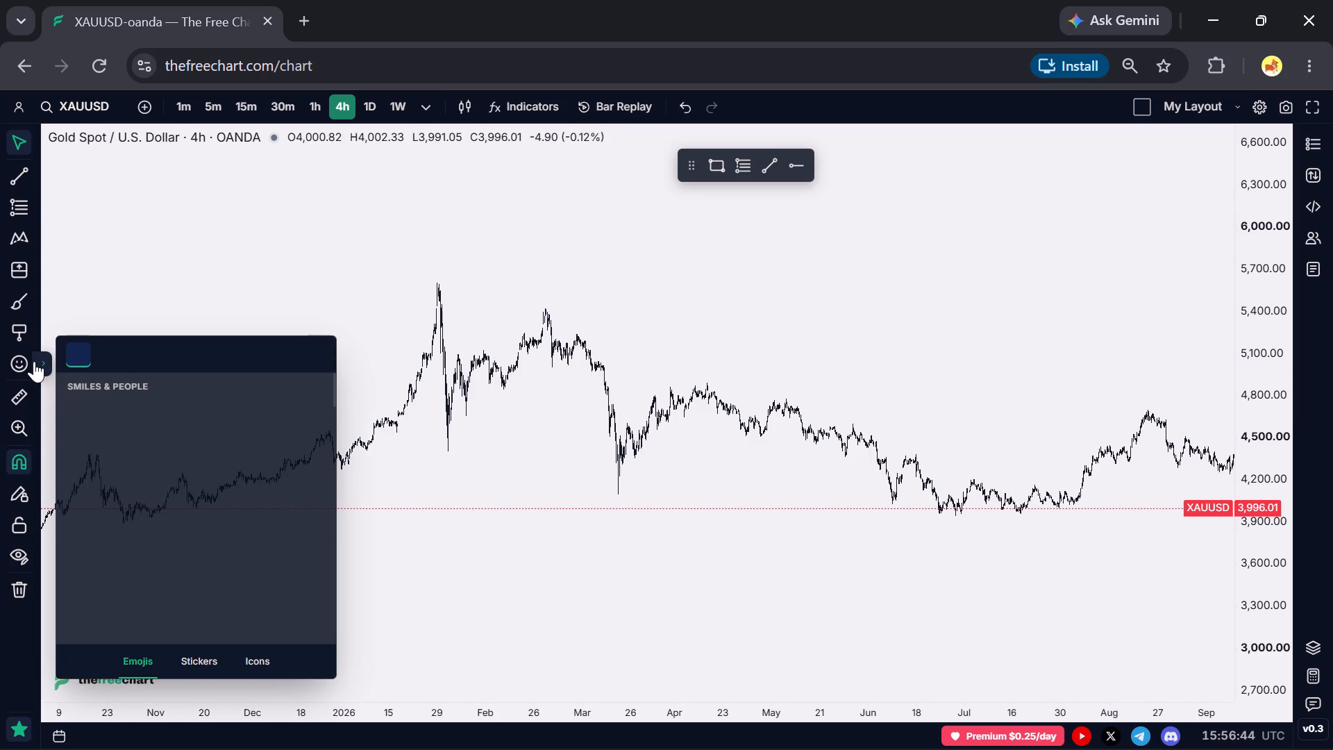
{"action": "left_click", "coordinate": [37, 333]}
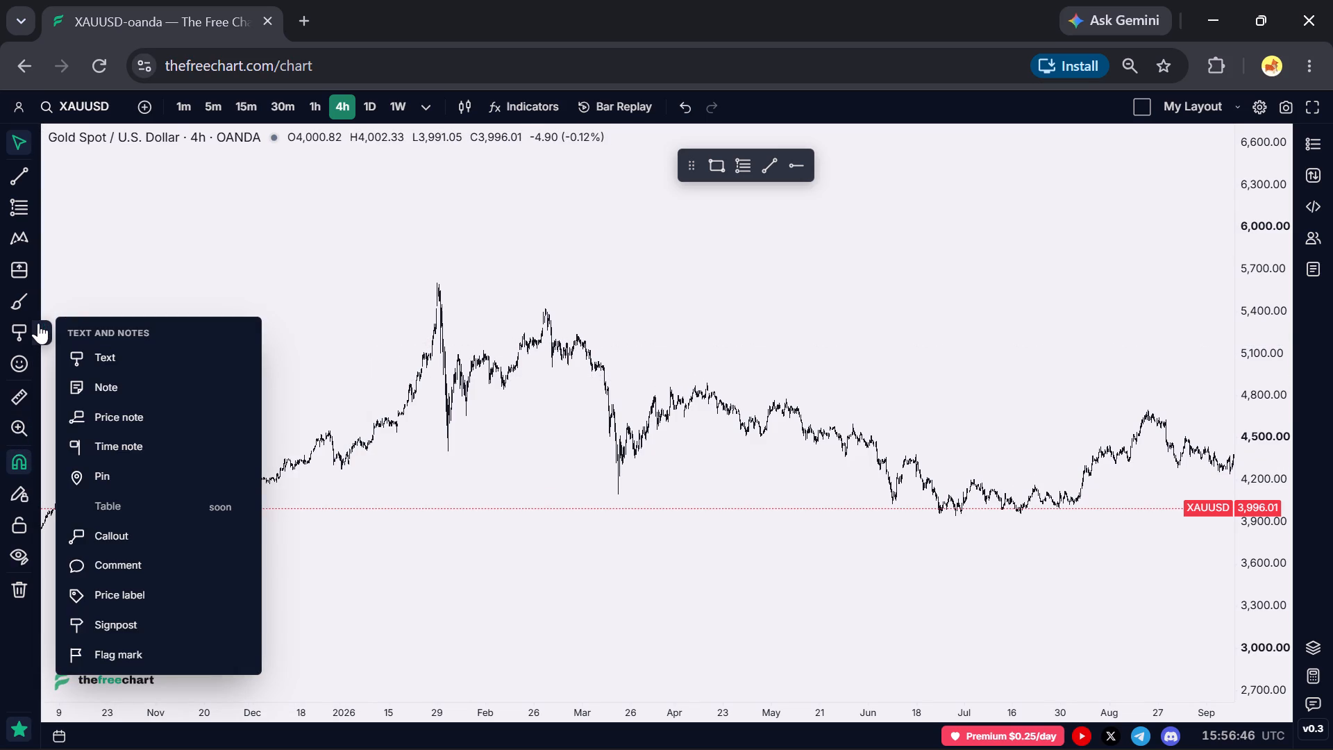
{"action": "left_click", "coordinate": [35, 304]}
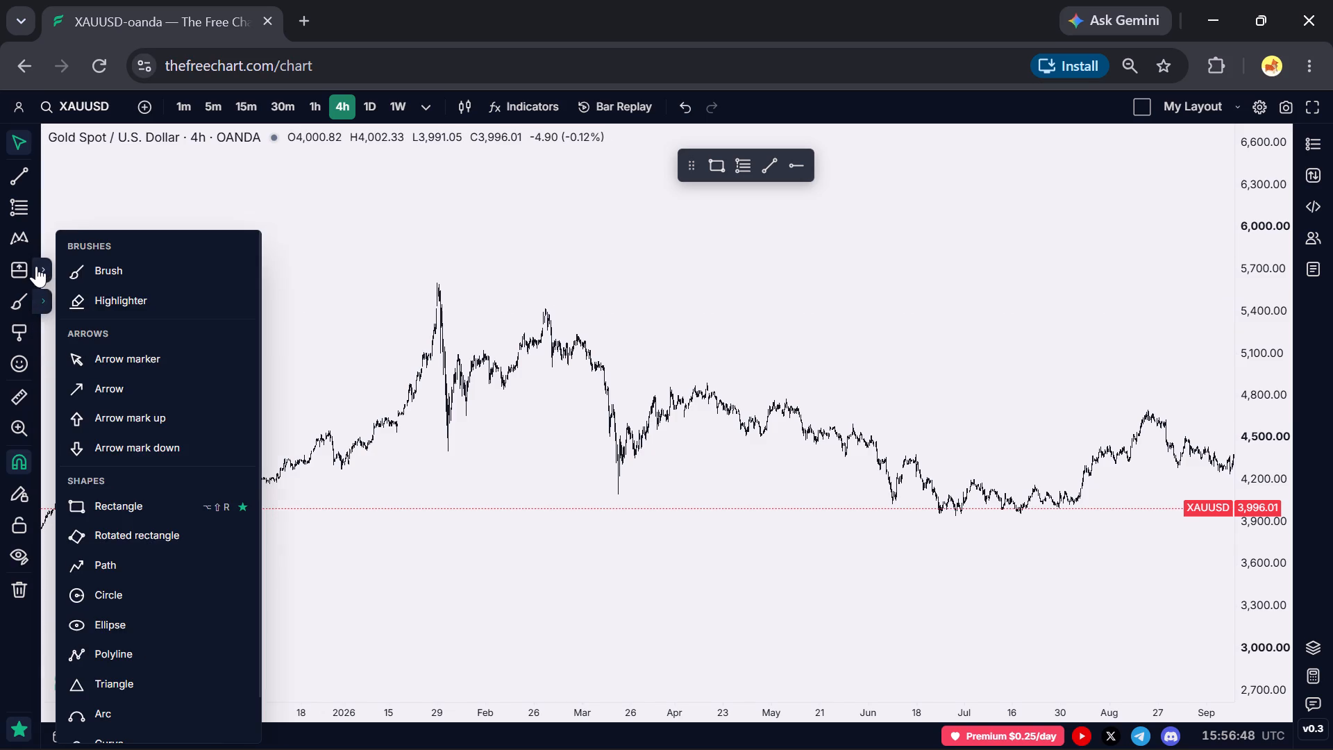
Add the Long position and Short position tools to the favourite drawing tools.
{"action": "left_click", "coordinate": [36, 266]}
{"action": "left_click", "coordinate": [258, 297]}
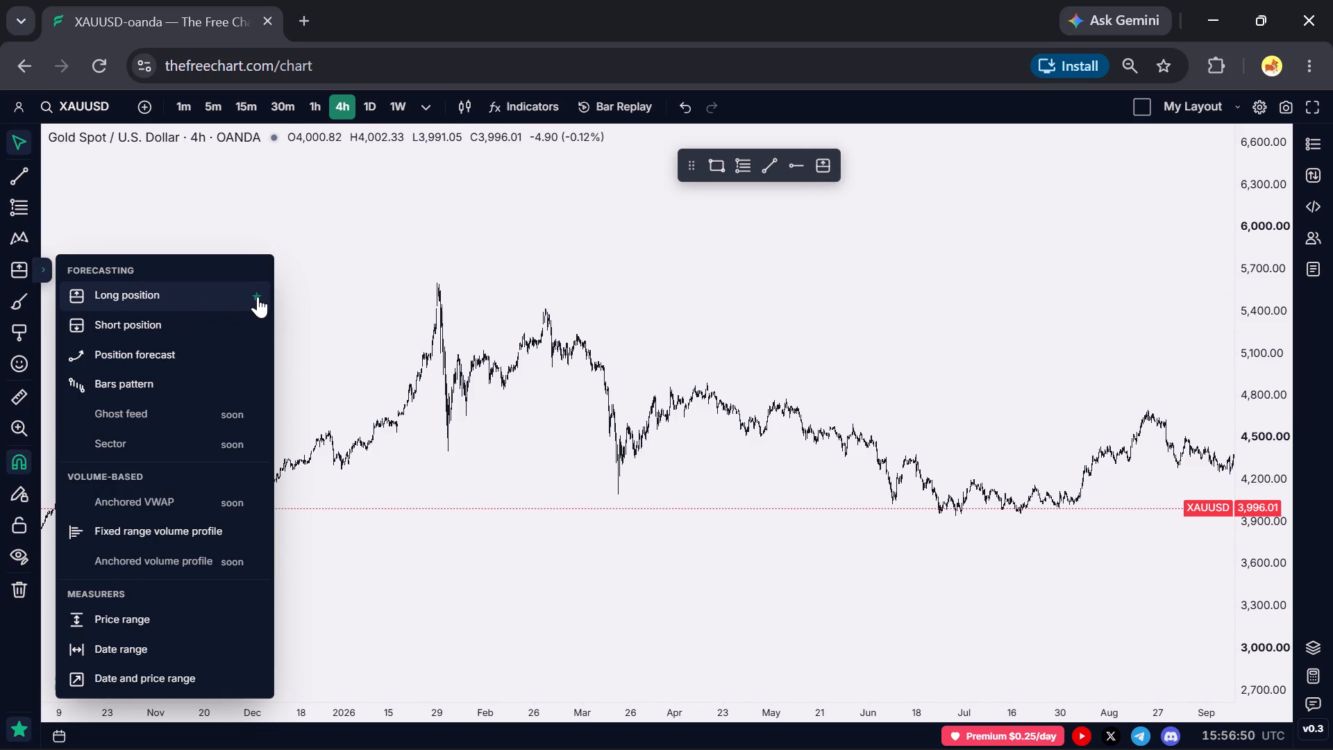
{"action": "left_click", "coordinate": [258, 319]}
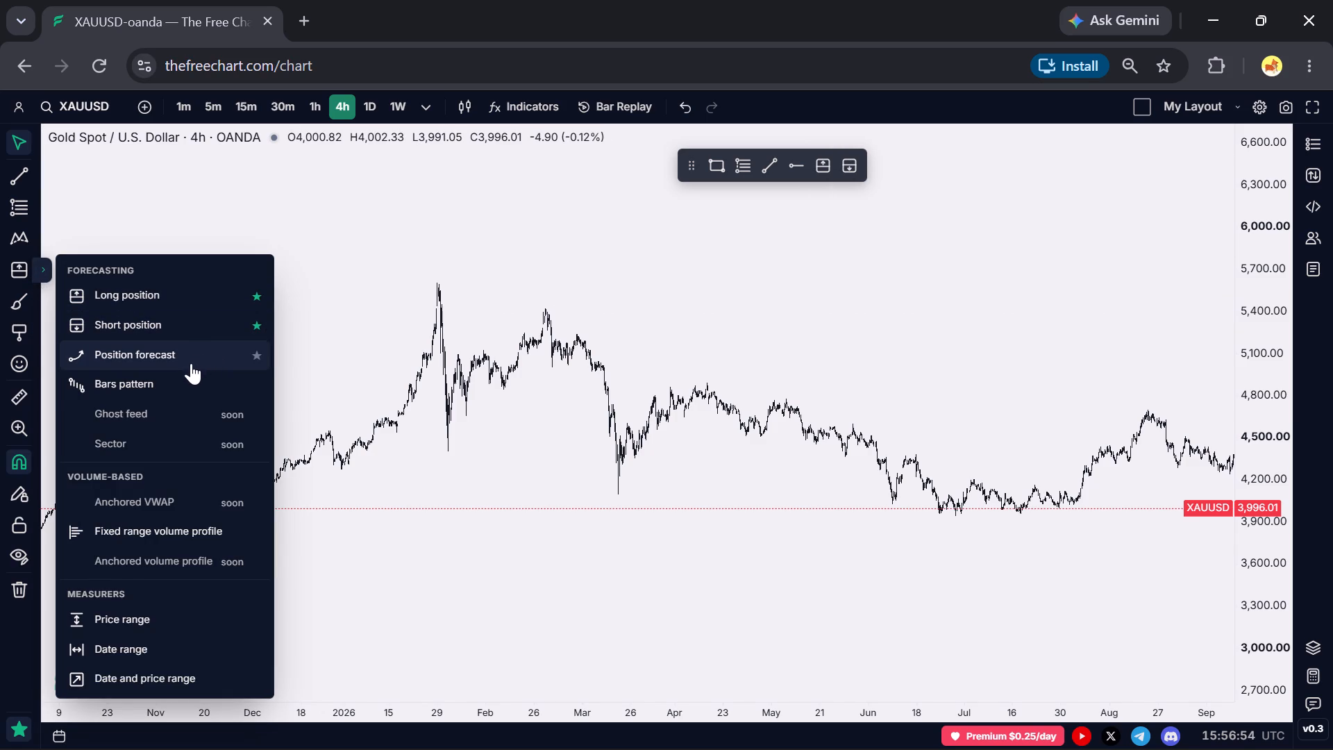
{"action": "left_click", "coordinate": [394, 260]}
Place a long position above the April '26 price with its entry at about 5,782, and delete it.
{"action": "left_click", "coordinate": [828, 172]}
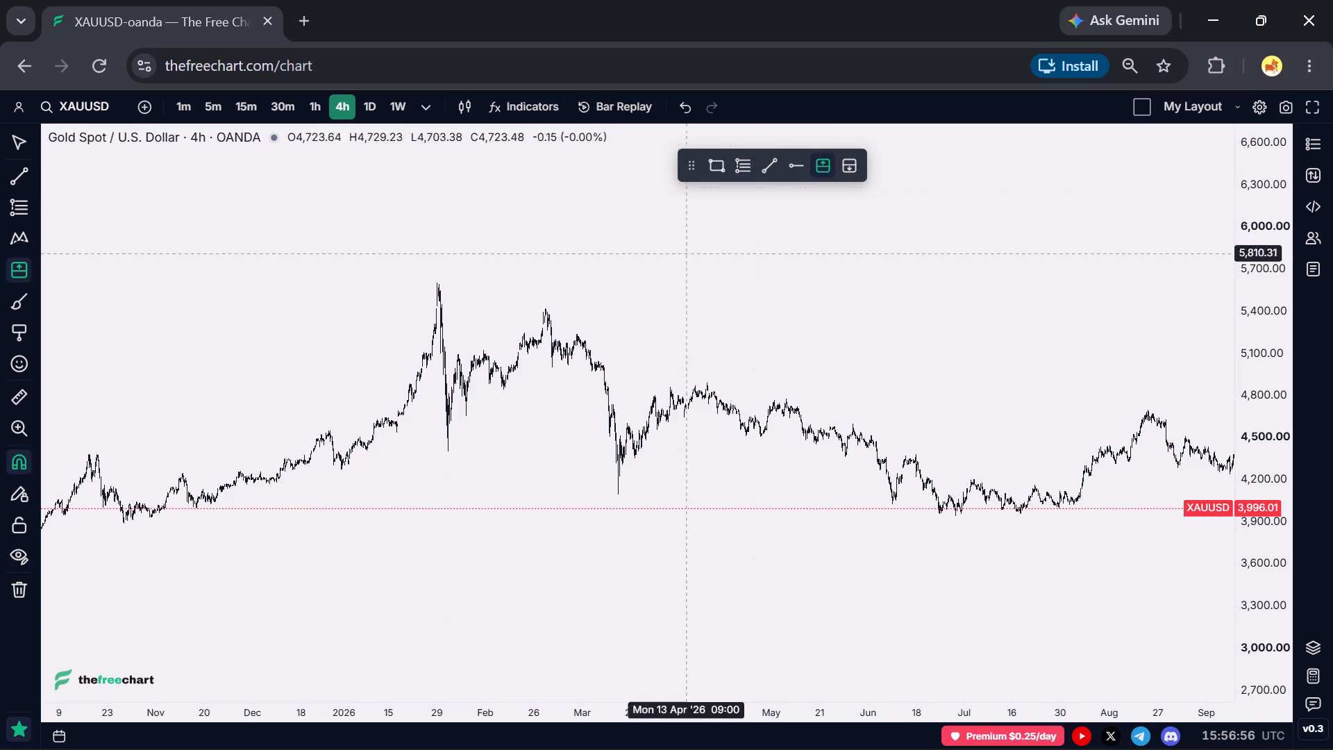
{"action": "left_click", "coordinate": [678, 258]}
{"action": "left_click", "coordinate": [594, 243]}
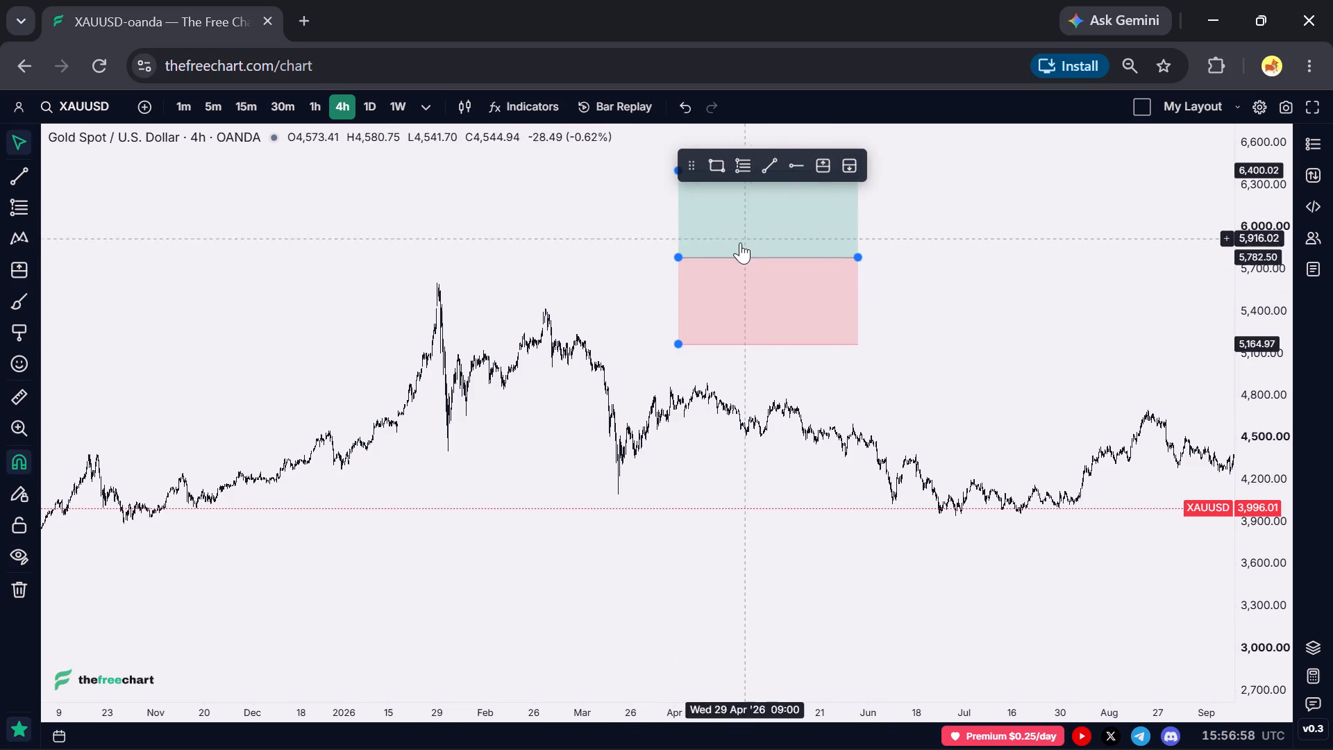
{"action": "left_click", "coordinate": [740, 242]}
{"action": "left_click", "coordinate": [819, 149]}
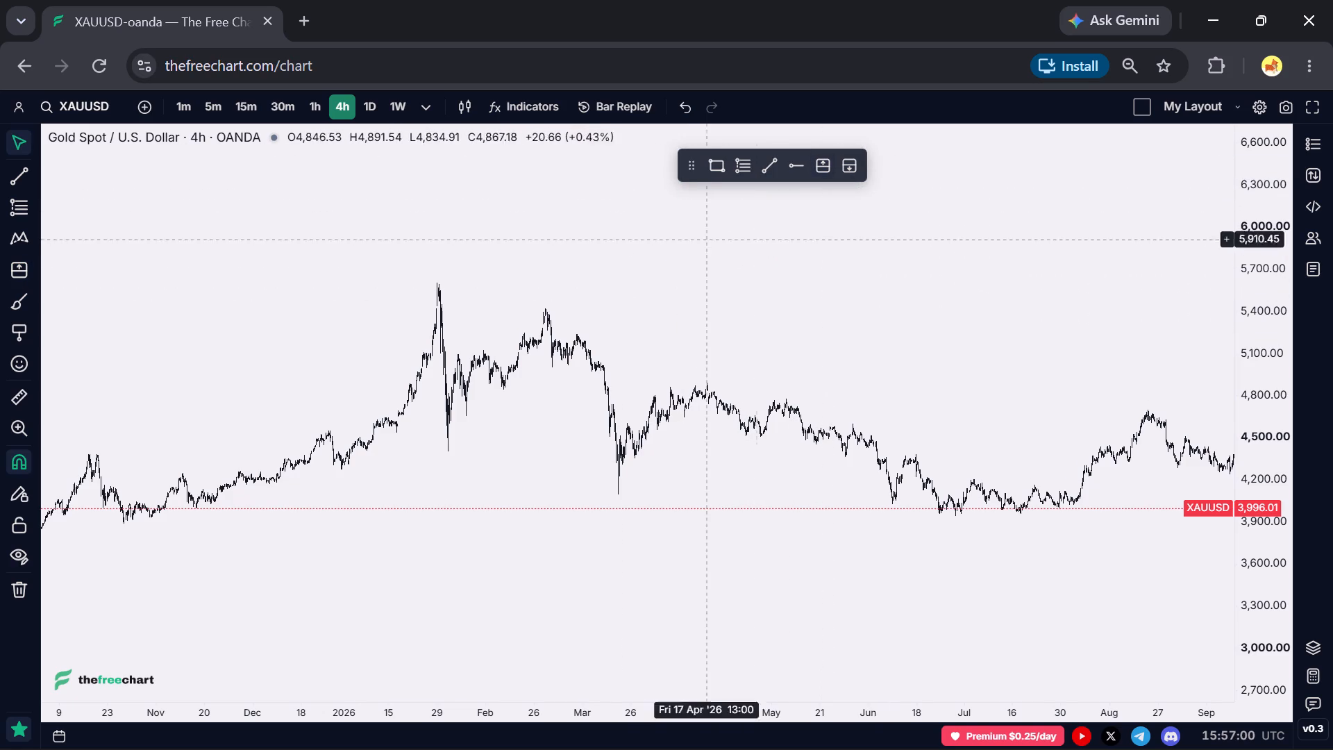
Reorder the favourites toolbar so Trendline and Horizontal ray come before Fib retracement, and reposition the toolbar over the chart.
{"action": "left_click_drag", "start_coordinate": [690, 165], "coordinate": [736, 158]}
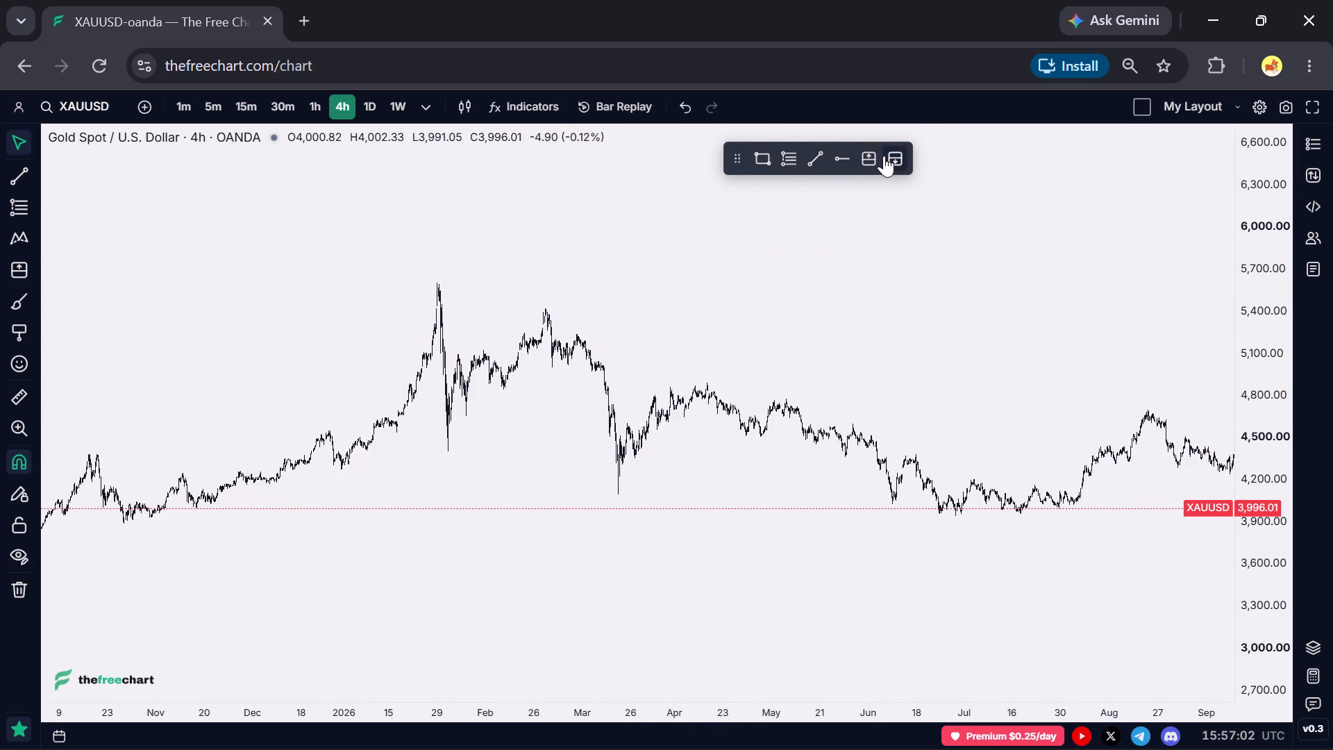
{"action": "left_click_drag", "start_coordinate": [869, 157], "coordinate": [870, 168]}
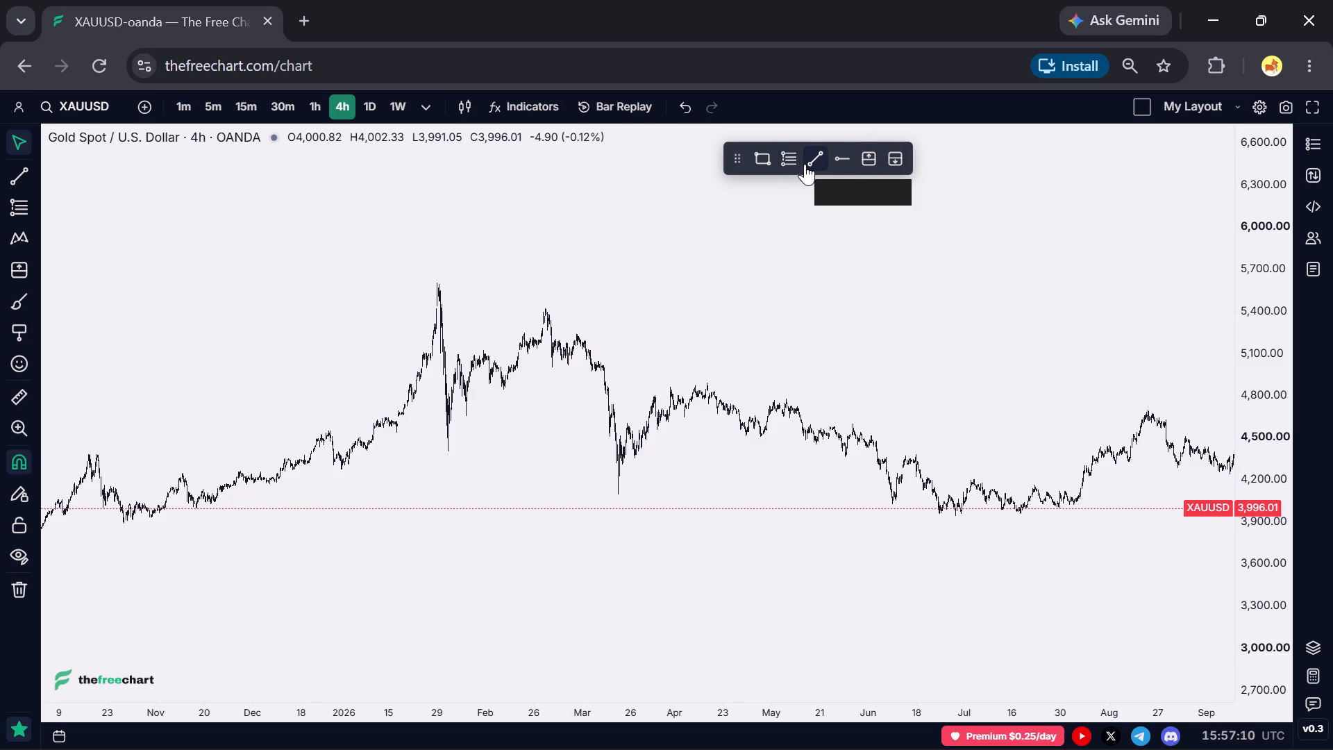
{"action": "left_click_drag", "start_coordinate": [811, 164], "coordinate": [774, 171]}
{"action": "left_click_drag", "start_coordinate": [845, 154], "coordinate": [806, 167]}
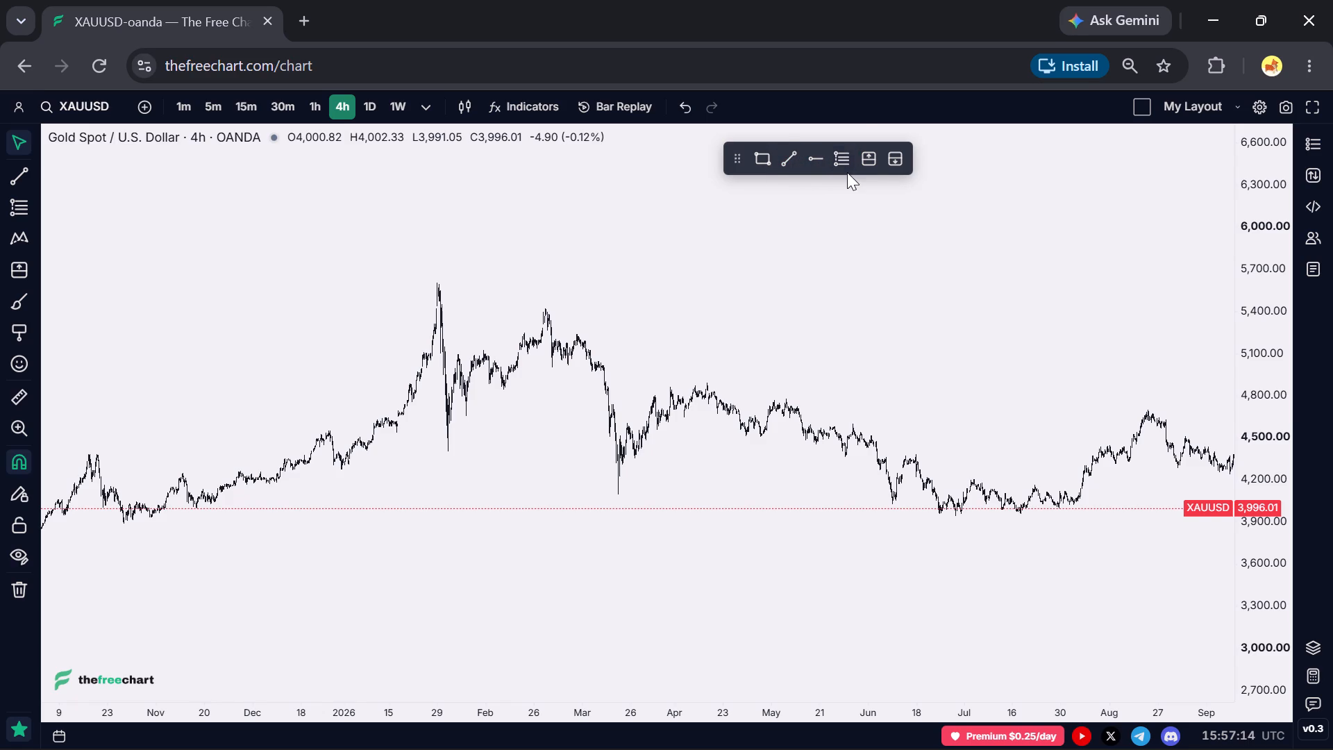
{"action": "left_click_drag", "start_coordinate": [735, 163], "coordinate": [784, 185]}
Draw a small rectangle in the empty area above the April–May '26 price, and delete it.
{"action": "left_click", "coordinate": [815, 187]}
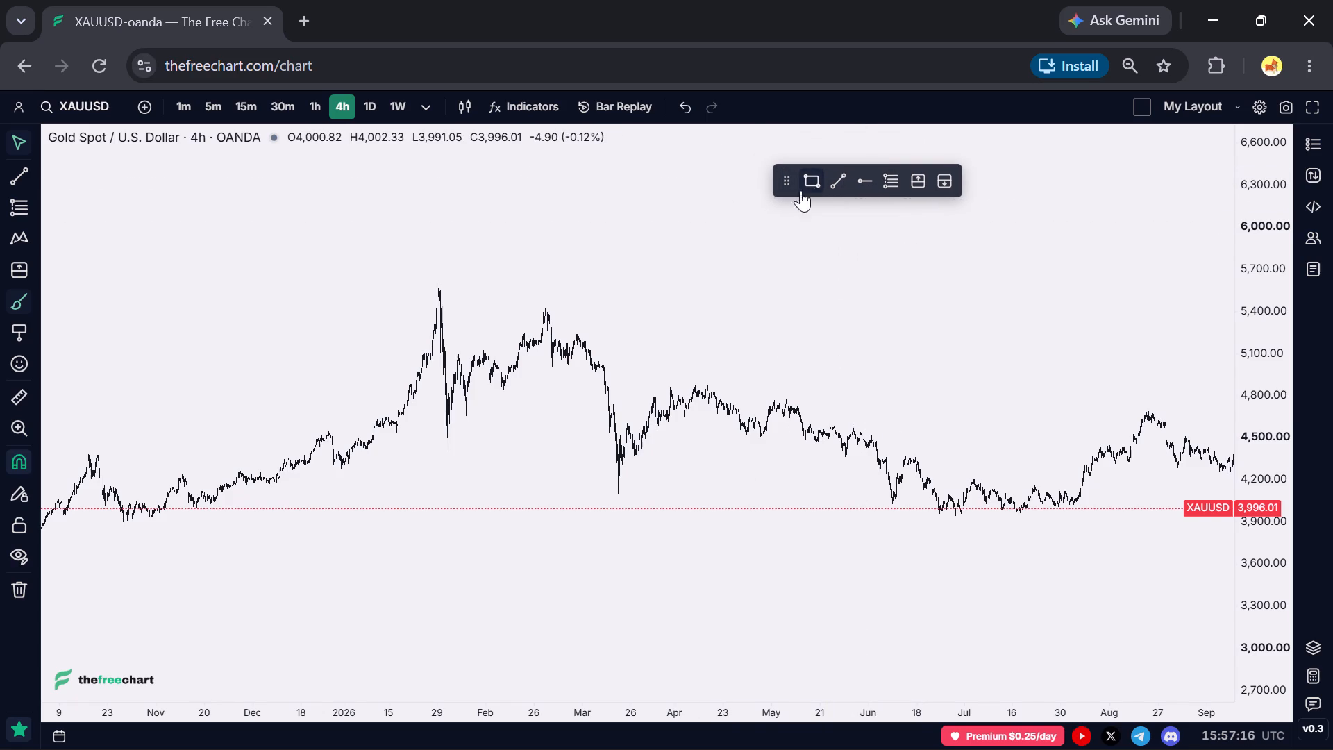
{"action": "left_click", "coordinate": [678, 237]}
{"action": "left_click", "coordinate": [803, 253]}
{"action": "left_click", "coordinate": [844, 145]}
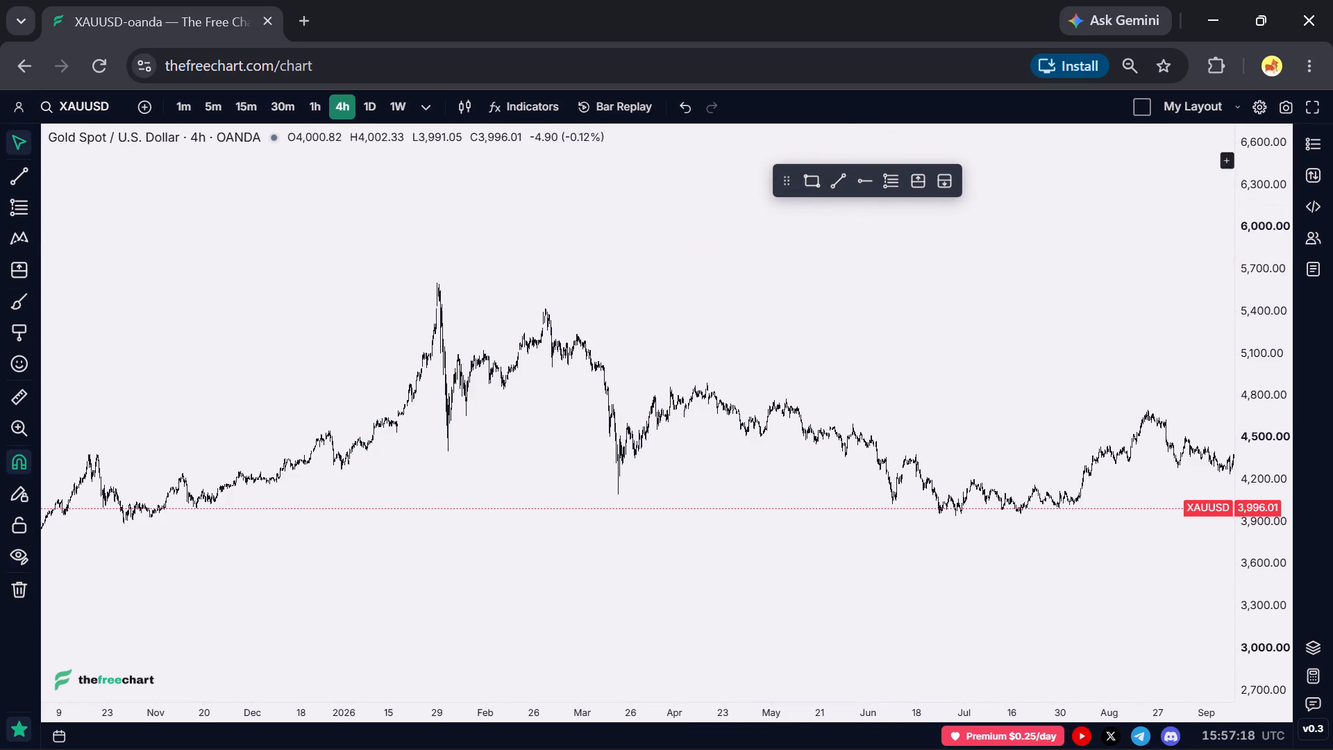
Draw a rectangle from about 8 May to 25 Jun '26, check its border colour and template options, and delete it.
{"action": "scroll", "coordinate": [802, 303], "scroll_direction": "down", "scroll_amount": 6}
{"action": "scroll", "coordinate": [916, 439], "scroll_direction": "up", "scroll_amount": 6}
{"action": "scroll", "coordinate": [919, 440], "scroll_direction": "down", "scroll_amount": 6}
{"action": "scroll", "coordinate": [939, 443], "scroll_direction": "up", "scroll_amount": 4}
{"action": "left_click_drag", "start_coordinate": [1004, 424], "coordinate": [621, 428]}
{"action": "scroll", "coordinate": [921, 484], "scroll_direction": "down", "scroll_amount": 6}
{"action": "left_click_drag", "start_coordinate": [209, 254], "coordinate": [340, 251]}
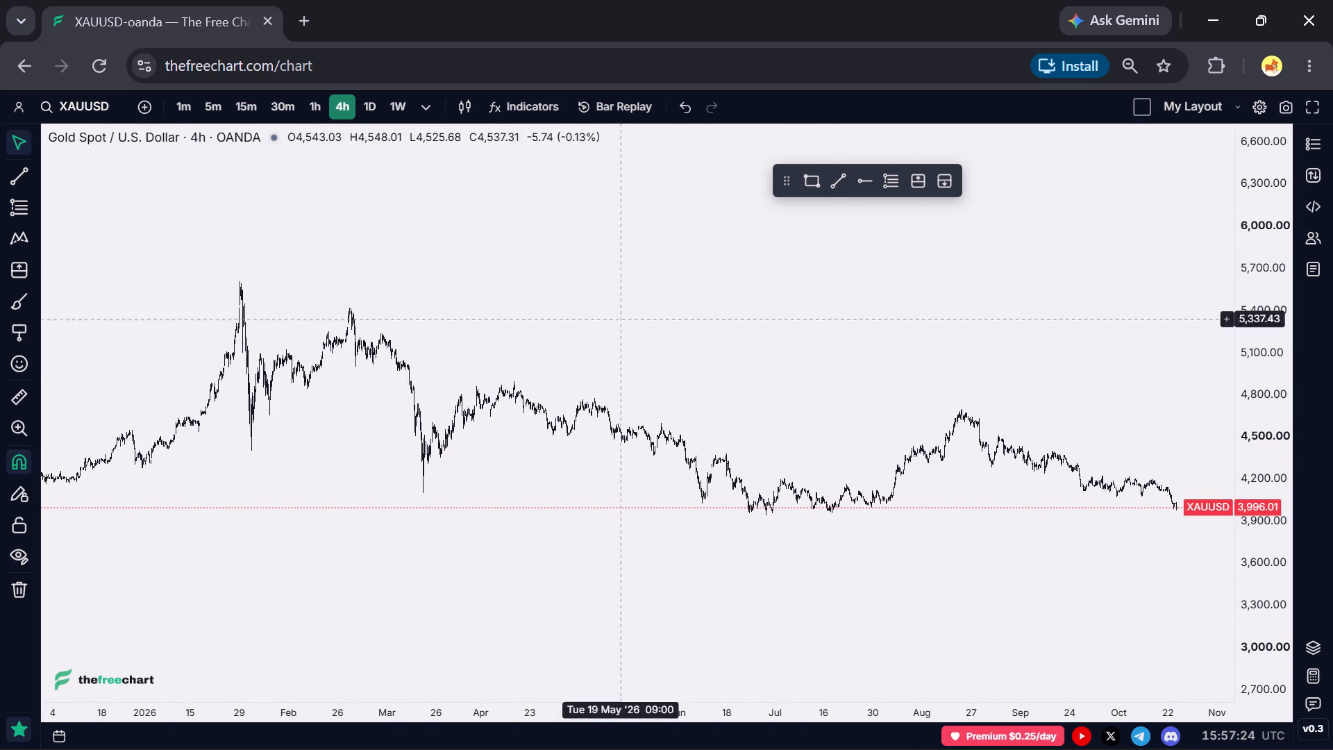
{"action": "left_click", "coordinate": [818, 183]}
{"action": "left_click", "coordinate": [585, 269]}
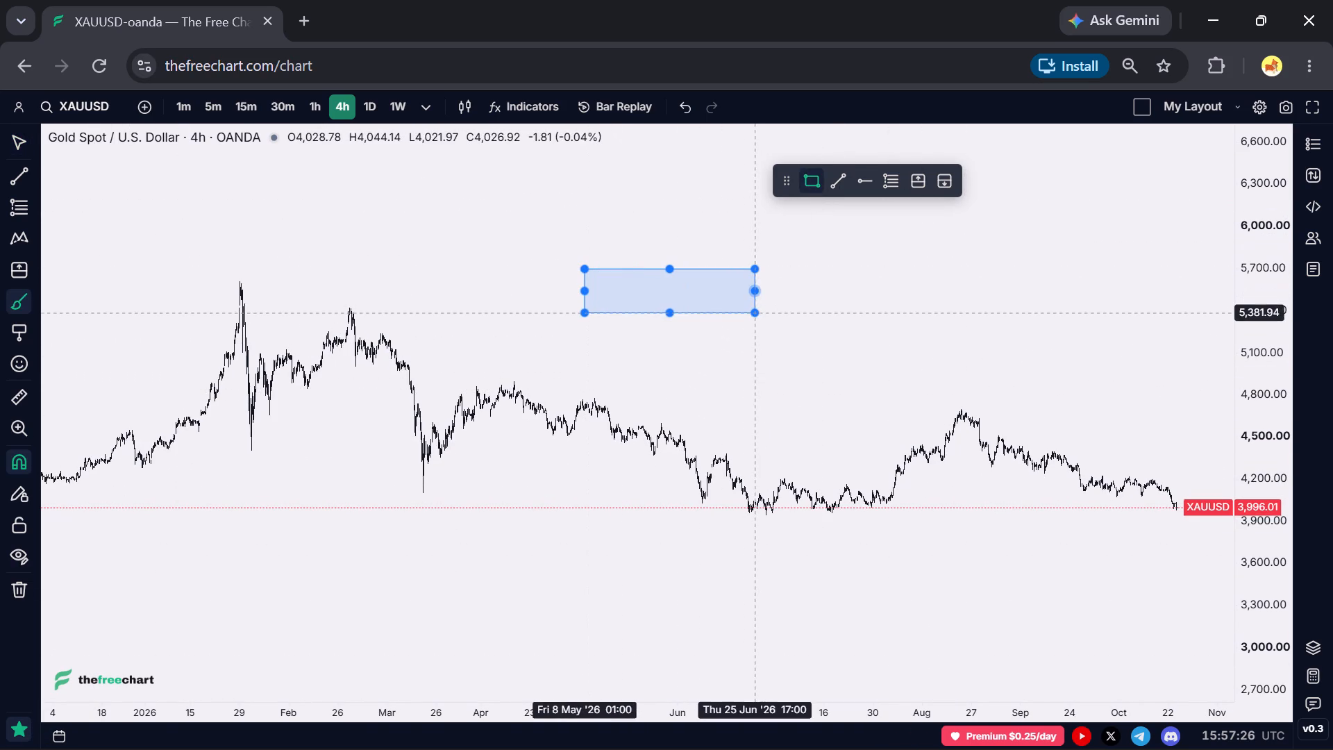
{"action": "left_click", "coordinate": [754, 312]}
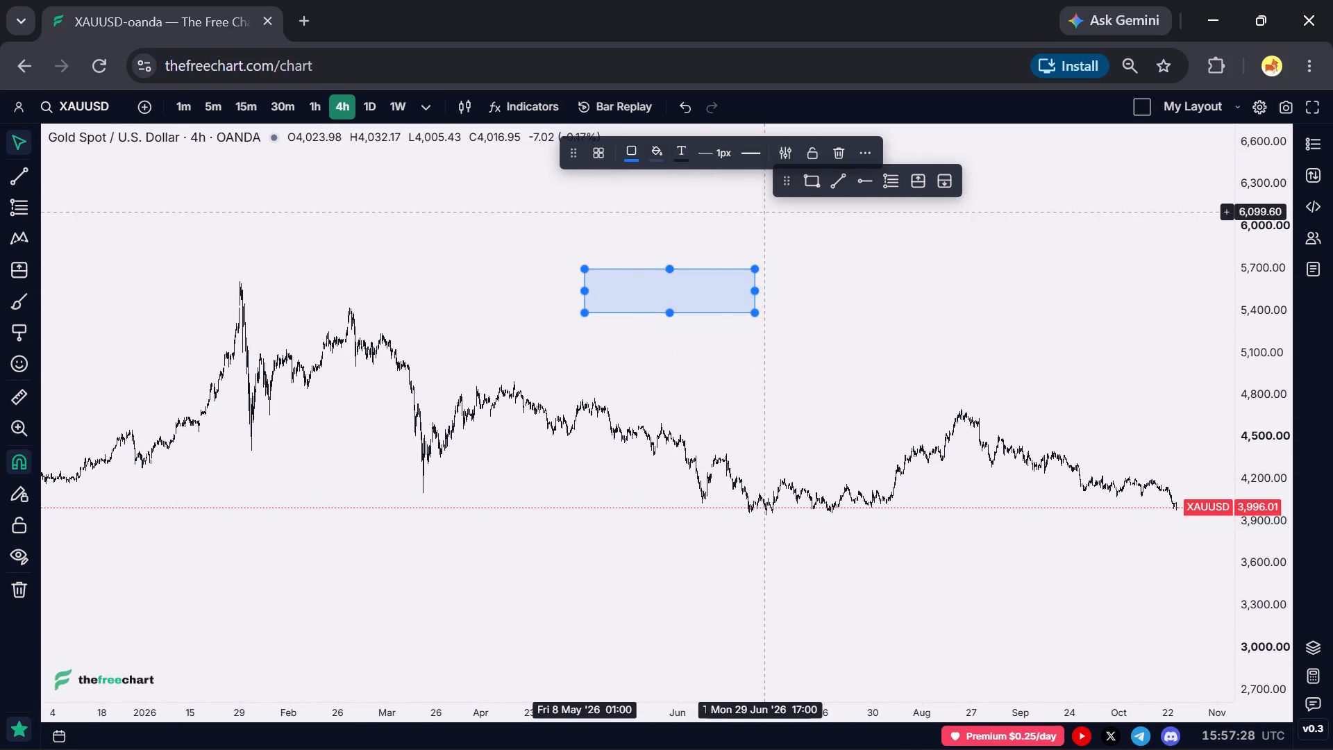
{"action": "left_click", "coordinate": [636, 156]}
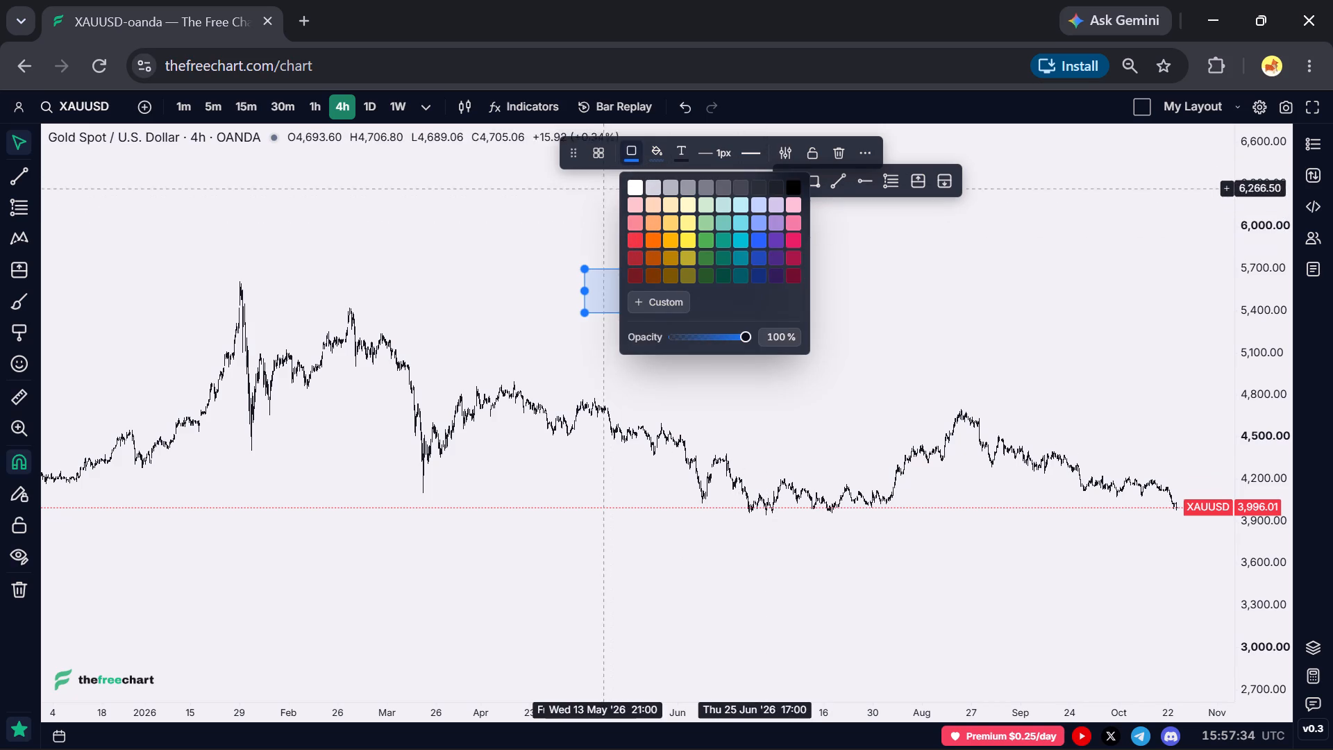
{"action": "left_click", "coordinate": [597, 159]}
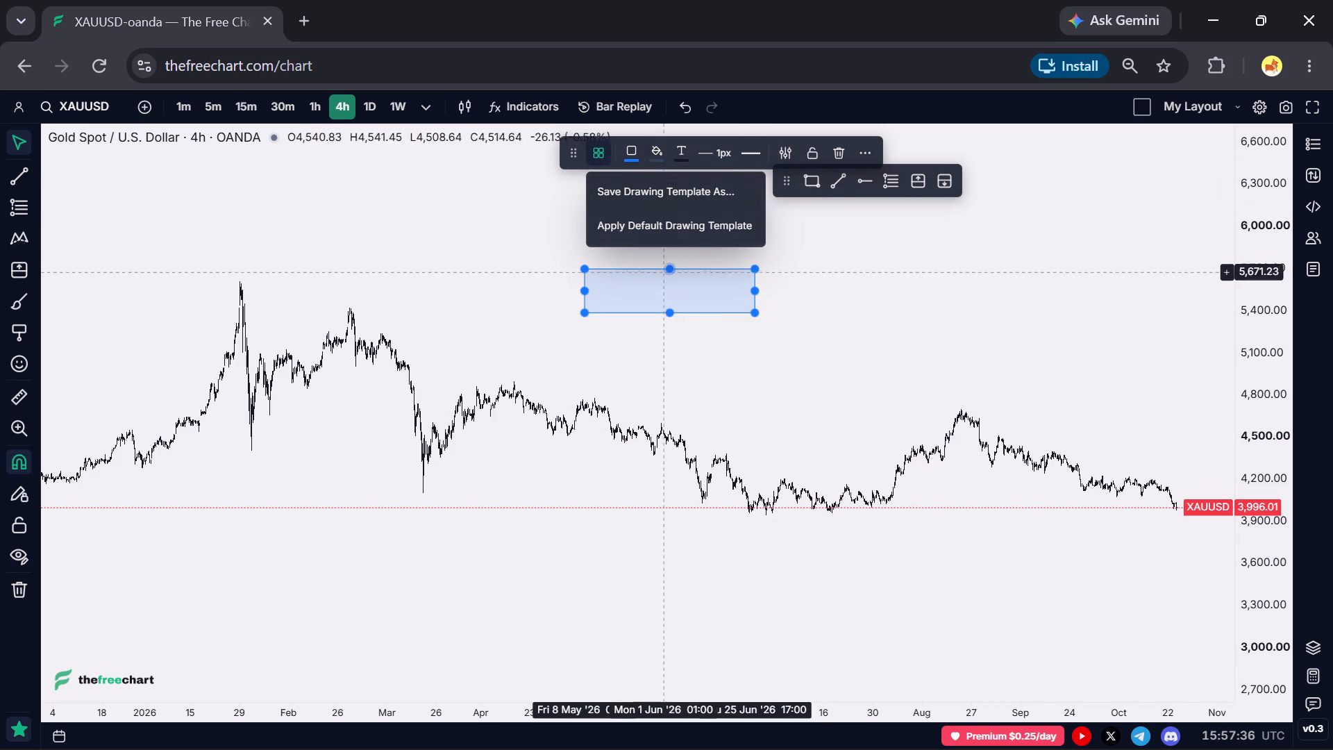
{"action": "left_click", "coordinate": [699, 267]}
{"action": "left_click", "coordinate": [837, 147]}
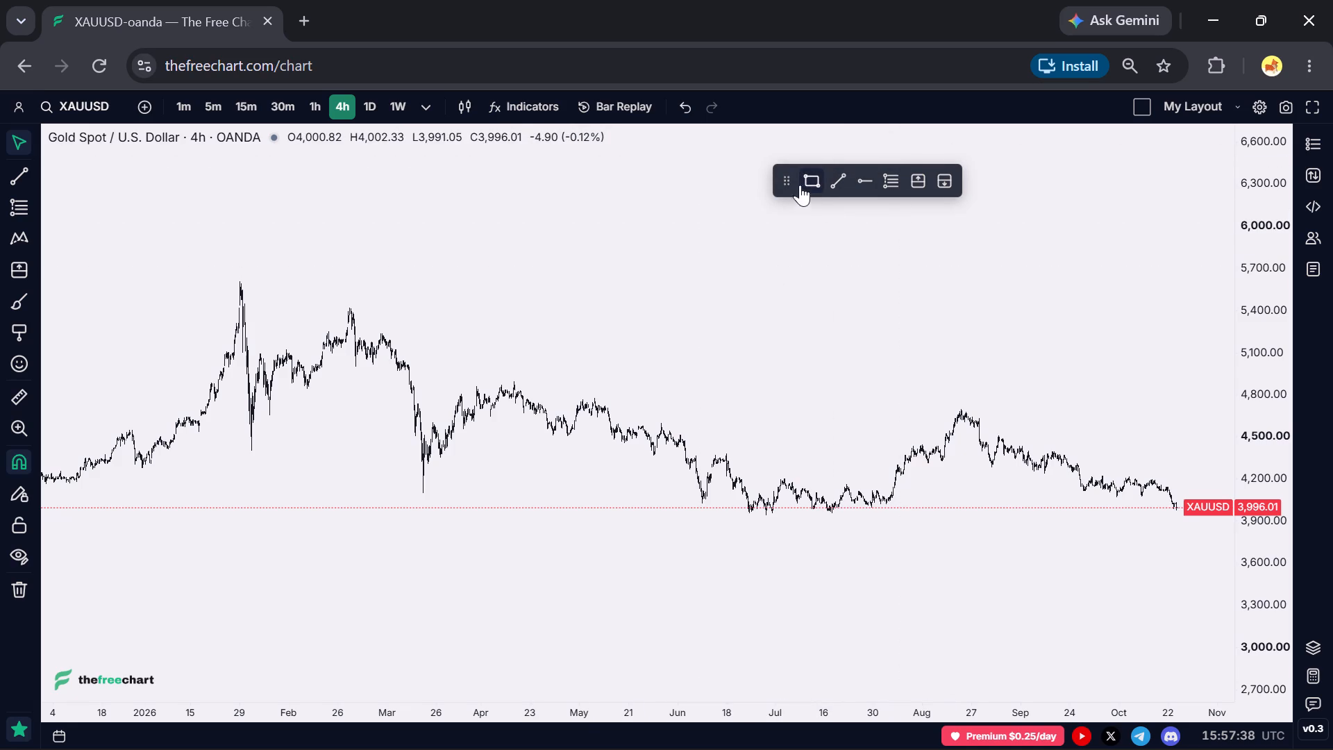
Reposition the favourites toolbar and draw a rectangle from about 30 Apr to 3 Jun '26, between about 5,465 and 5,300.
{"action": "left_click_drag", "start_coordinate": [788, 180], "coordinate": [825, 157]}
{"action": "left_click", "coordinate": [846, 160]}
{"action": "left_click", "coordinate": [556, 301]}
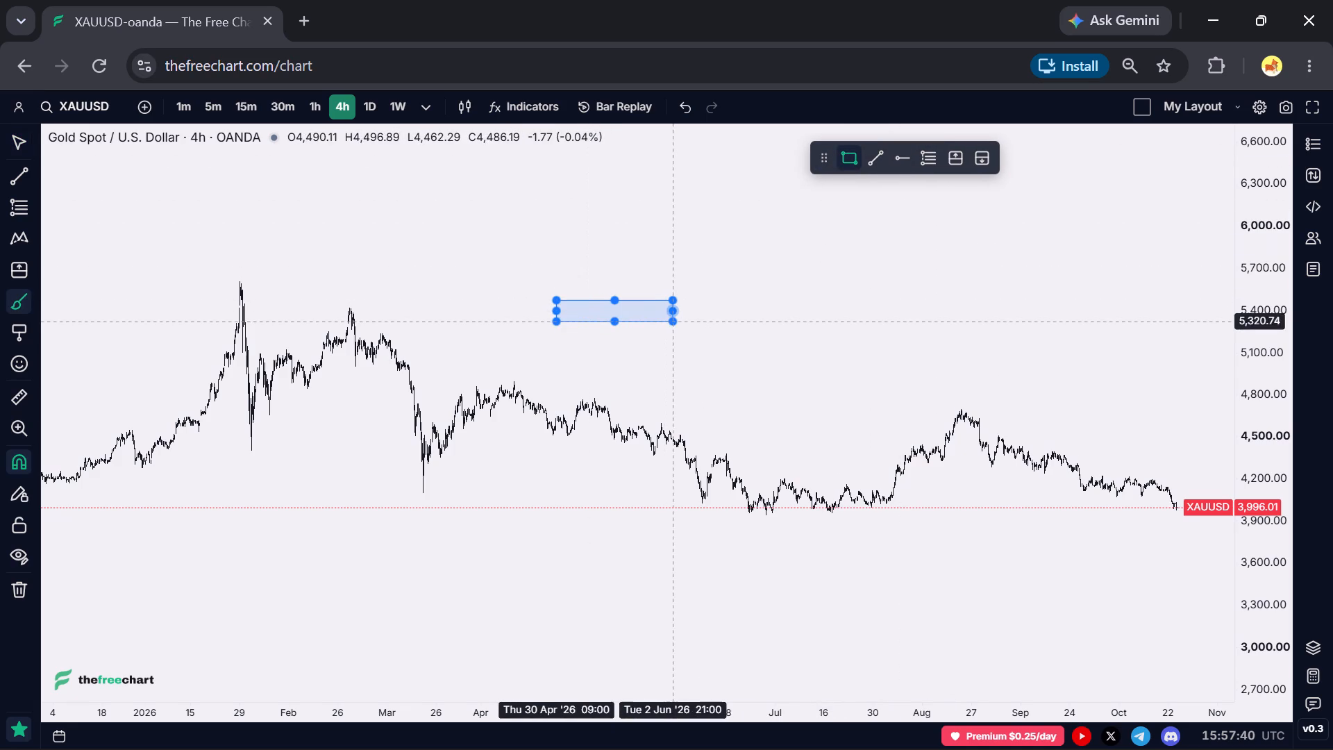
{"action": "left_click", "coordinate": [676, 324]}
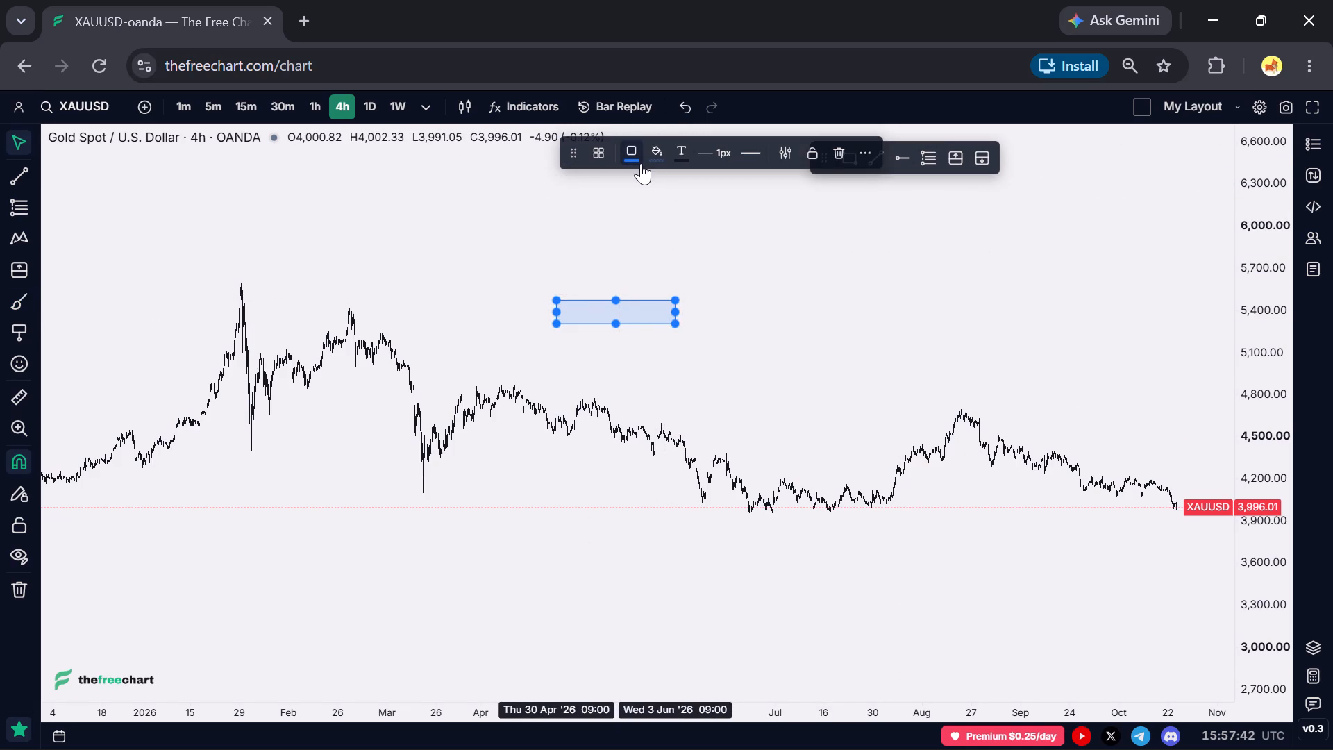
Set the fill colour of the rectangle above the May '26 price to bright pink.
{"action": "left_click", "coordinate": [650, 156]}
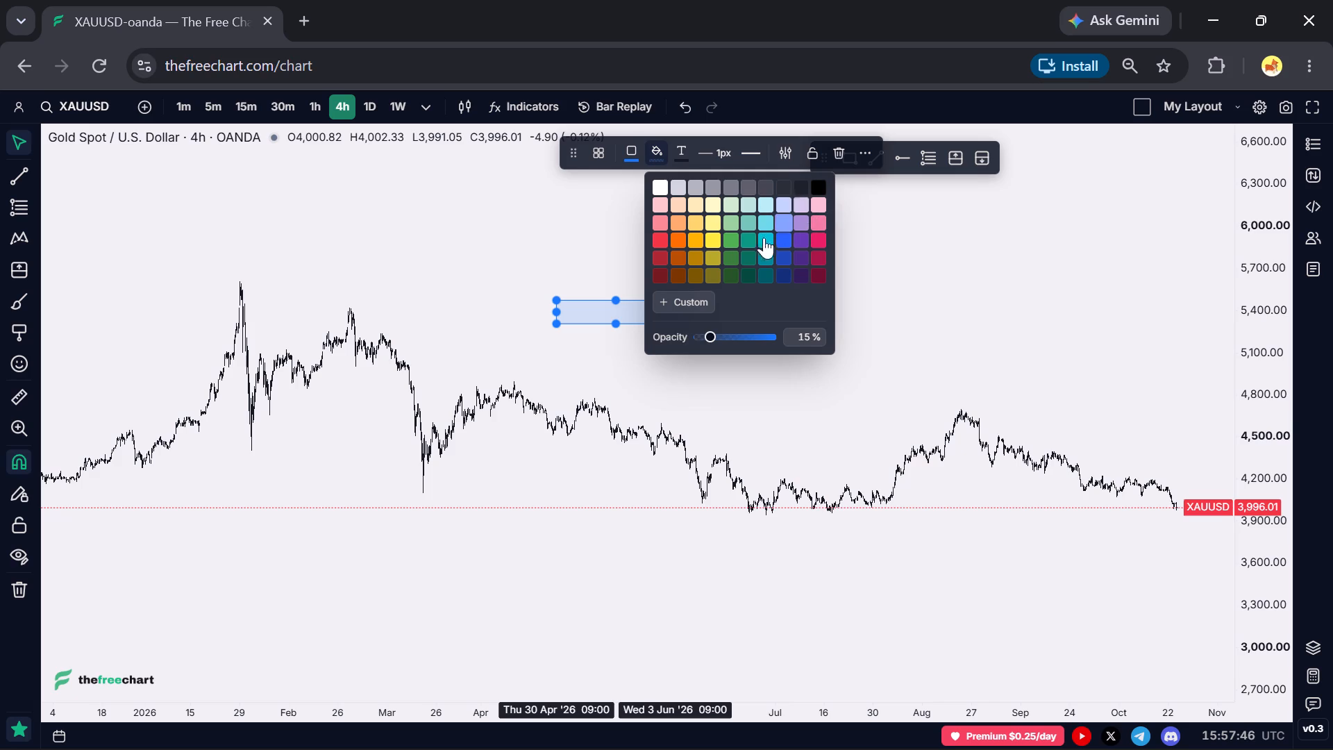
{"action": "left_click", "coordinate": [823, 236]}
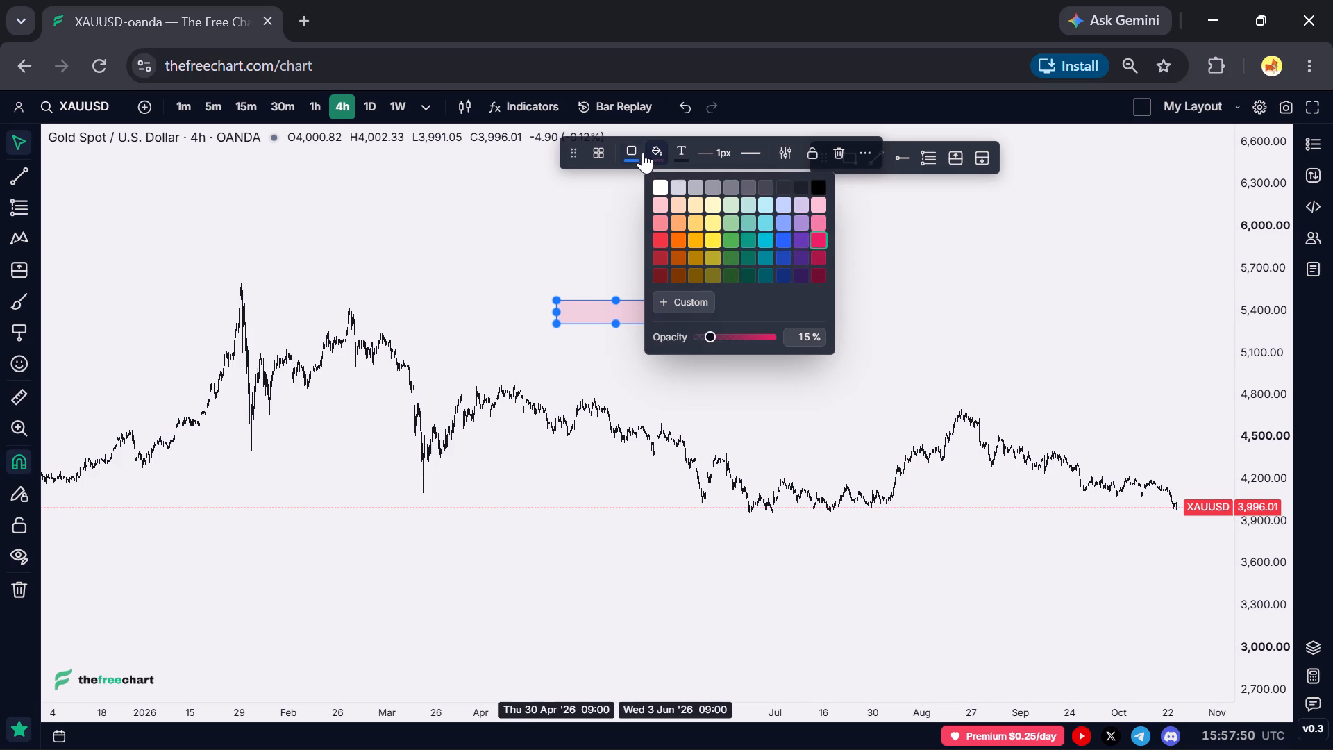
Set the rectangle's border colour to the same bright pink with 21% opacity.
{"action": "left_click", "coordinate": [635, 149]}
{"action": "left_click", "coordinate": [630, 235]}
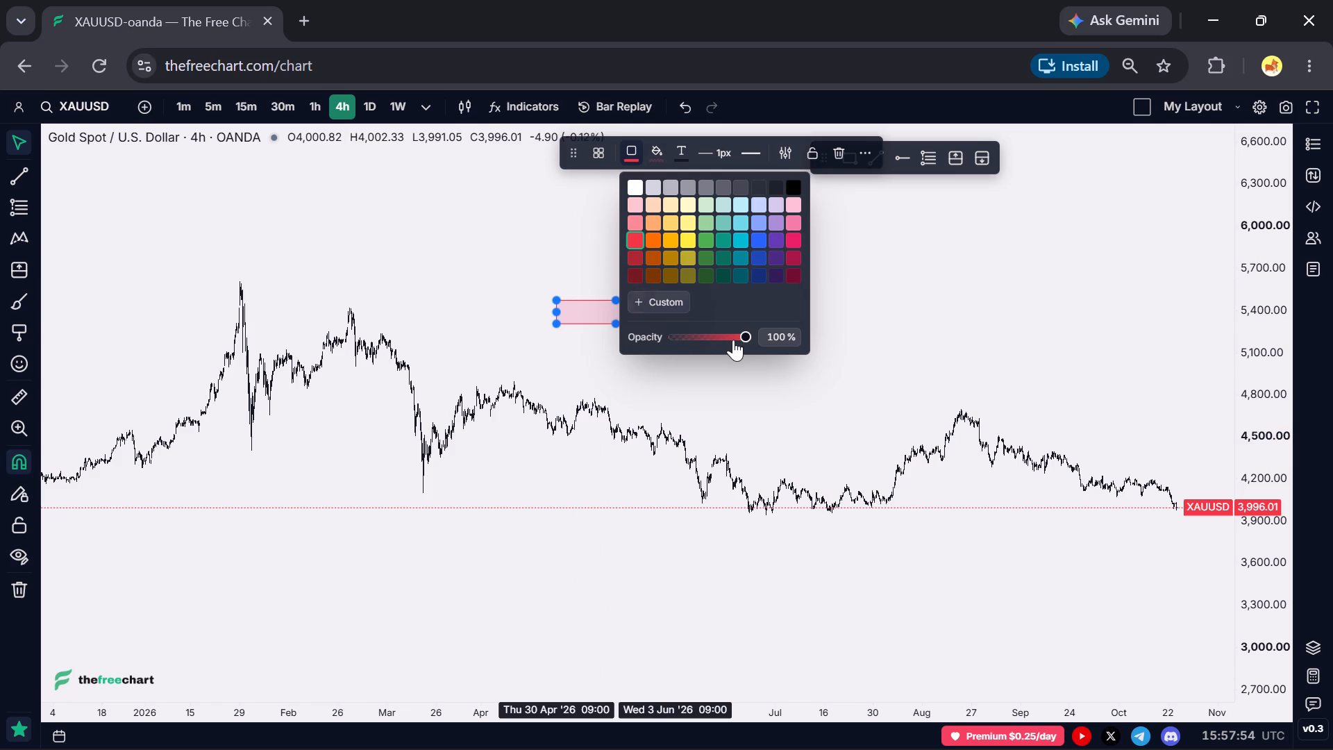
{"action": "left_click_drag", "start_coordinate": [745, 335], "coordinate": [684, 326]}
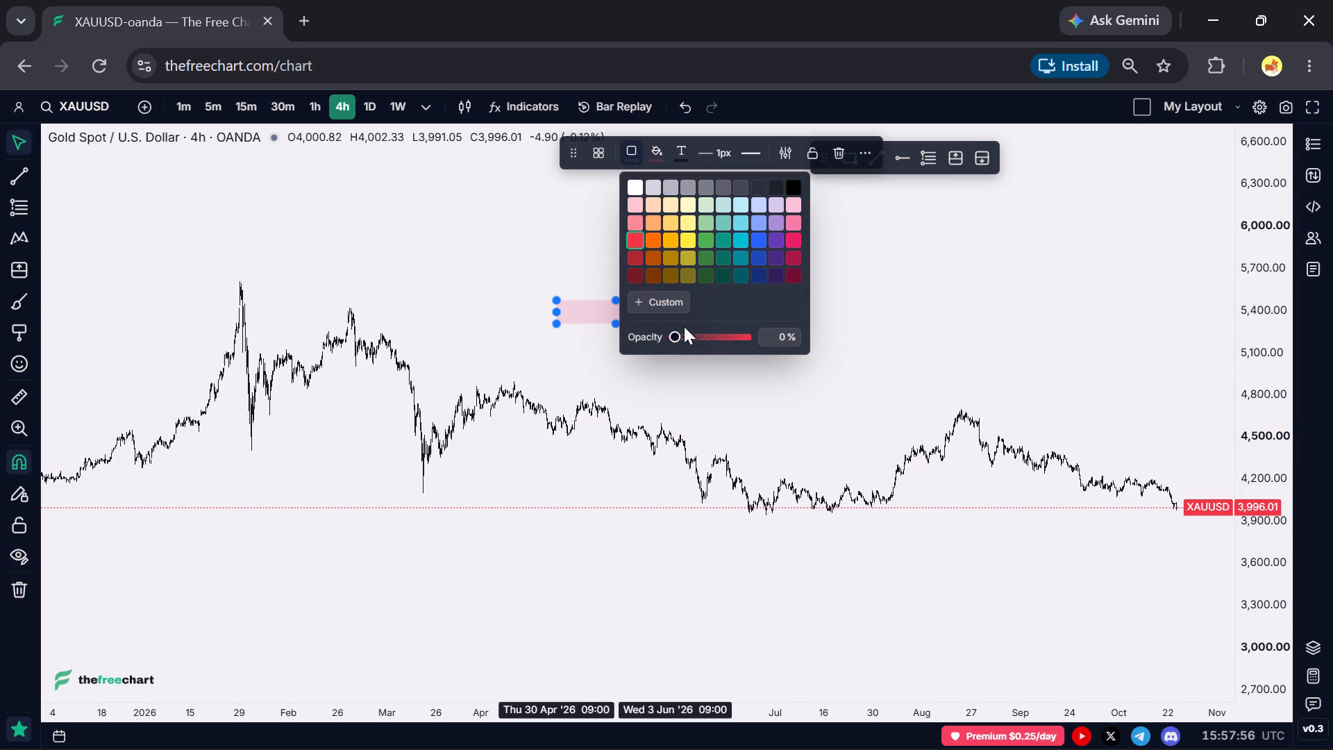
{"action": "left_click_drag", "start_coordinate": [684, 326], "coordinate": [664, 340]}
{"action": "left_click", "coordinate": [787, 248]}
{"action": "left_click", "coordinate": [800, 253]}
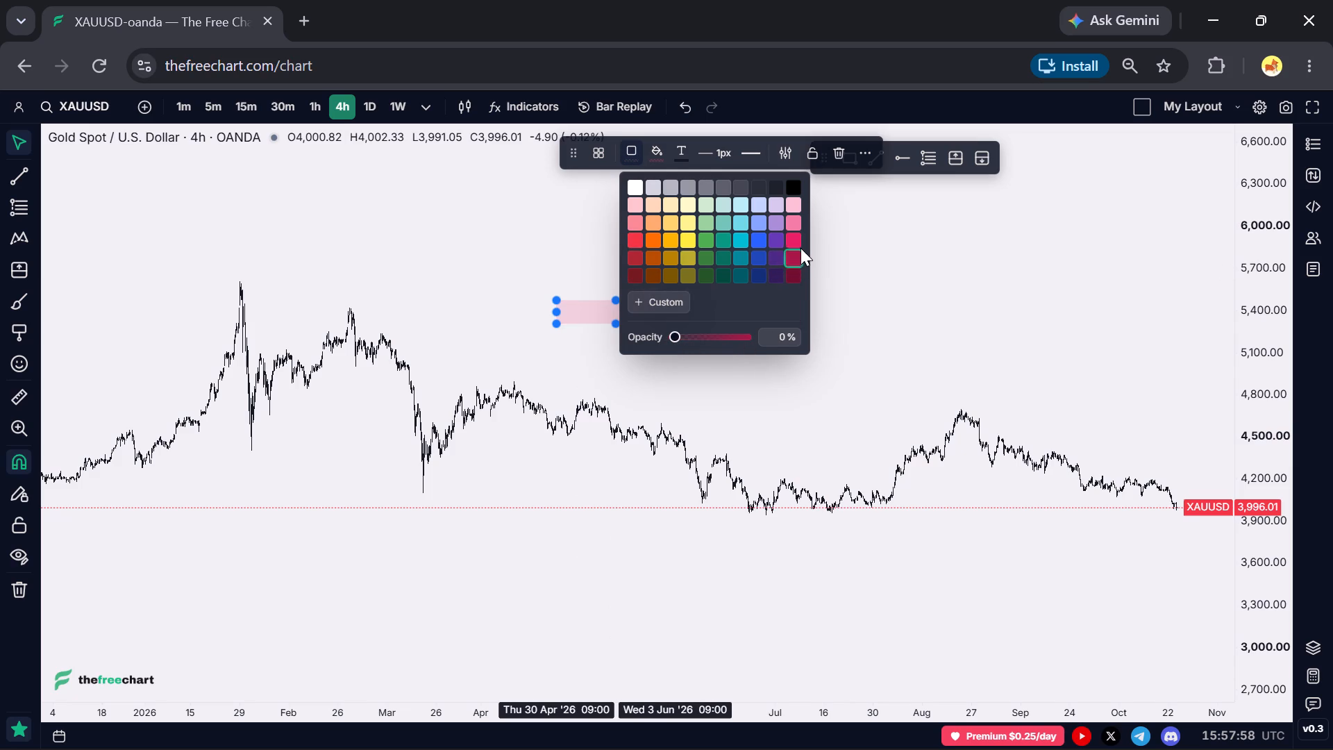
{"action": "left_click", "coordinate": [794, 241]}
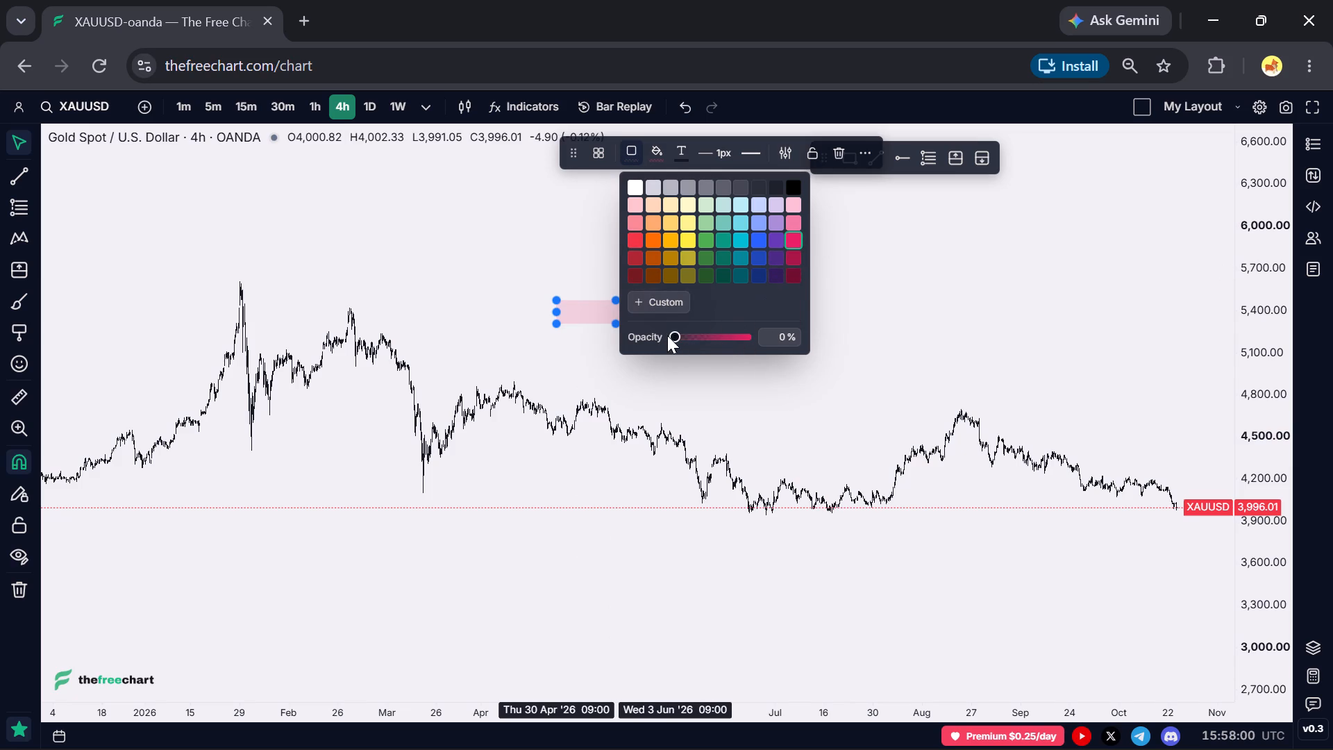
{"action": "left_click_drag", "start_coordinate": [675, 333], "coordinate": [689, 328]}
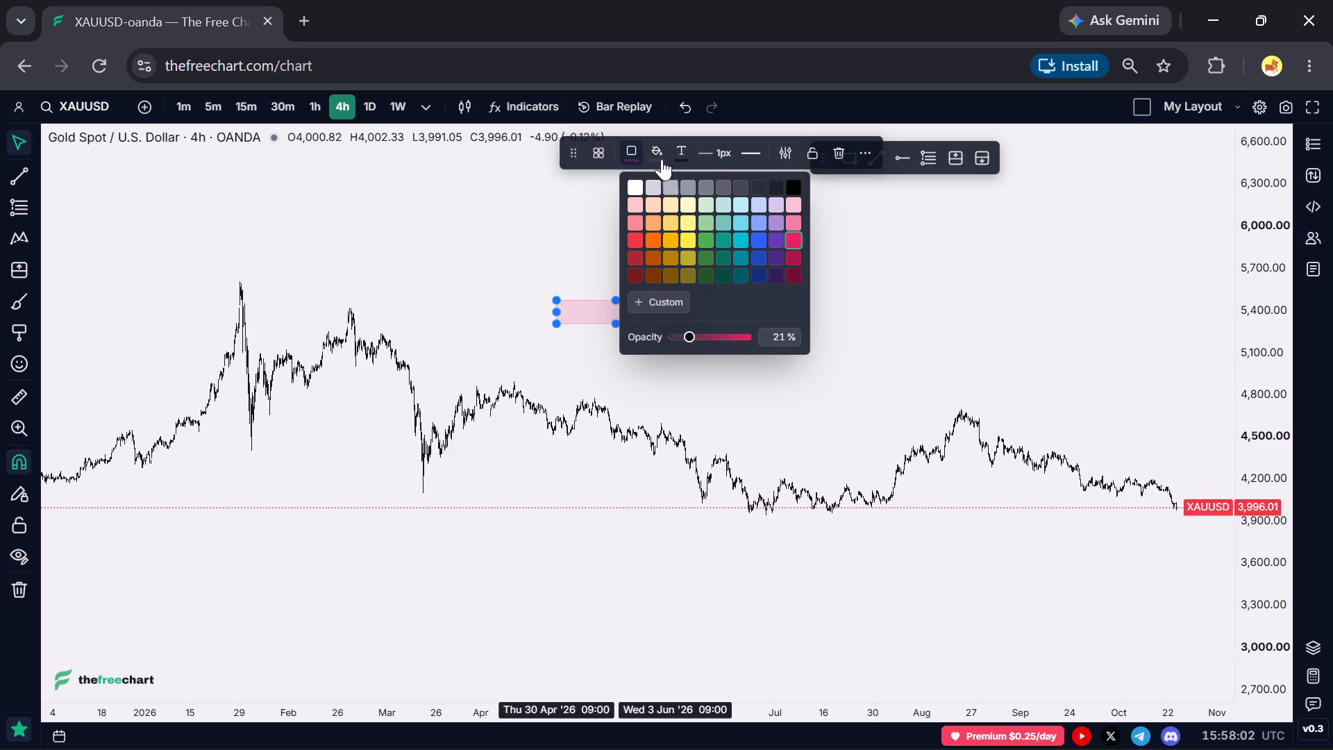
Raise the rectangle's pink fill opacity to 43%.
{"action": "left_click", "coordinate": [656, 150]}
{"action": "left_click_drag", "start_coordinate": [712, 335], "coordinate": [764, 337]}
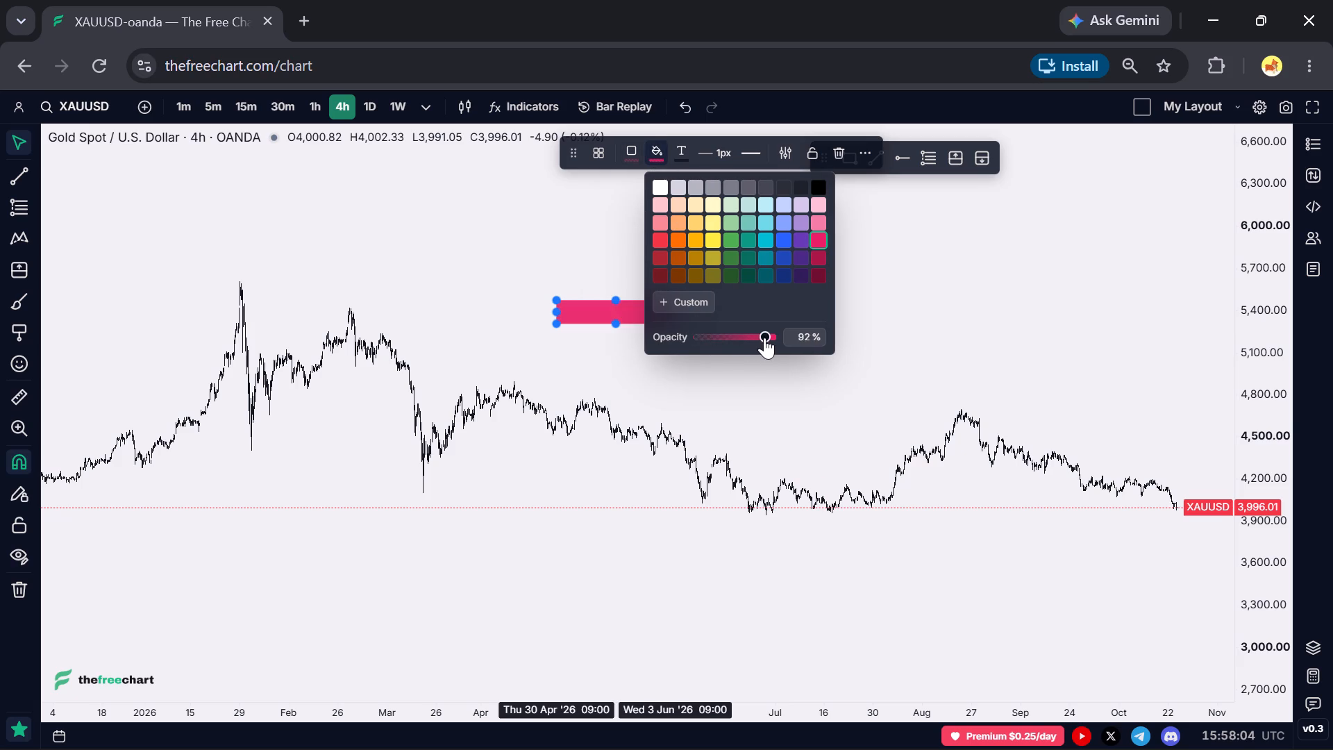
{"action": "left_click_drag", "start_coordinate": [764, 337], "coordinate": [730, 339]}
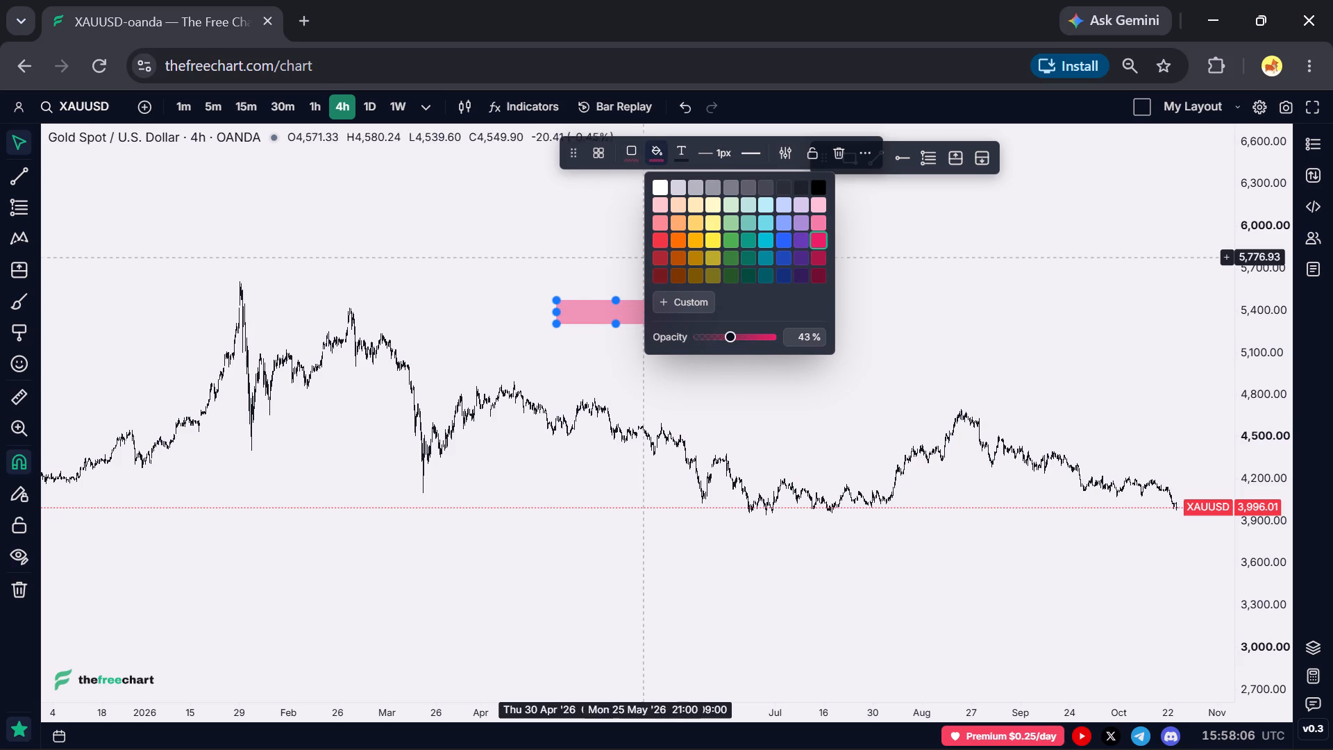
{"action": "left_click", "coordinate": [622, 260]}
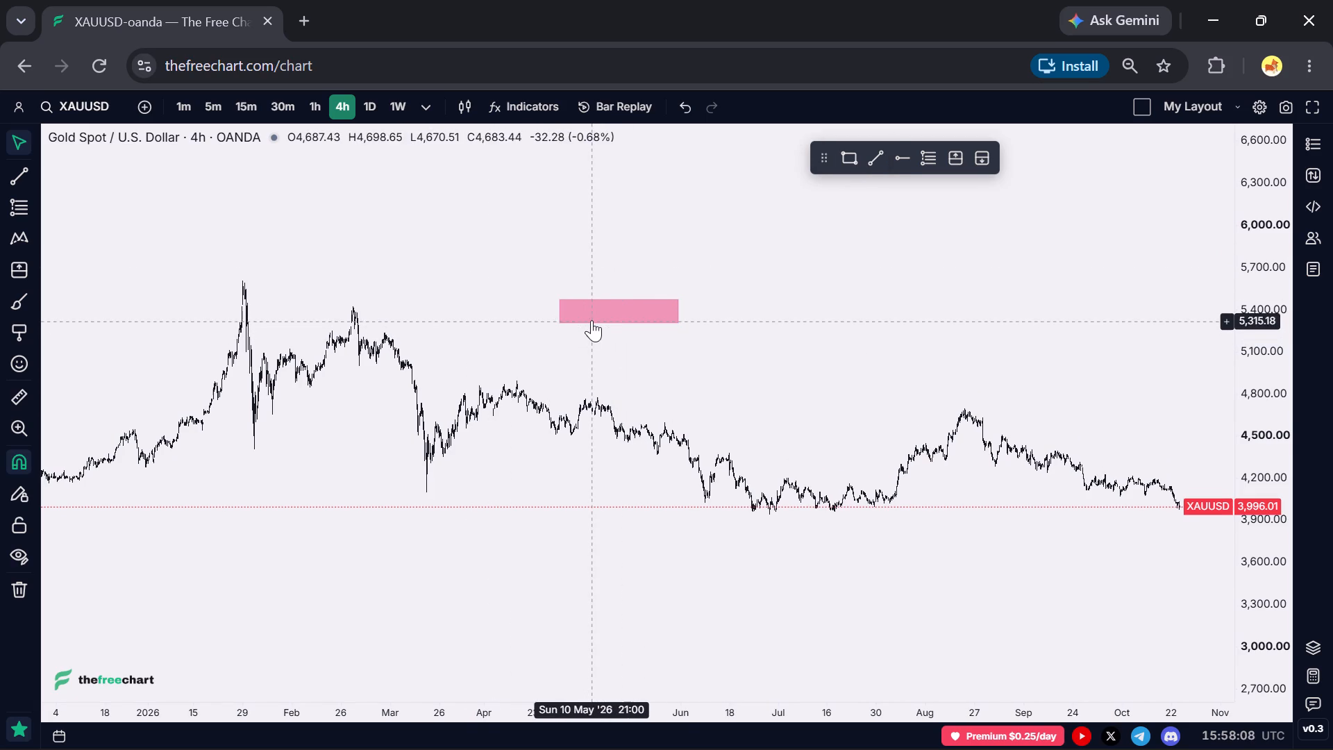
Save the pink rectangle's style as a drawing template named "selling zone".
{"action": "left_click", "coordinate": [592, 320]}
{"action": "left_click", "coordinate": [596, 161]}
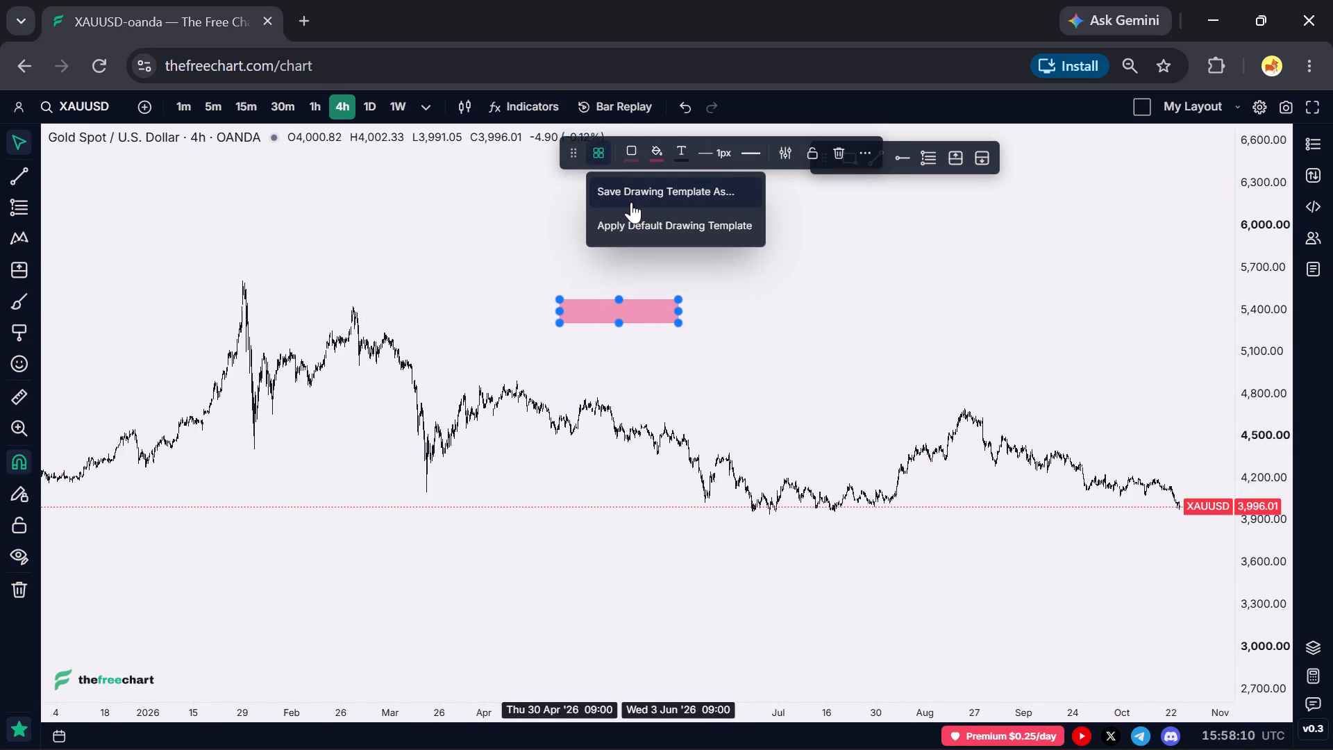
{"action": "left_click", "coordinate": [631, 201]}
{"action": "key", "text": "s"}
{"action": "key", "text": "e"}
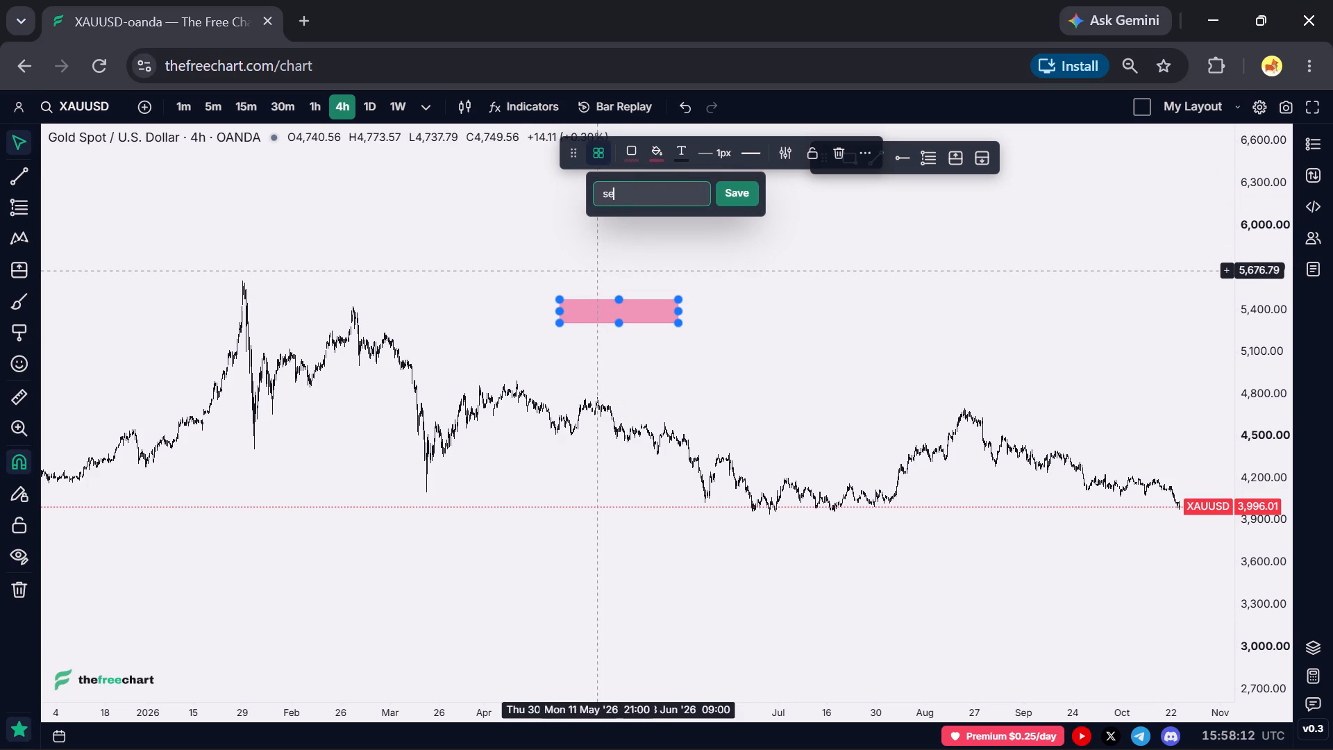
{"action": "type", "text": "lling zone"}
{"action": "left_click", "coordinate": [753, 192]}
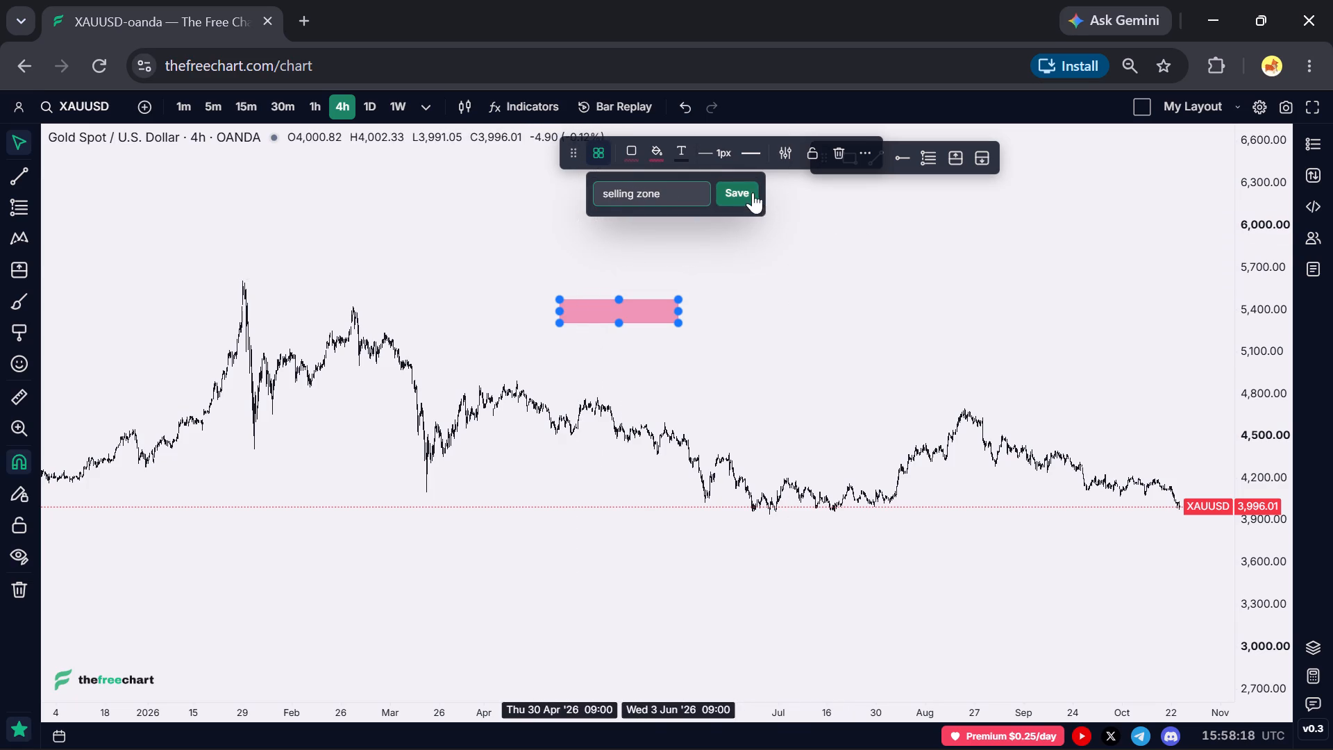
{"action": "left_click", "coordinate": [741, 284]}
Set the pink rectangle's fill opacity to 28%.
{"action": "left_click", "coordinate": [678, 308]}
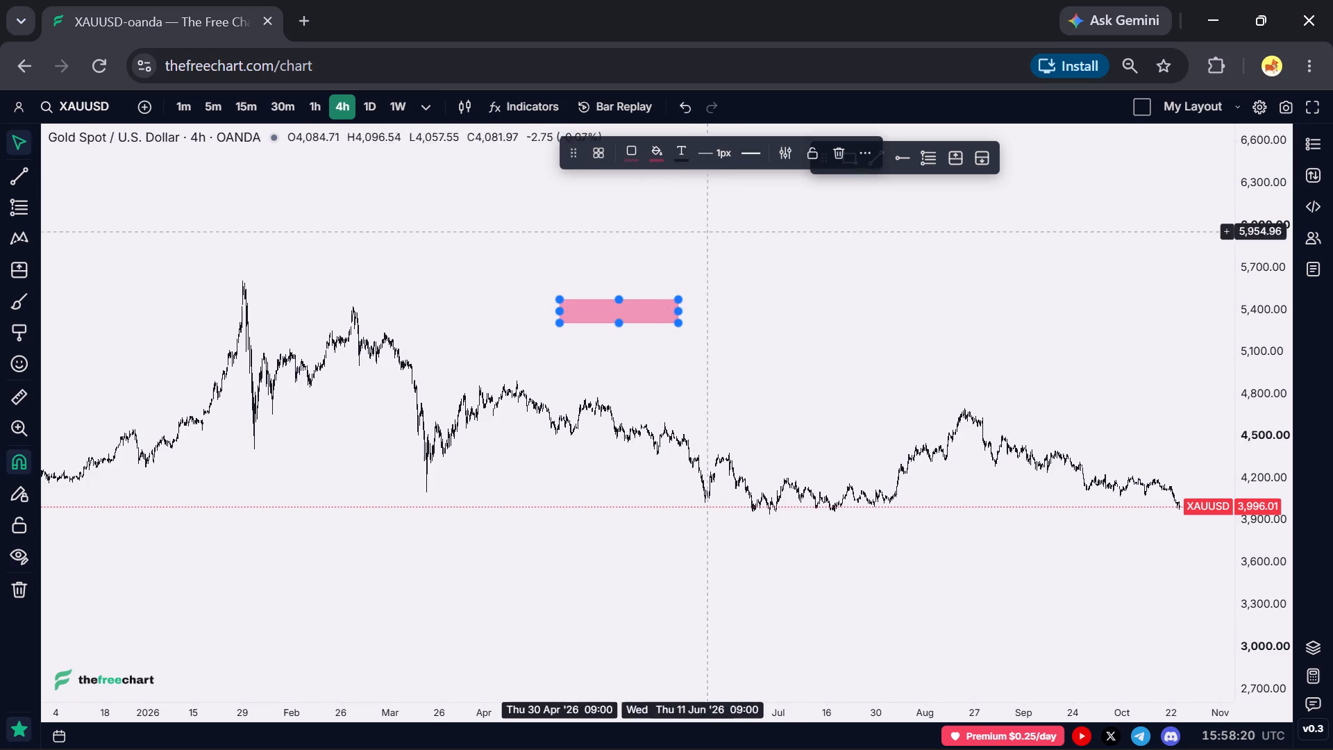
{"action": "left_click", "coordinate": [651, 151]}
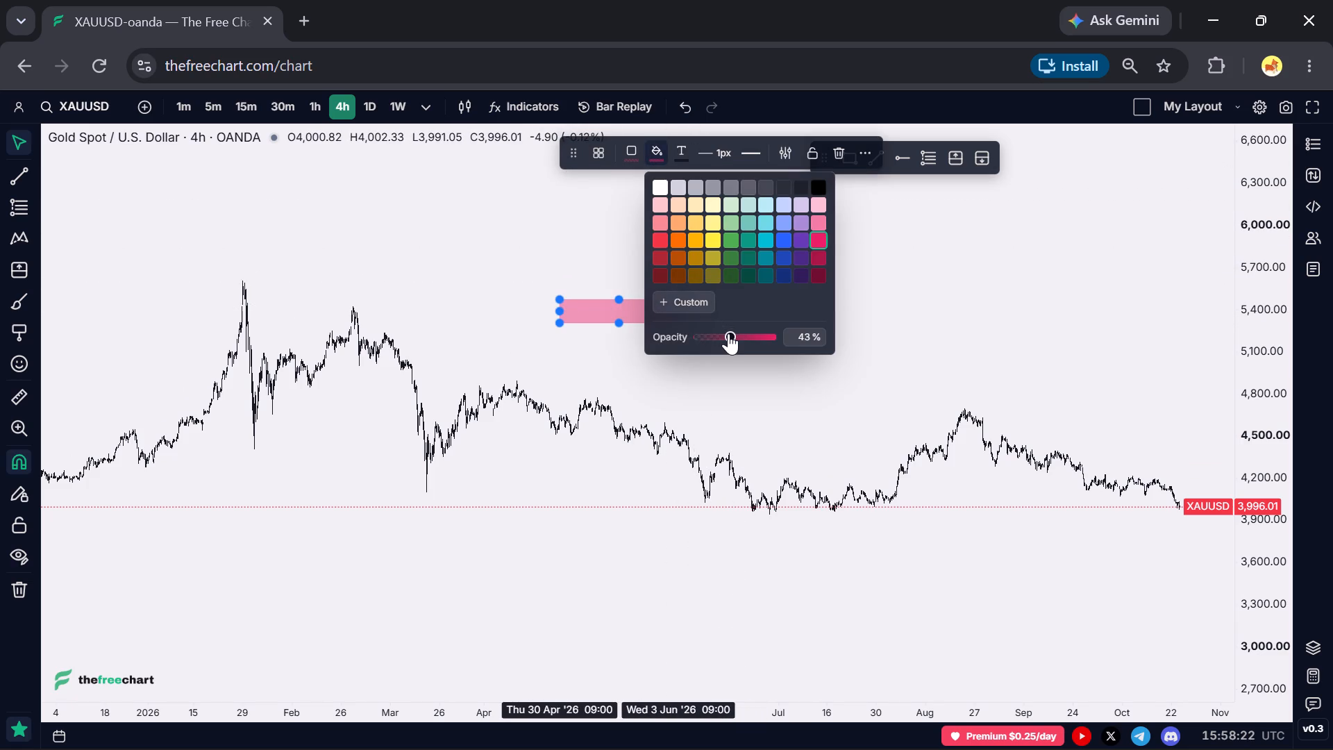
{"action": "left_click_drag", "start_coordinate": [728, 333], "coordinate": [715, 338]}
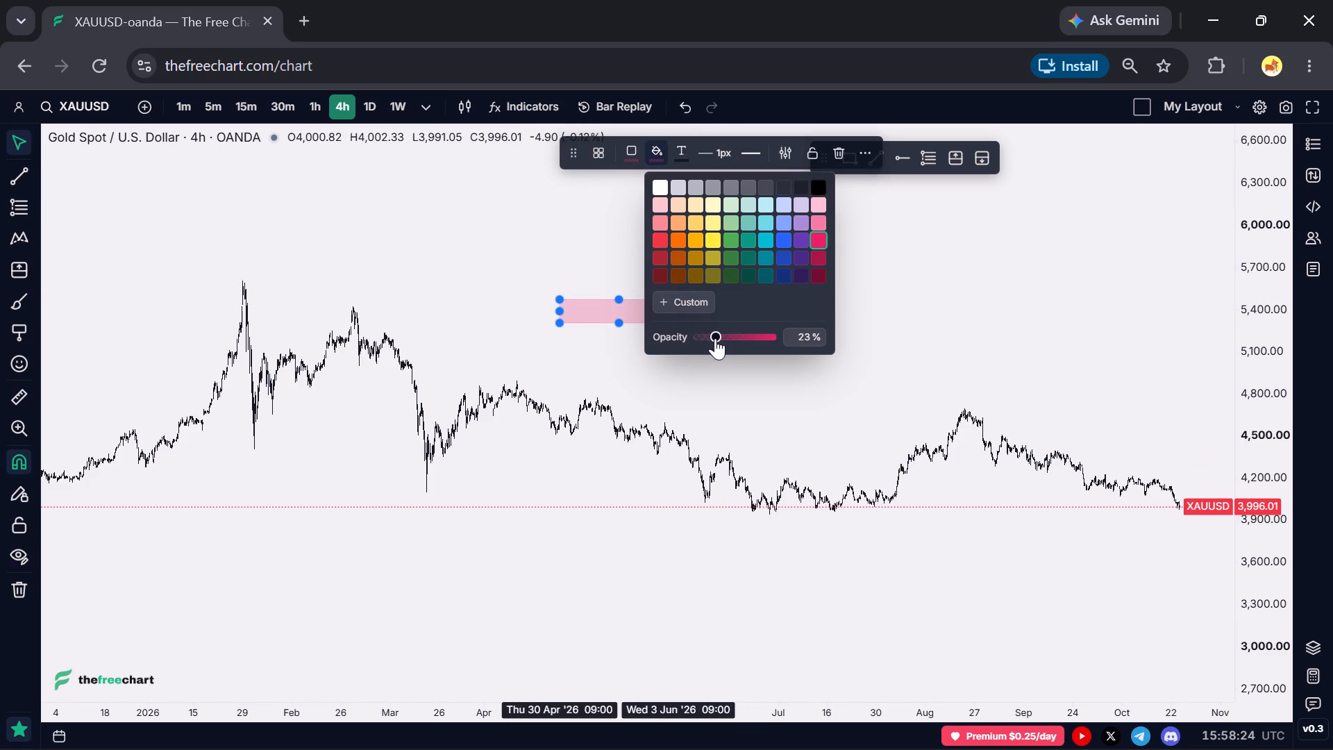
{"action": "left_click_drag", "start_coordinate": [715, 338], "coordinate": [719, 337]}
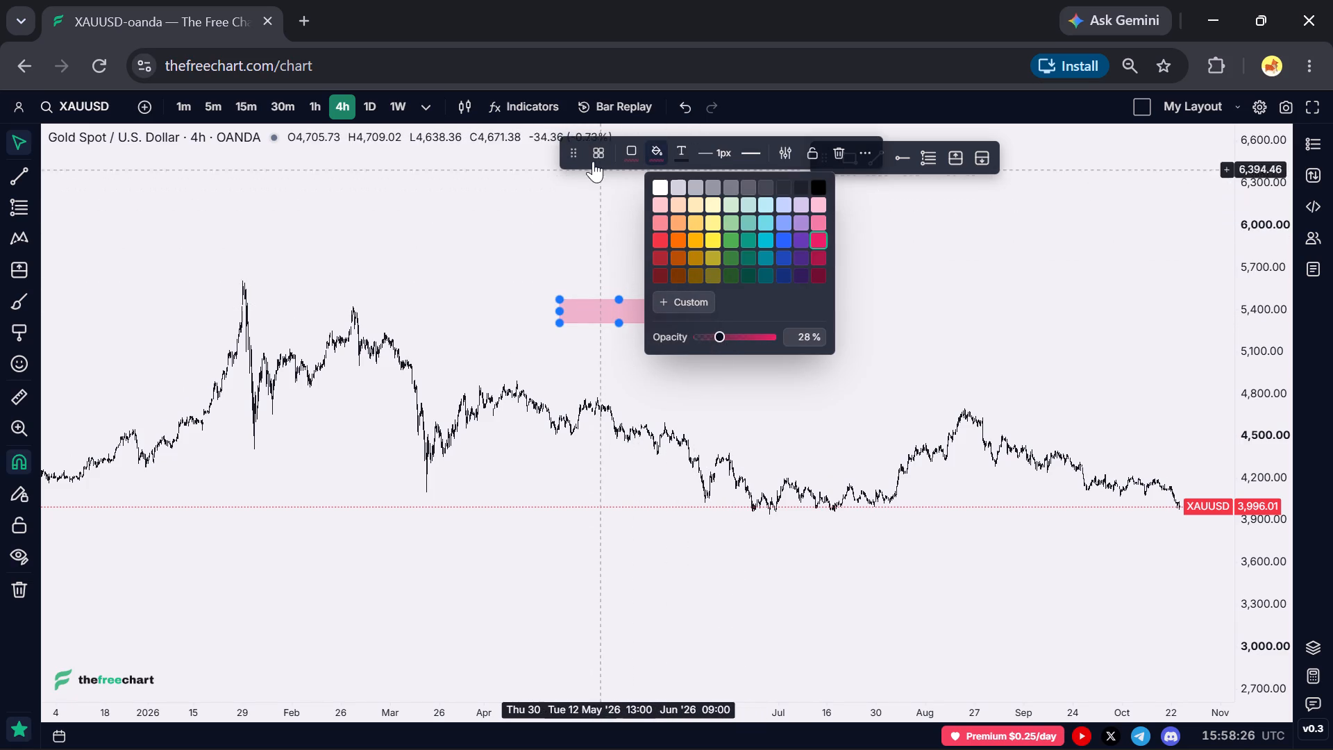
Save the pink rectangle's style as a drawing template named "Selling Zone", with both words capitalised.
{"action": "left_click", "coordinate": [587, 149]}
{"action": "left_click", "coordinate": [639, 179]}
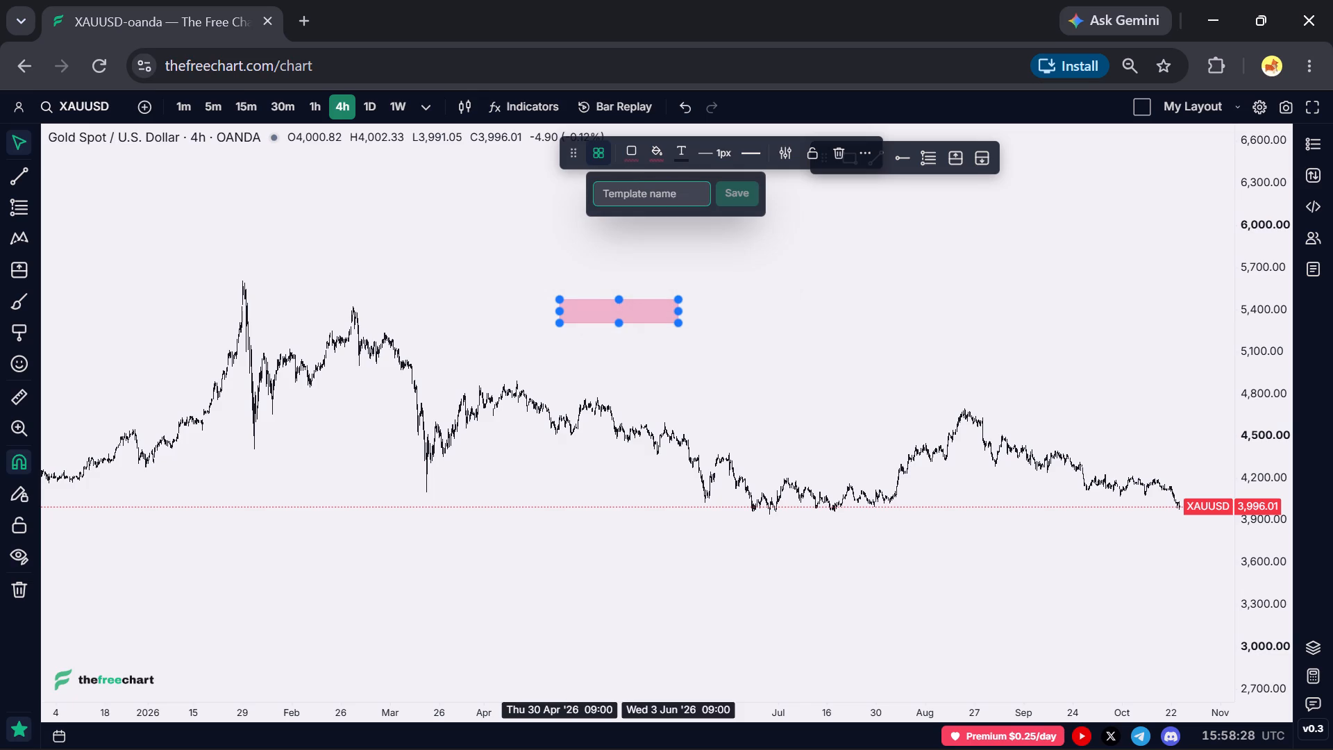
{"action": "type", "text": "se"}
{"action": "type", "text": "lling"}
{"action": "key", "text": "space"}
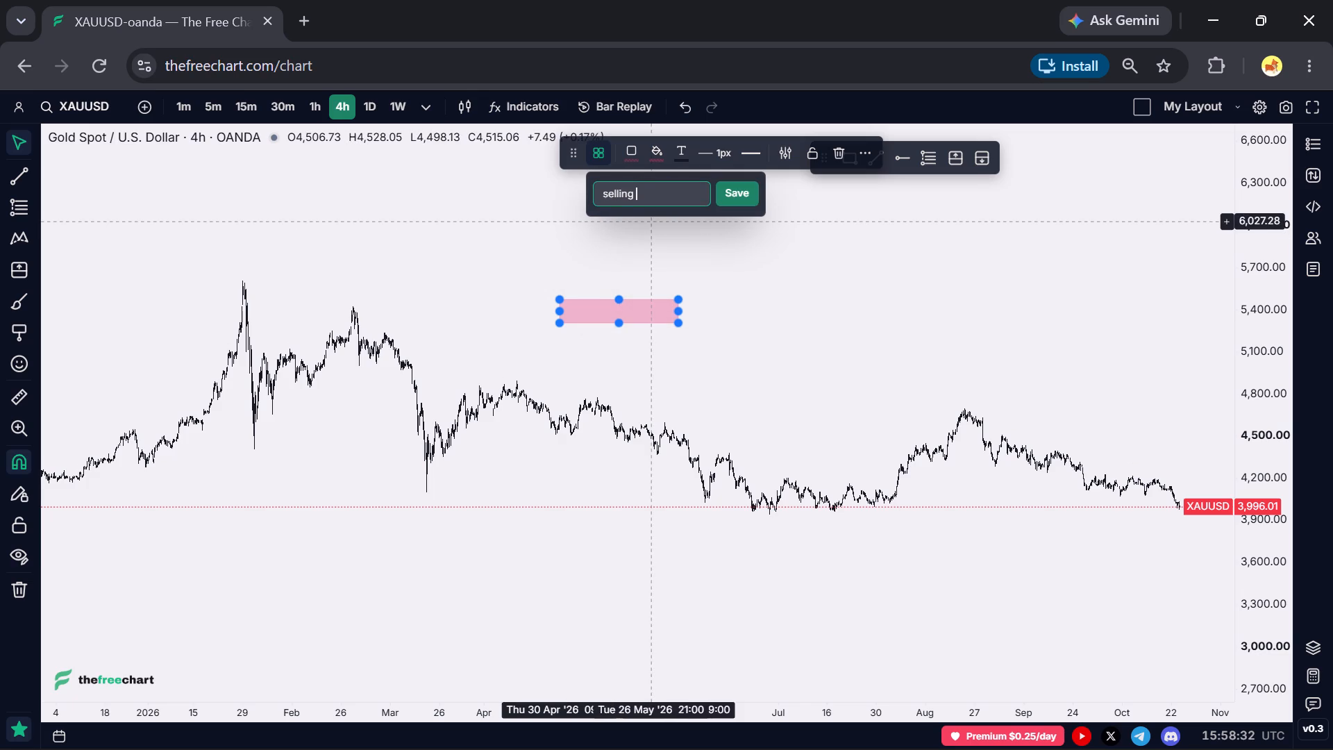
{"action": "key", "text": "BackSpace"}
{"action": "key", "text": "BackSpace"}
{"action": "key", "text": "BackSpace"}
{"action": "key", "text": "BackSpace"}
{"action": "key", "text": "BackSpace"}
{"action": "key", "text": "BackSpace"}
{"action": "key", "text": "BackSpace"}
{"action": "key", "text": "BackSpace"}
{"action": "key", "text": "BackSpace"}
{"action": "key", "text": "BackSpace"}
{"action": "key", "text": "BackSpace"}
{"action": "key", "text": "BackSpace"}
{"action": "key", "text": "BackSpace"}
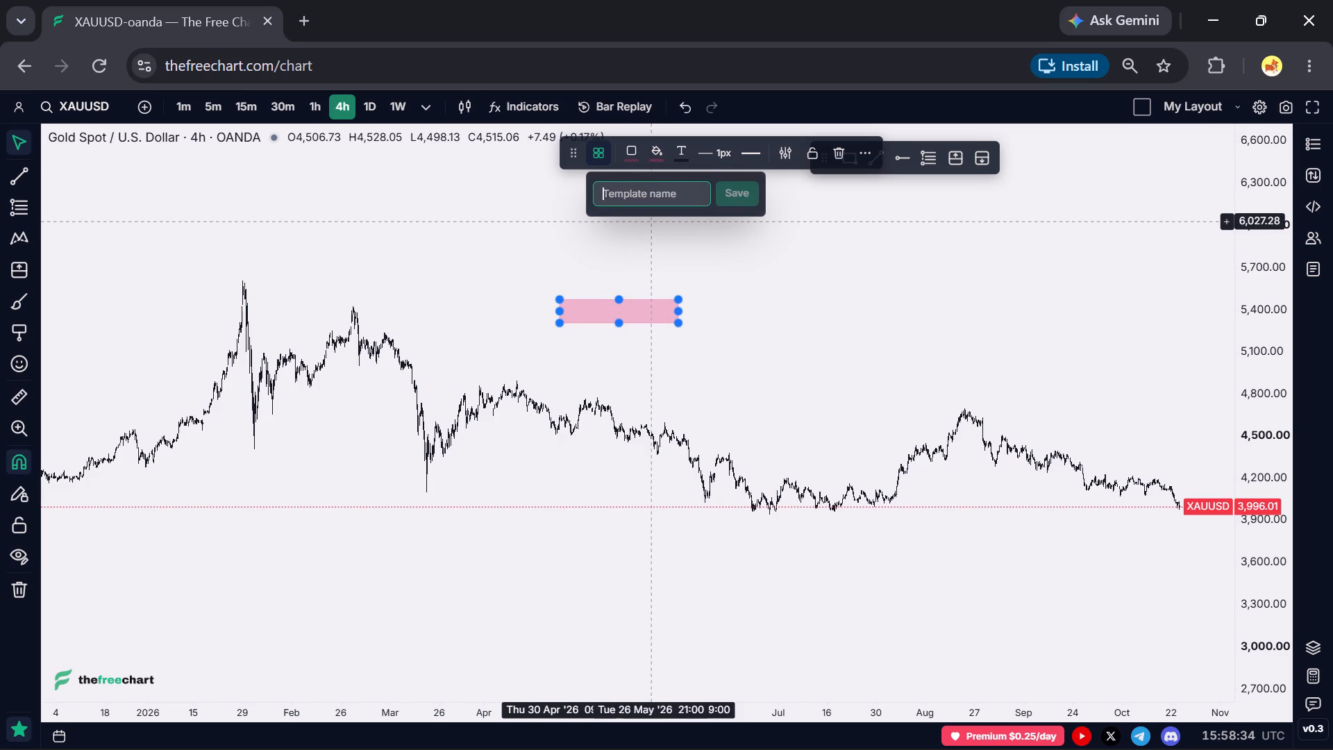
{"action": "key", "text": "shift+s"}
{"action": "type", "text": "elling Zoe"}
{"action": "key", "text": "BackSpace"}
{"action": "key", "text": "e"}
{"action": "key", "text": "BackSpace"}
{"action": "type", "text": "ne"}
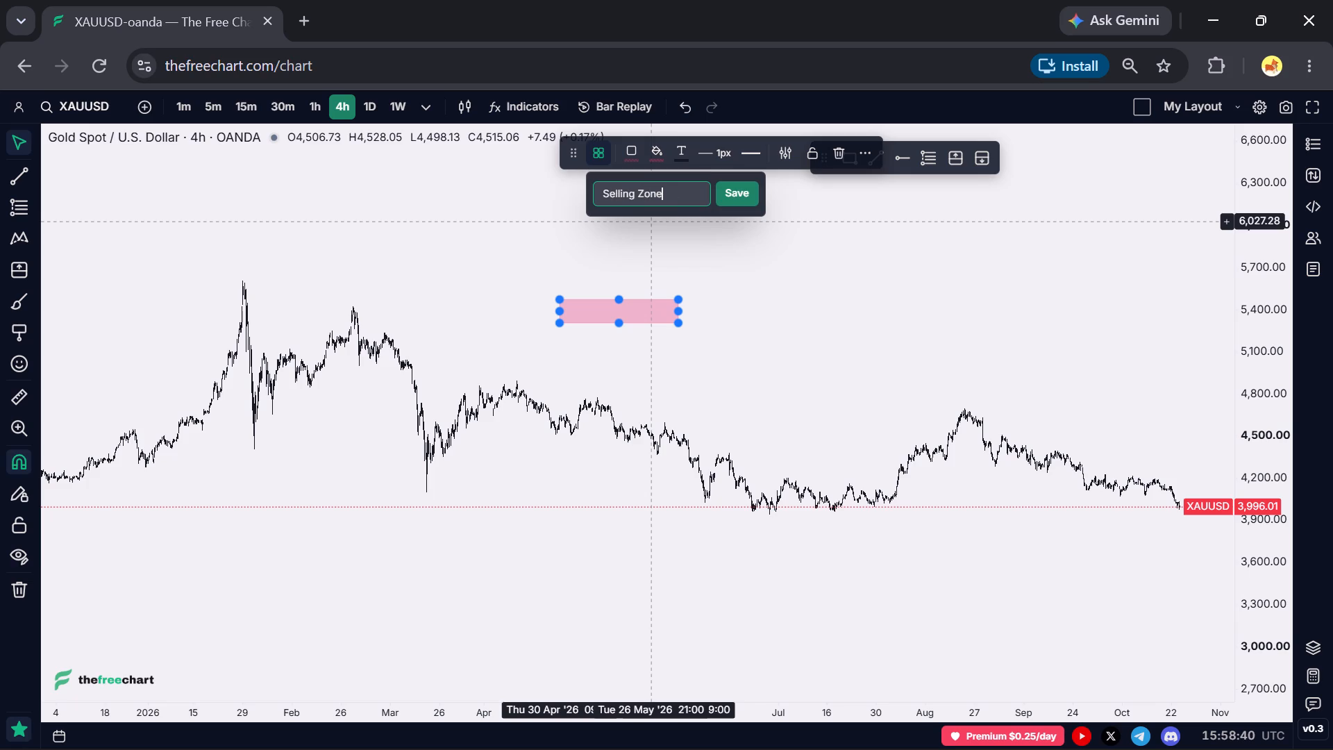
{"action": "left_click", "coordinate": [754, 195]}
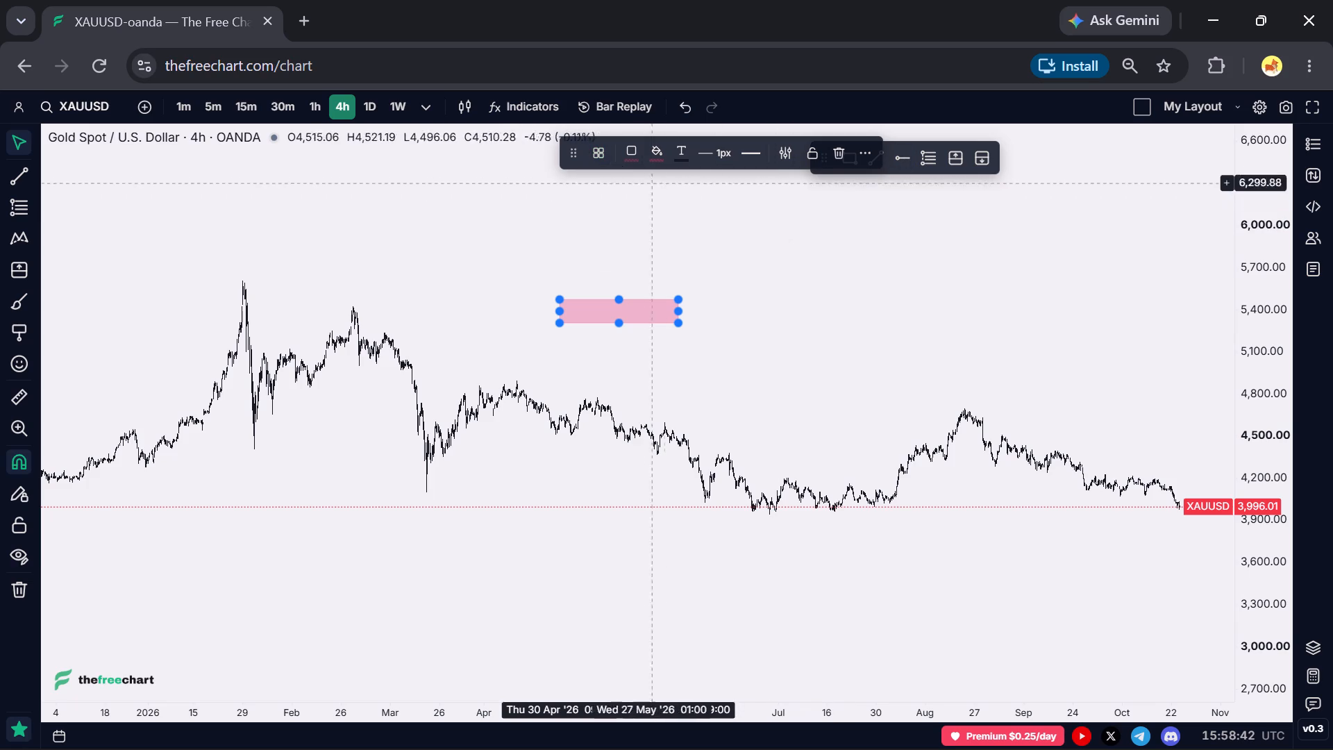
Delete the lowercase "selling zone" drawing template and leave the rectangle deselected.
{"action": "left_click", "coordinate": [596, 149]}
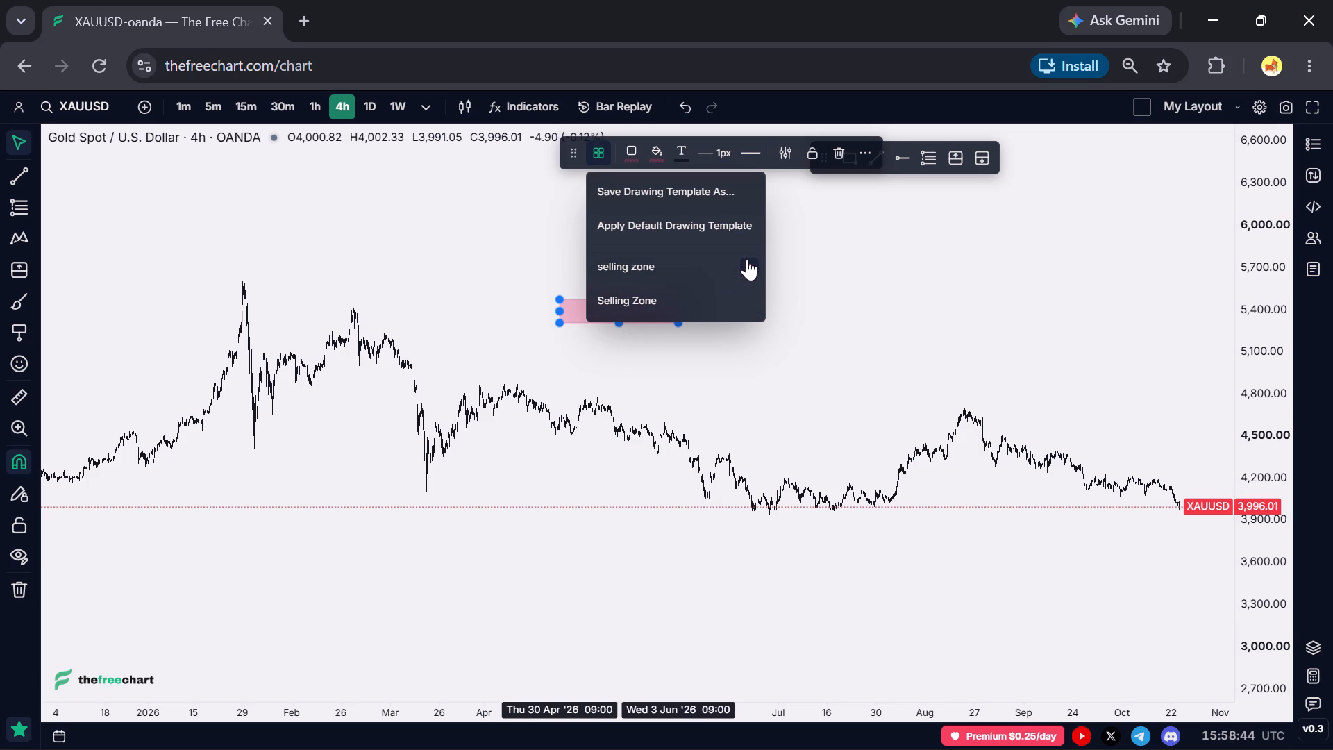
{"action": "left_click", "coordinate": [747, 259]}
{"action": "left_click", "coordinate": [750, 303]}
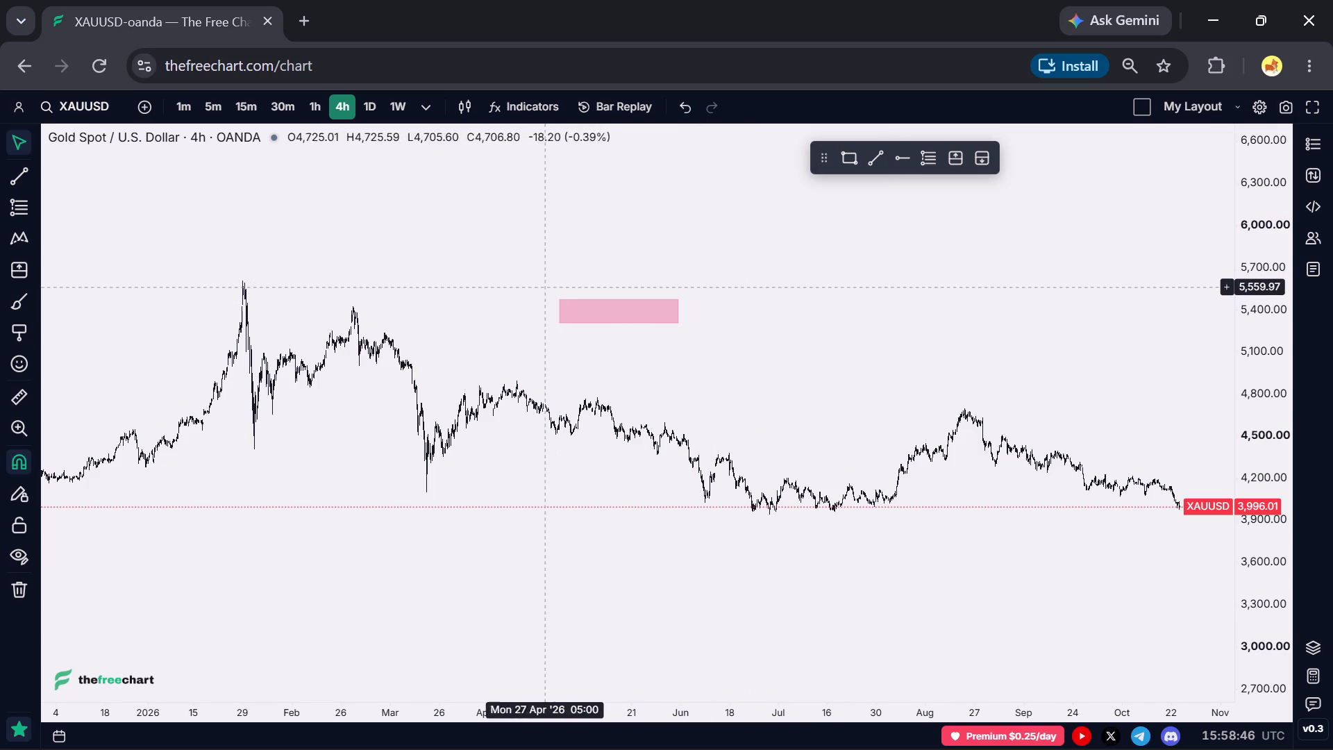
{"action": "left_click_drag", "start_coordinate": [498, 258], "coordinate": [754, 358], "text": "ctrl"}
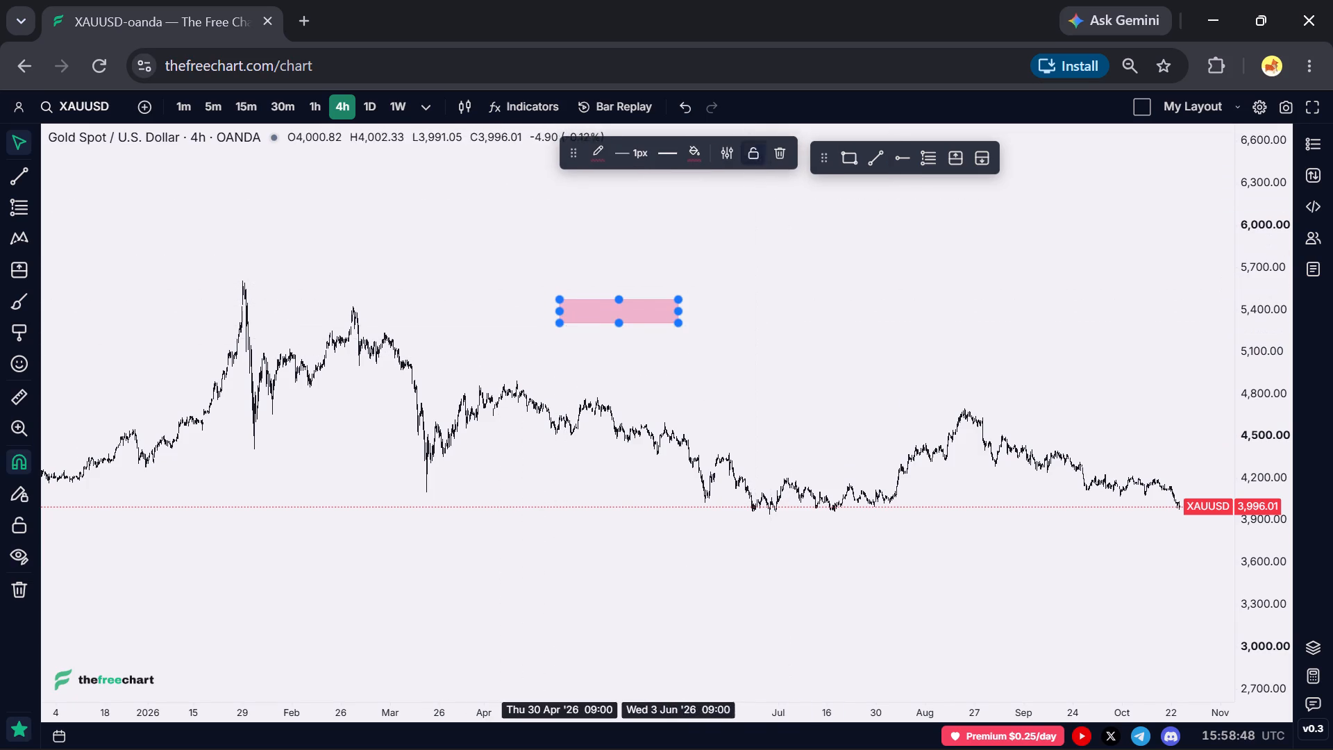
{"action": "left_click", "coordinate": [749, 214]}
Draw a second rectangle from about 25 Jun to 7 Aug '26, between about 5,600 and 5,400.
{"action": "left_click", "coordinate": [843, 159]}
{"action": "left_click", "coordinate": [756, 281]}
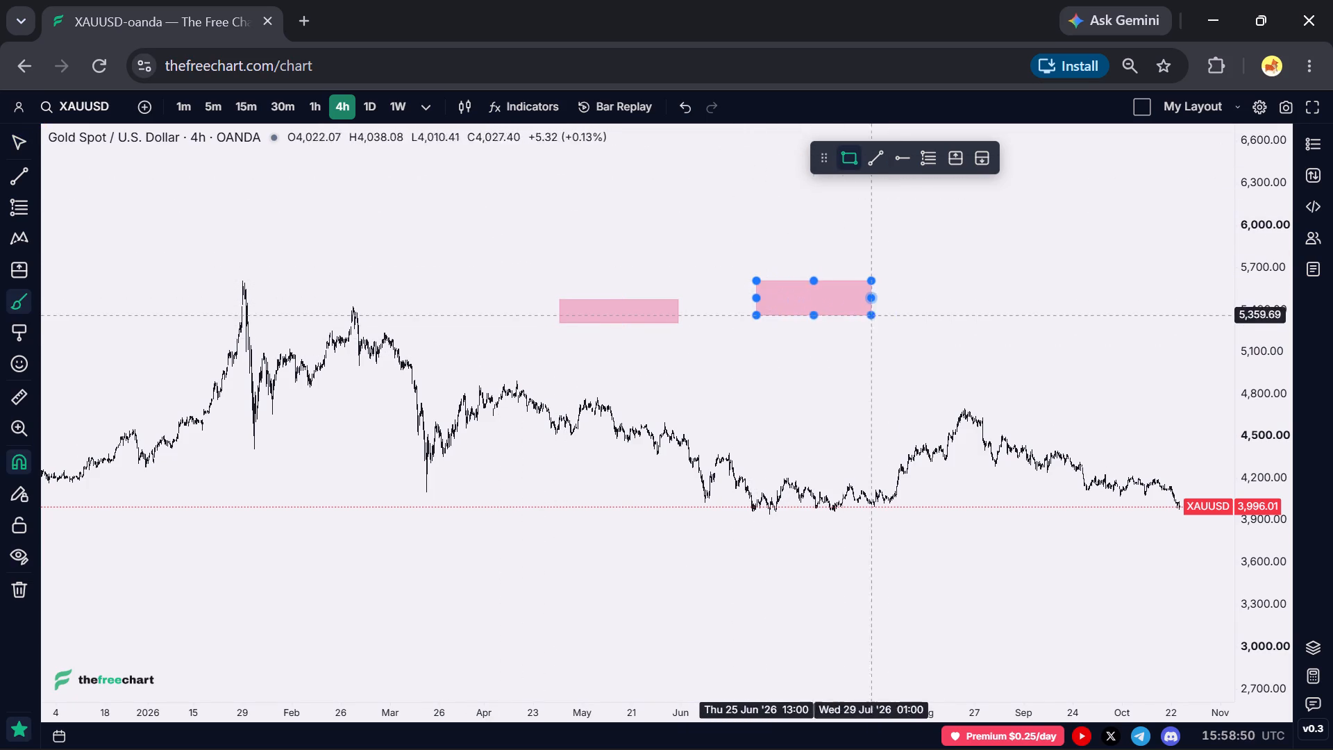
{"action": "left_click", "coordinate": [907, 310]}
Change the second rectangle's fill colour to bright blue.
{"action": "left_click", "coordinate": [648, 151]}
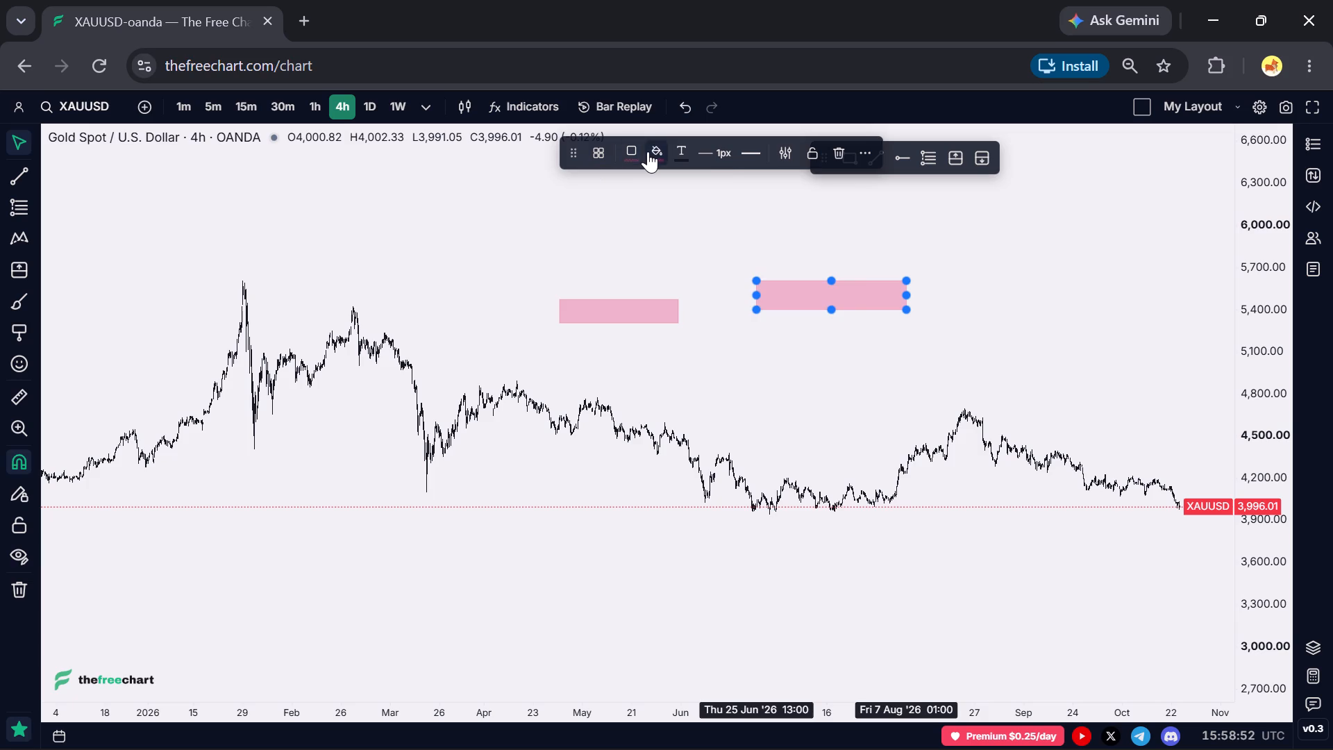
{"action": "left_click", "coordinate": [785, 233]}
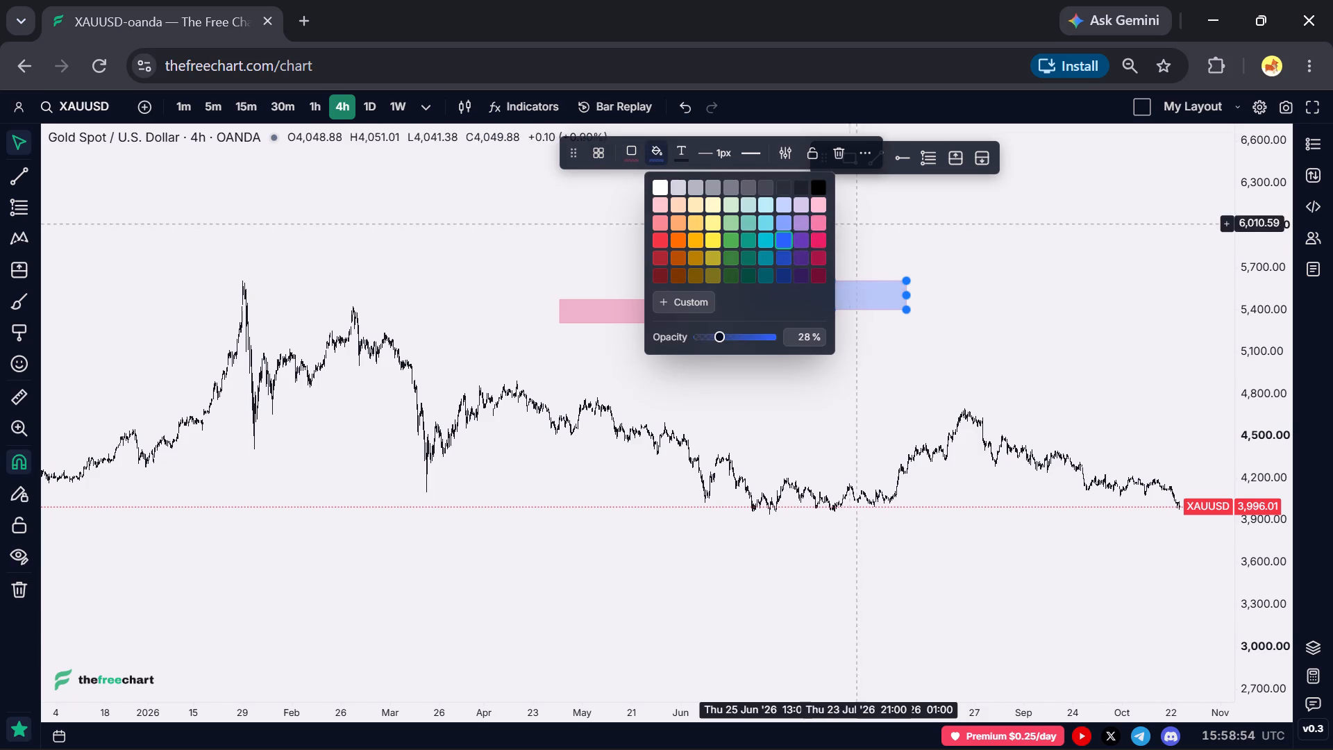
{"action": "left_click", "coordinate": [857, 224]}
{"action": "left_click", "coordinate": [907, 284]}
{"action": "left_click", "coordinate": [945, 229]}
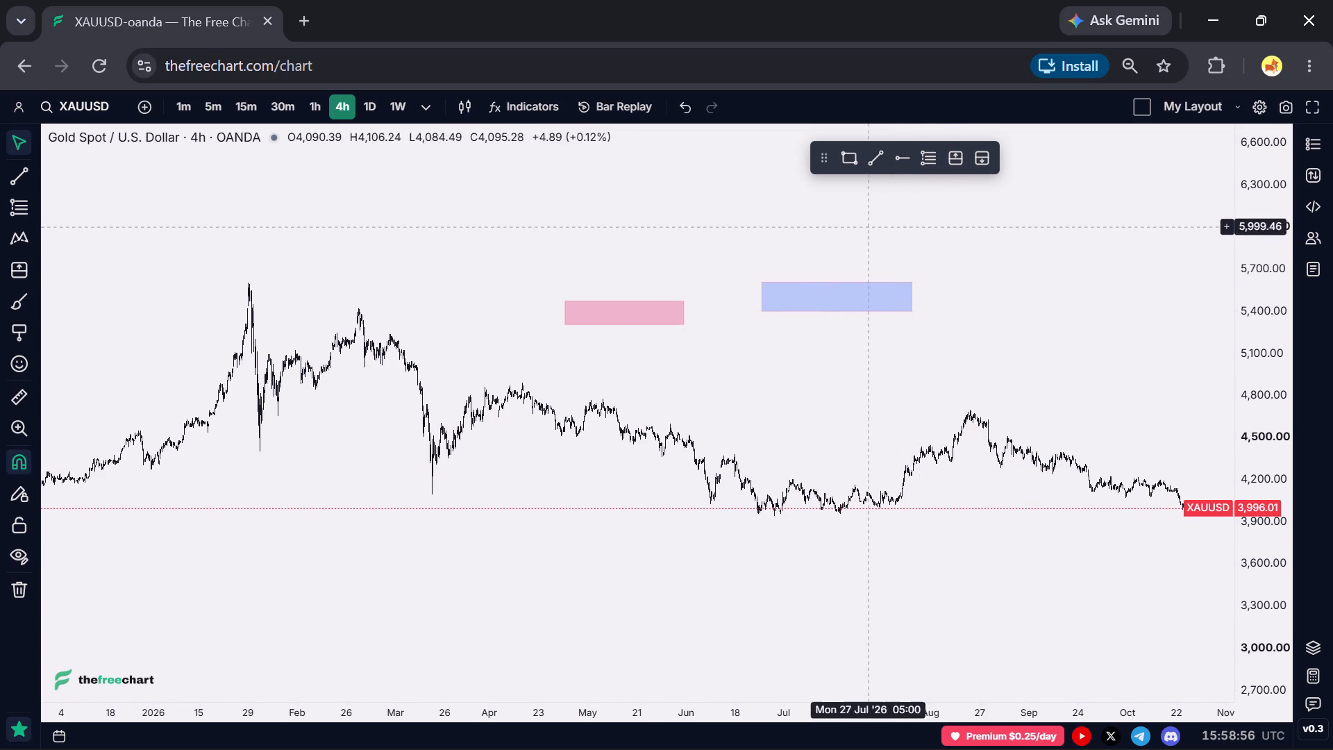
Change the second rectangle's border colour to the same bright blue.
{"action": "left_click", "coordinate": [884, 278]}
{"action": "left_click", "coordinate": [637, 153]}
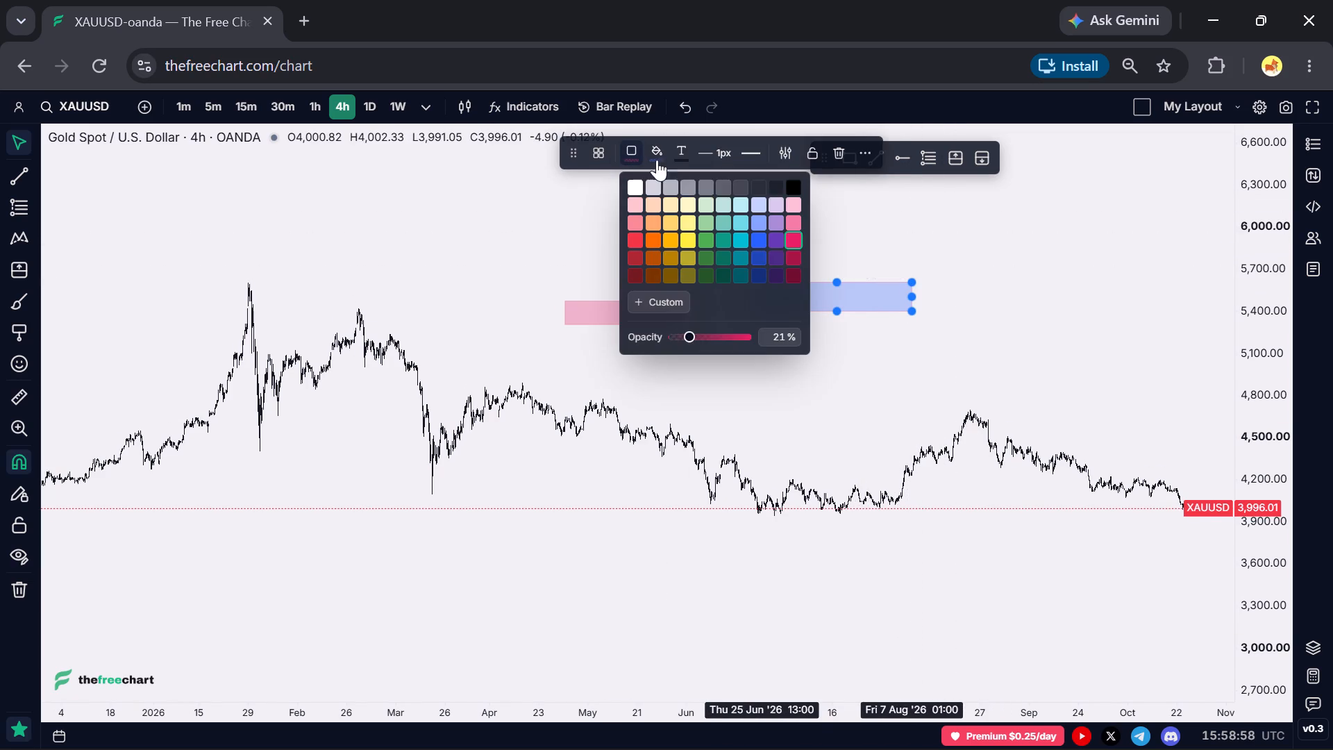
{"action": "left_click", "coordinate": [759, 231]}
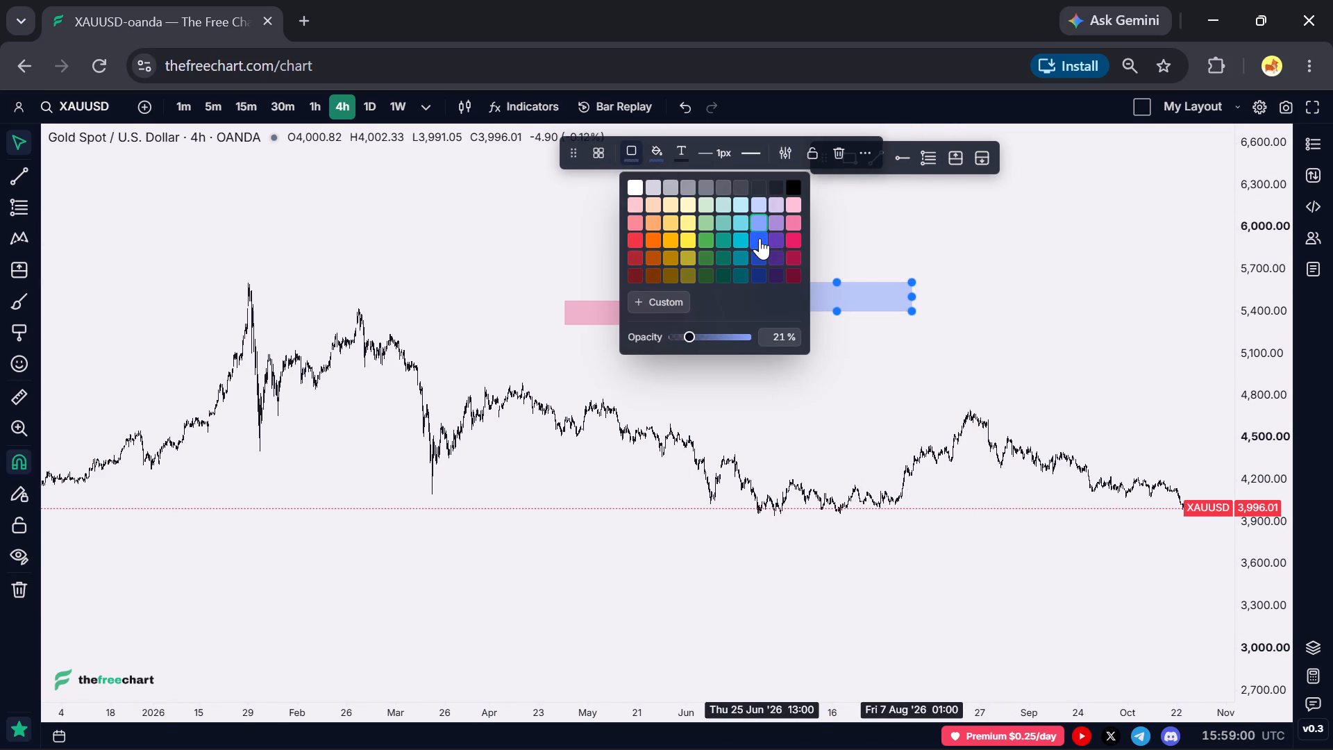
{"action": "left_click", "coordinate": [759, 239]}
{"action": "left_click", "coordinate": [875, 219]}
Save the blue rectangle's style as a drawing template named "Buying Zone" and deselect the rectangle.
{"action": "left_click", "coordinate": [796, 277]}
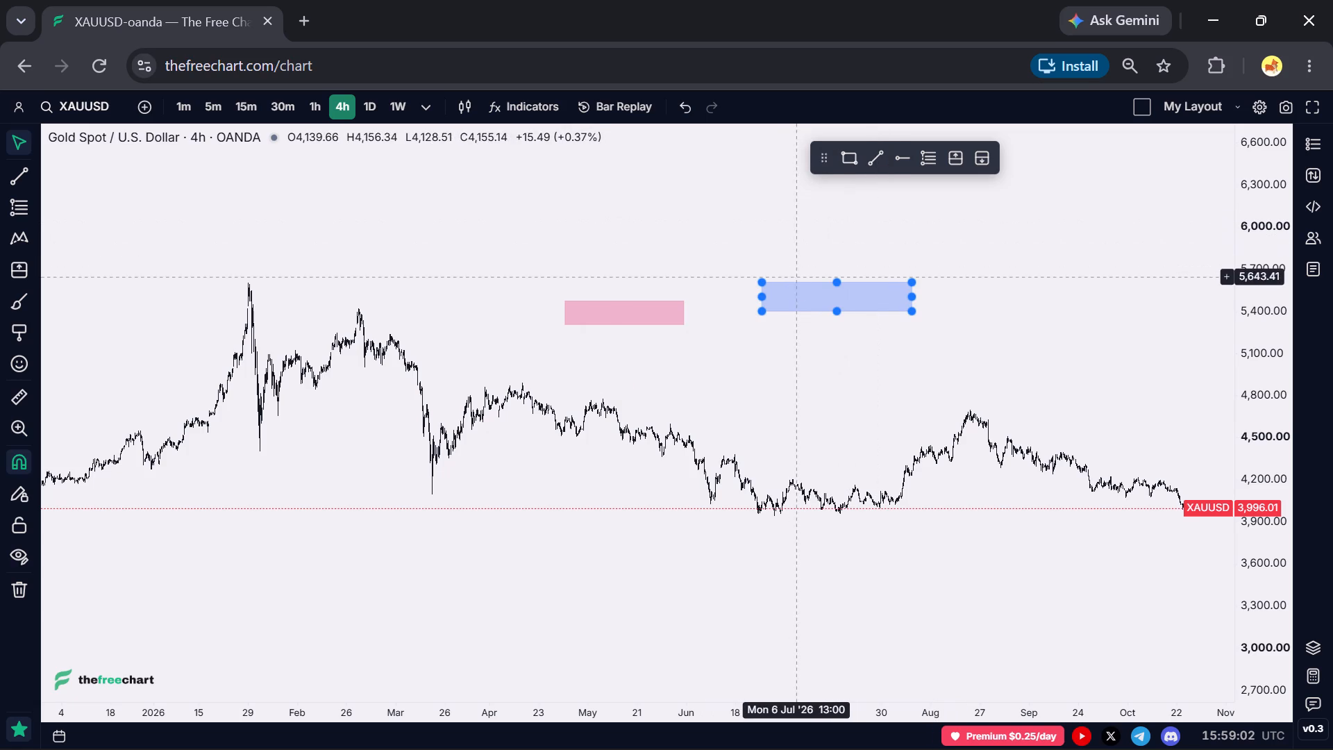
{"action": "left_click", "coordinate": [598, 162]}
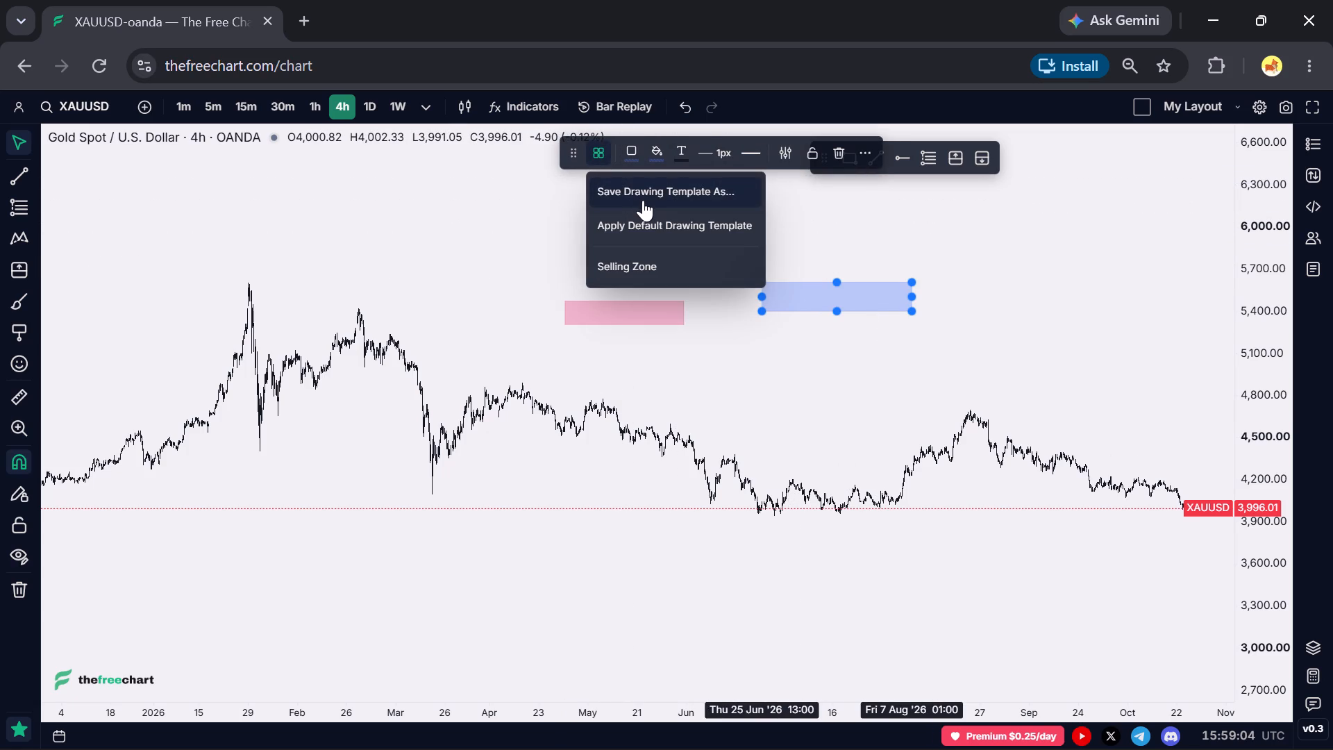
{"action": "left_click", "coordinate": [644, 200]}
{"action": "type", "text": "Buying Zome"}
{"action": "key", "text": "BackSpace"}
{"action": "key", "text": "BackSpace"}
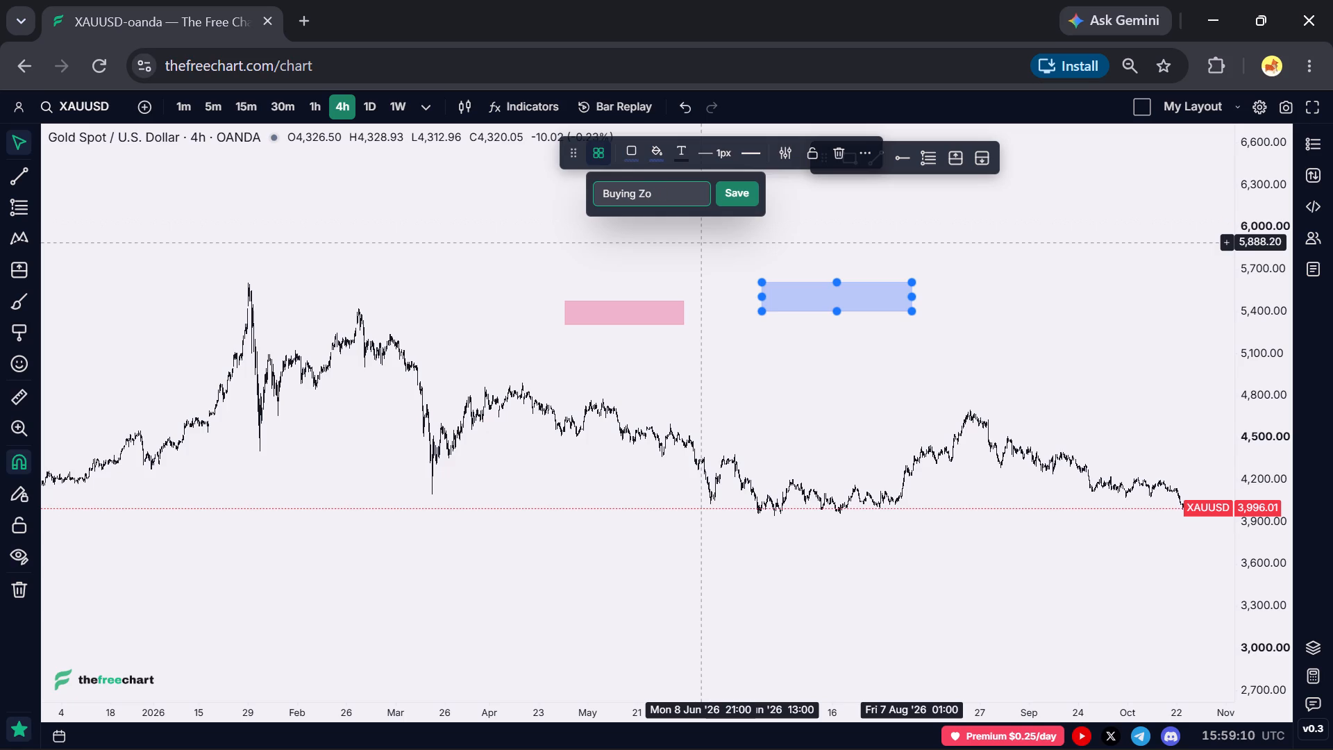
{"action": "type", "text": "ne"}
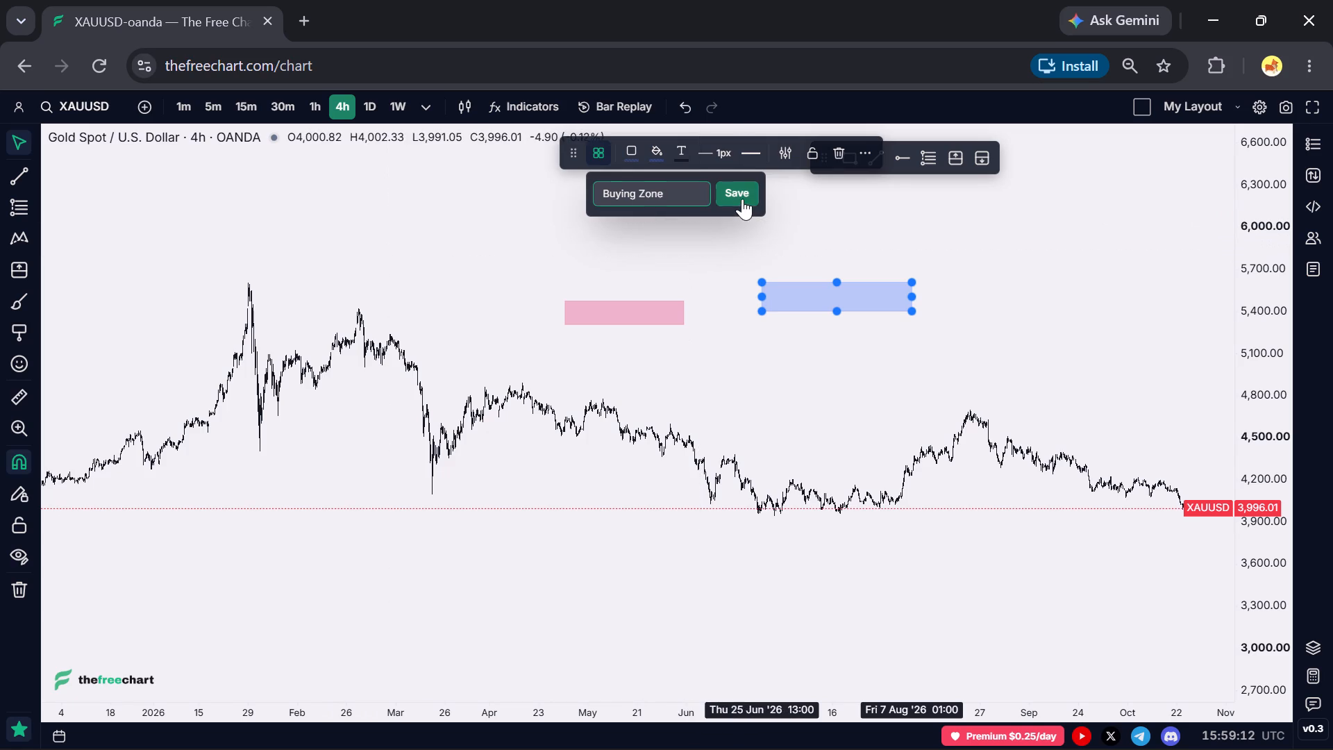
{"action": "left_click", "coordinate": [742, 199]}
{"action": "left_click", "coordinate": [732, 220]}
Select both the pink and blue rectangles together and delete them from the chart.
{"action": "left_click_drag", "start_coordinate": [401, 222], "coordinate": [417, 230], "text": "ctrl"}
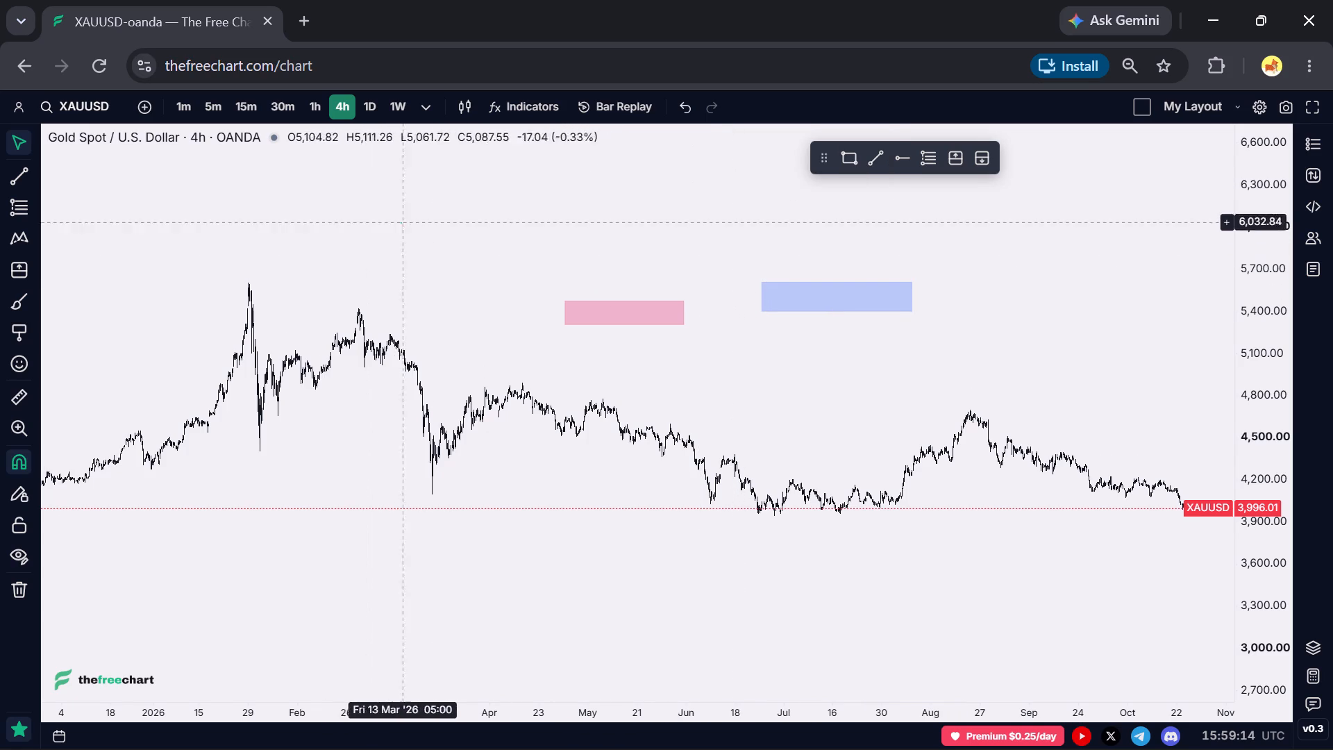
{"action": "left_click_drag", "start_coordinate": [417, 230], "coordinate": [1171, 347], "text": "ctrl"}
{"action": "left_click", "coordinate": [773, 156]}
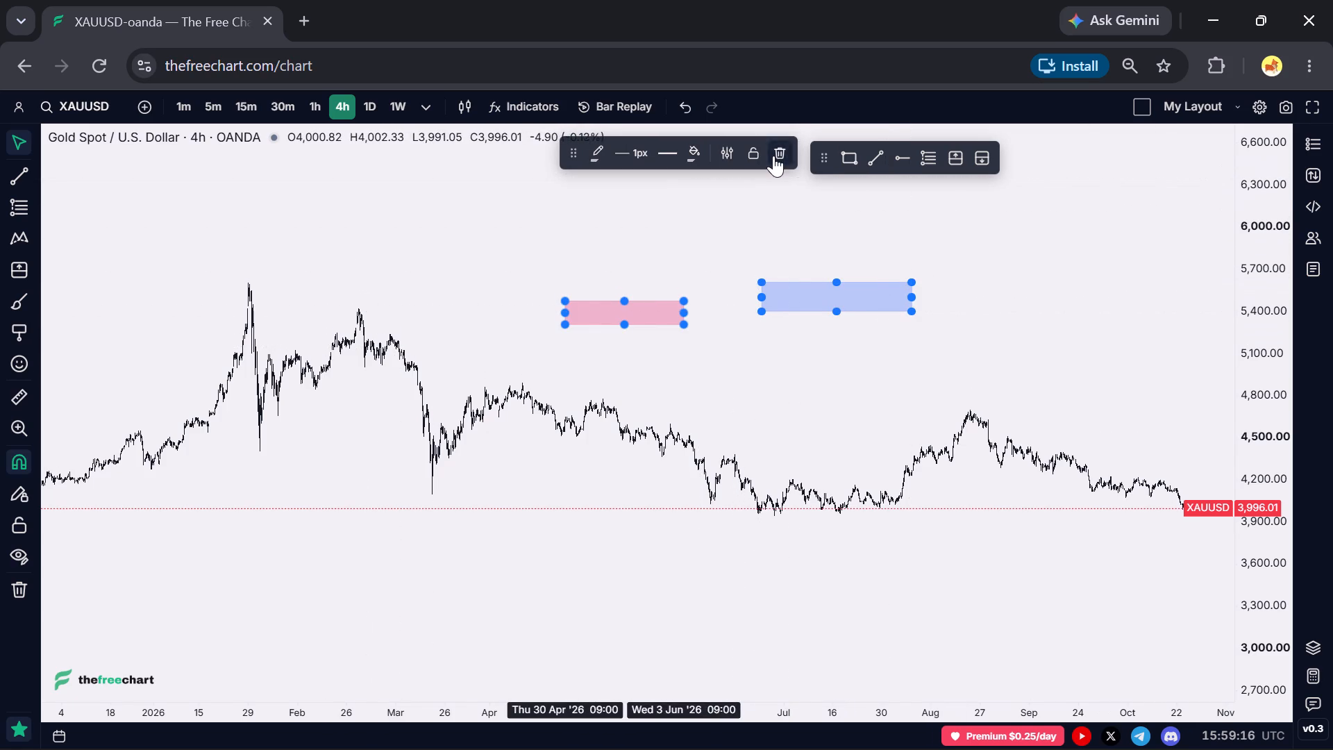
Draw a short position from about 28 May '26 with entry about 5,638, target about 5,020 and stop about 5,938.
{"action": "left_click", "coordinate": [978, 156]}
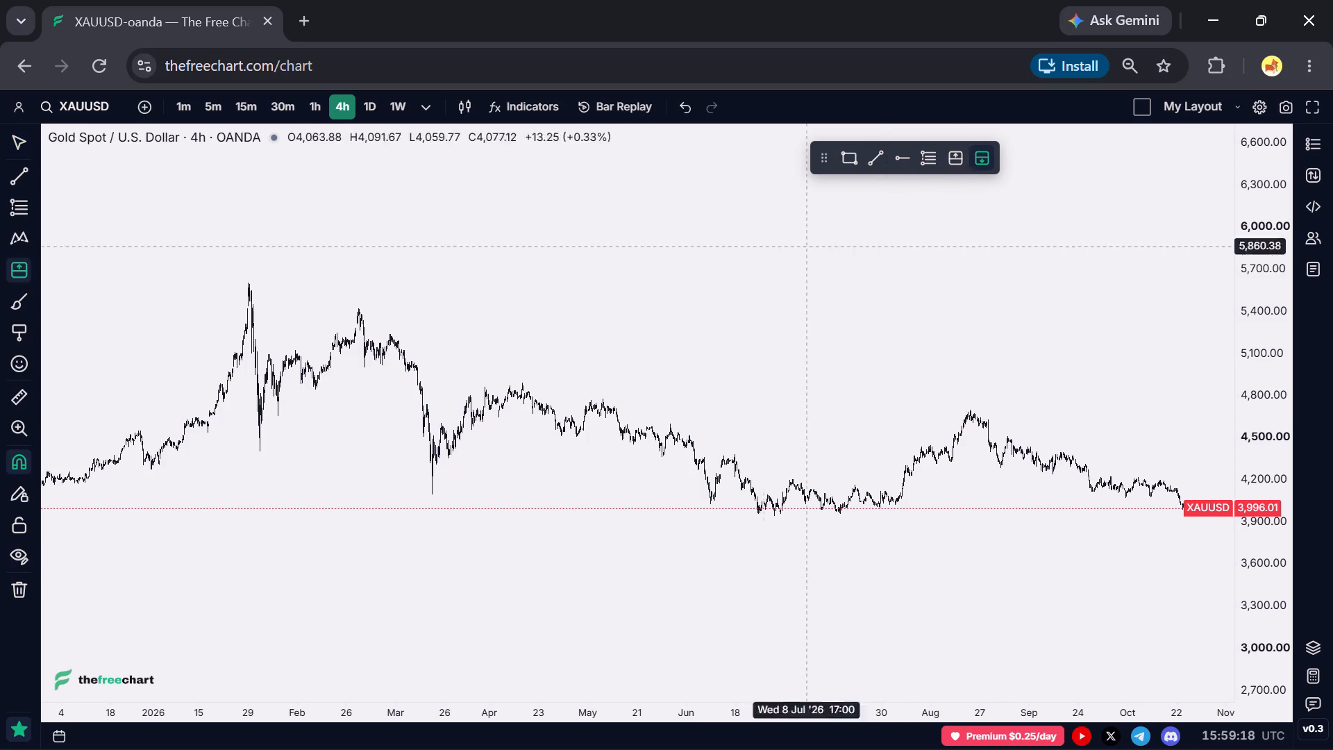
{"action": "left_click", "coordinate": [664, 278]}
{"action": "left_click_drag", "start_coordinate": [666, 192], "coordinate": [669, 215]}
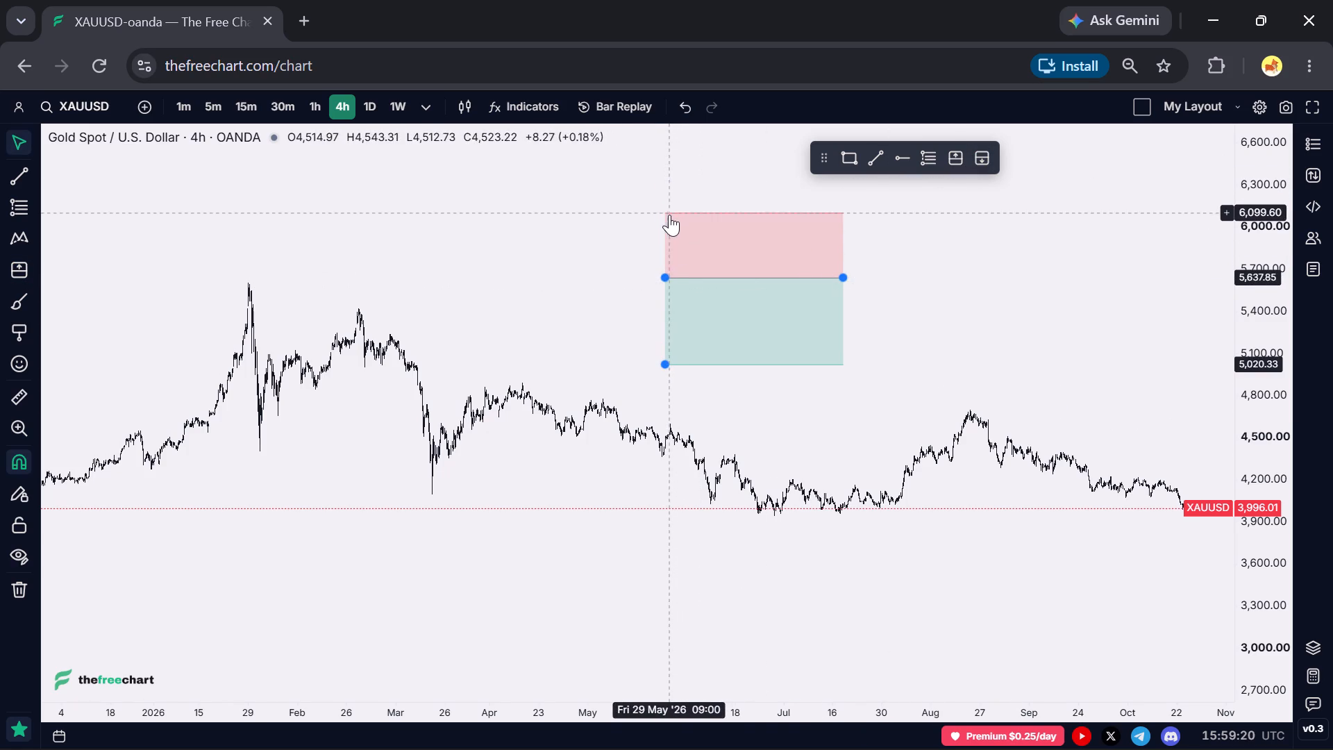
{"action": "left_click_drag", "start_coordinate": [669, 215], "coordinate": [676, 235]}
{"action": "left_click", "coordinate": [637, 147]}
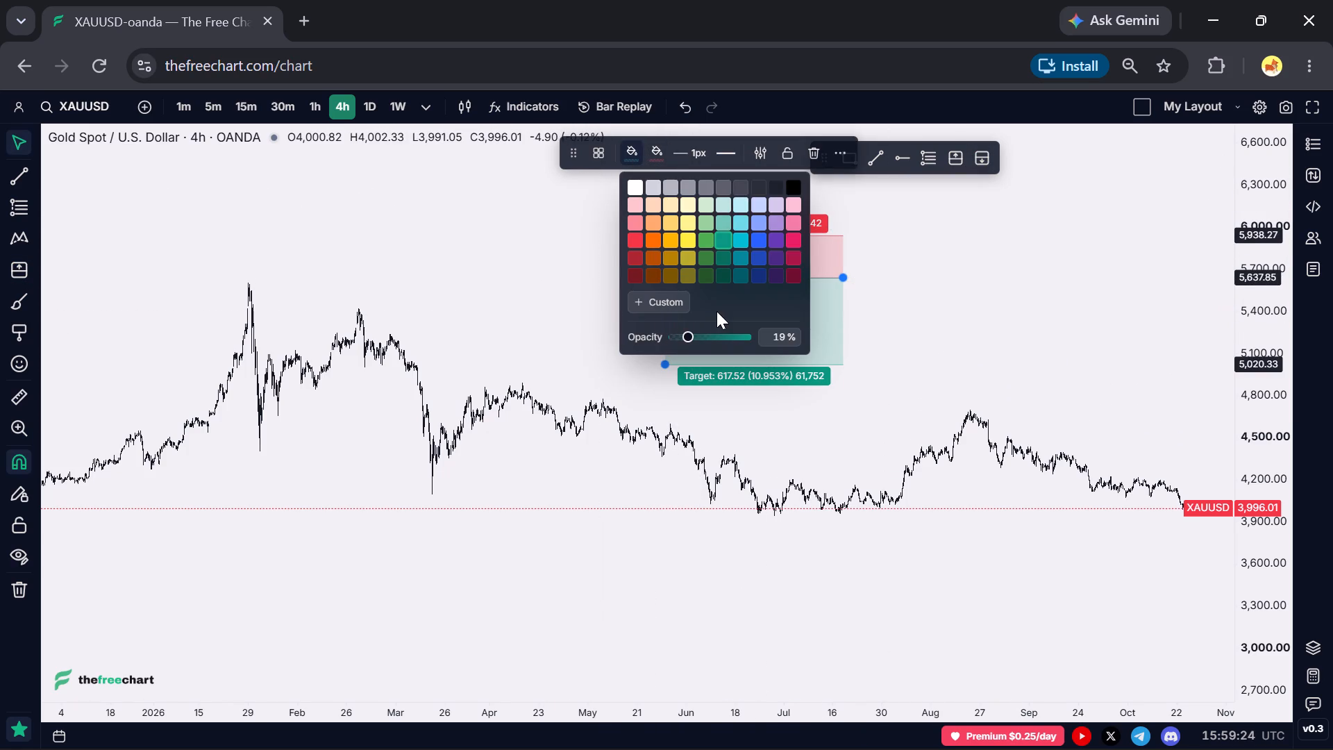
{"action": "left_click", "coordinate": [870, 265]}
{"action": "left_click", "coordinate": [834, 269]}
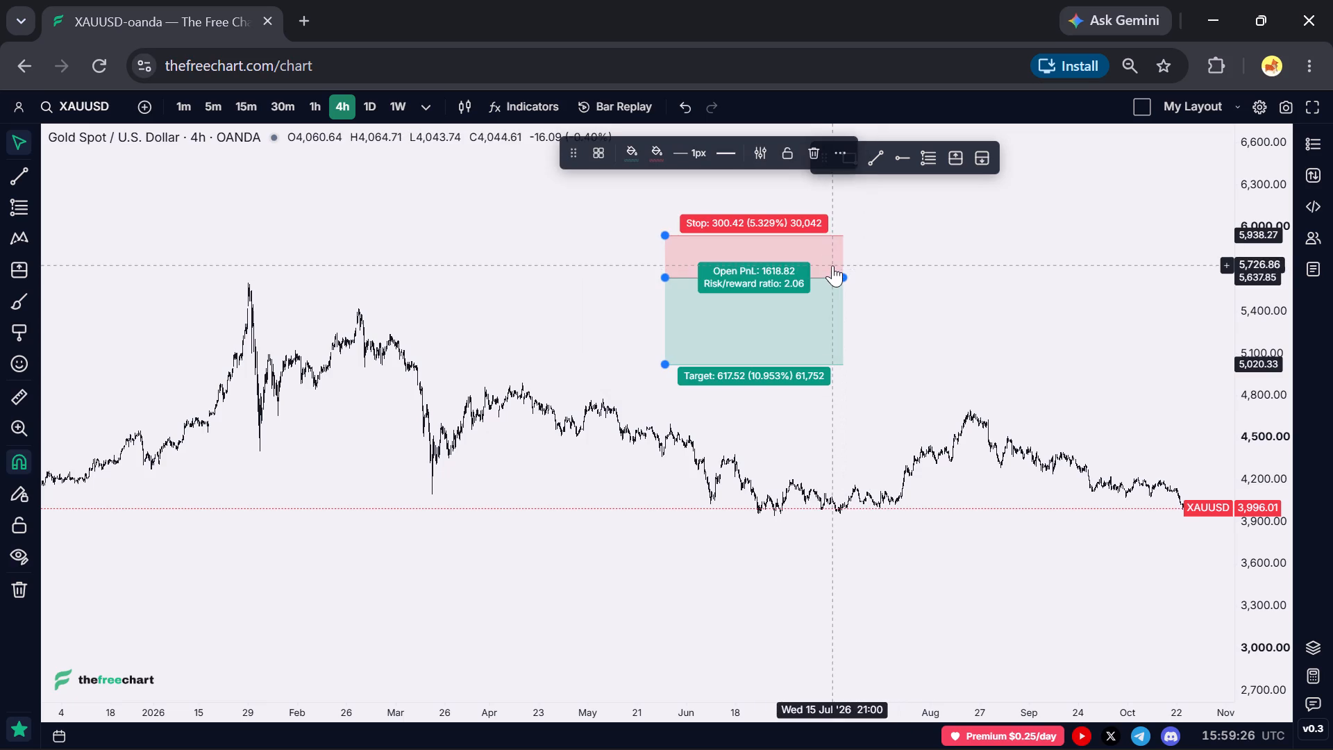
Move the short position's floating settings toolbar away from the drawing and the favourites toolbar.
{"action": "left_click", "coordinate": [654, 154]}
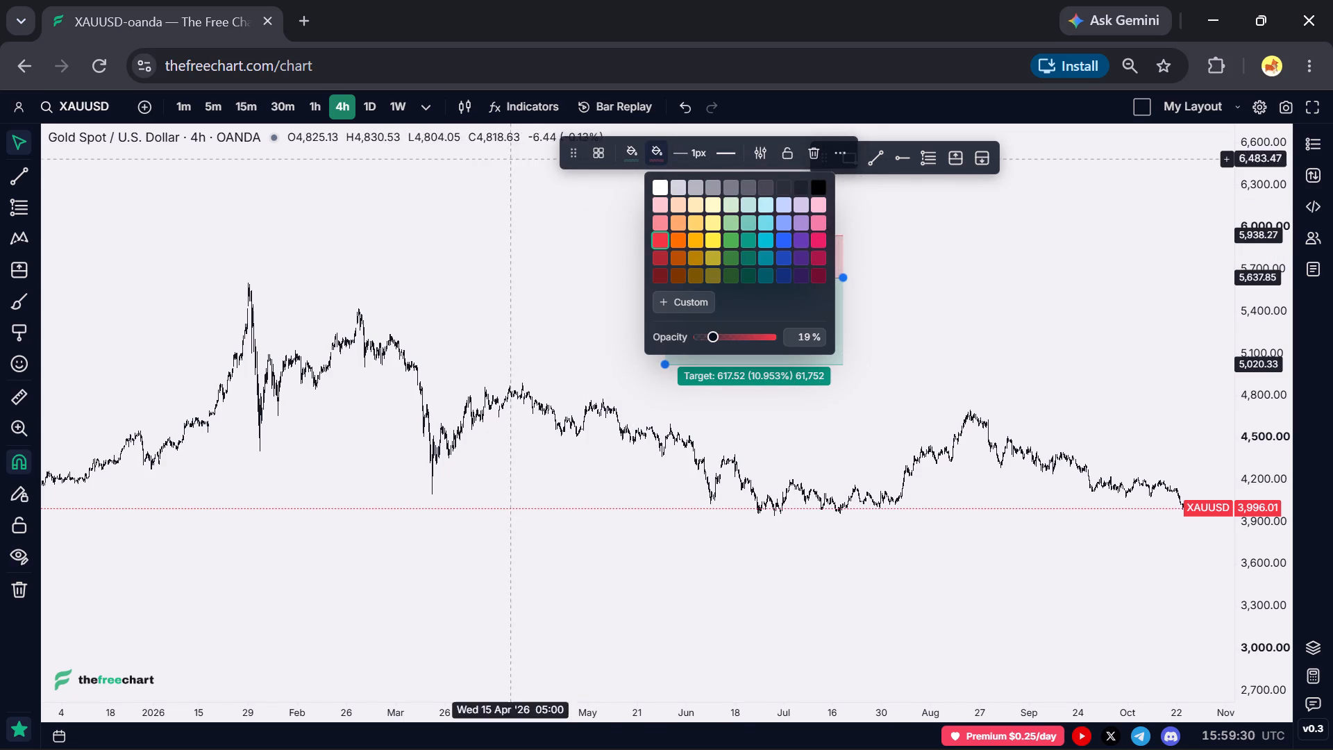
{"action": "left_click_drag", "start_coordinate": [569, 152], "coordinate": [431, 157]}
{"action": "left_click_drag", "start_coordinate": [433, 156], "coordinate": [309, 167]}
Set the short position's stop zone colour to black, trying bright blue along the way.
{"action": "left_click", "coordinate": [396, 162]}
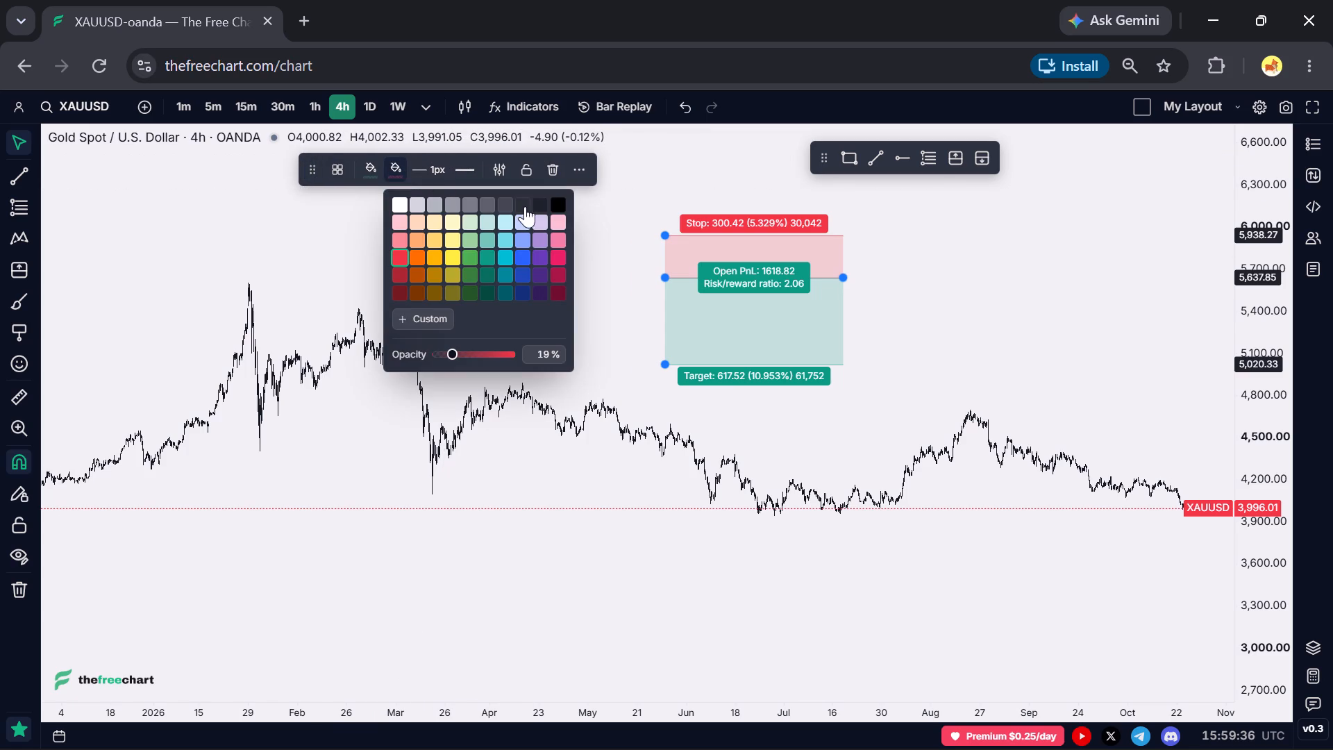
{"action": "left_click", "coordinate": [553, 206]}
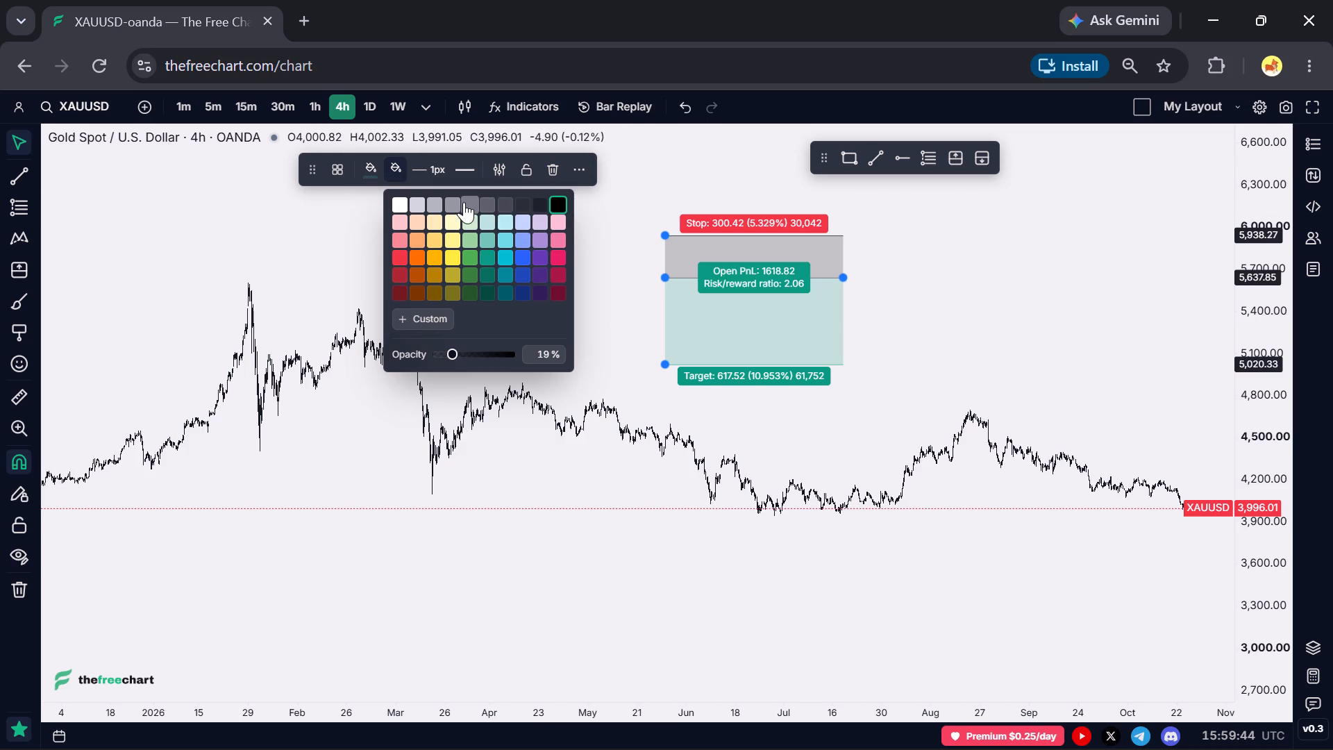
{"action": "left_click", "coordinate": [517, 251]}
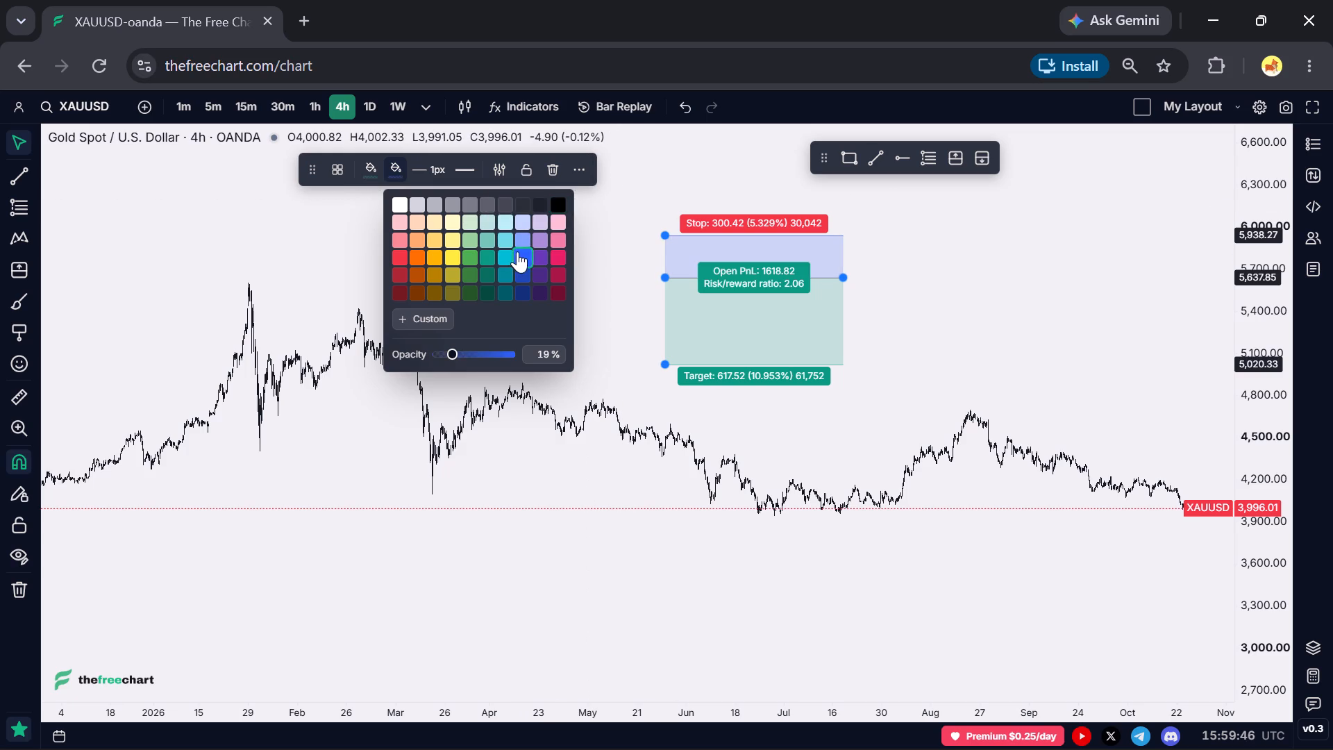
{"action": "left_click", "coordinate": [559, 205]}
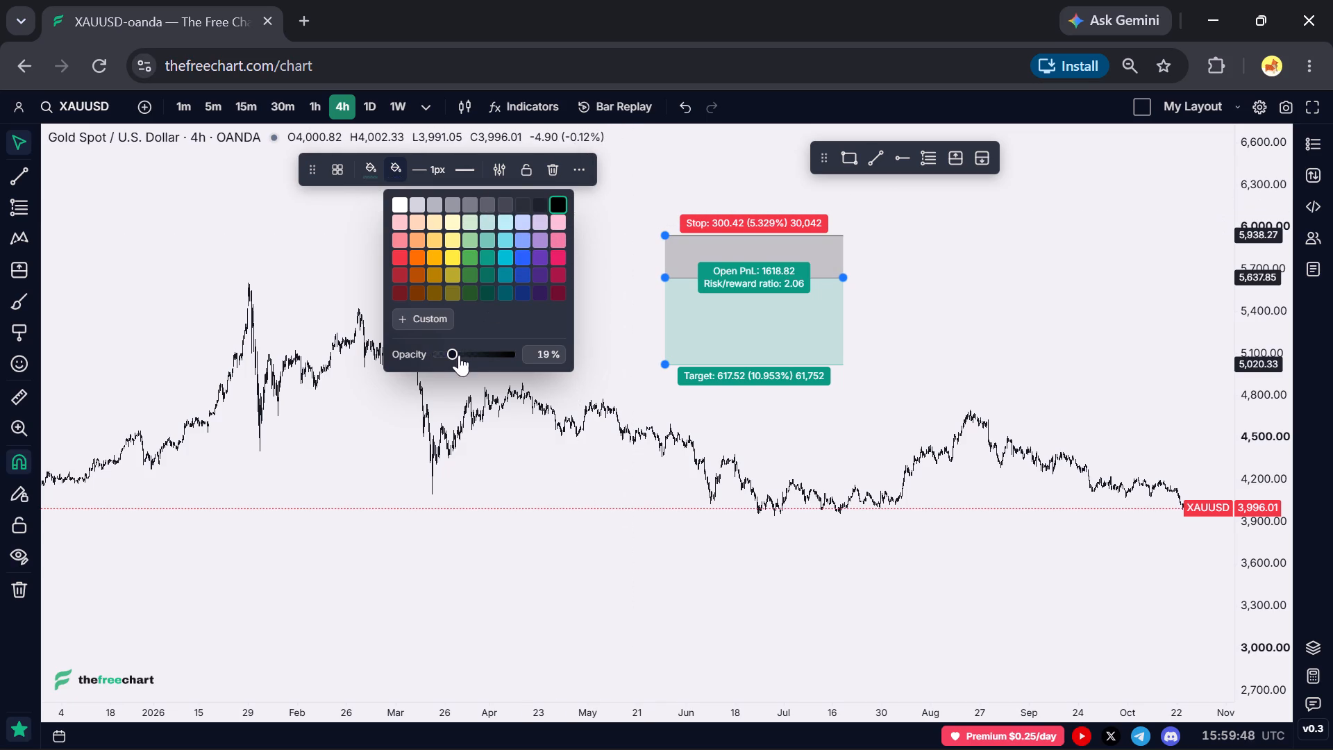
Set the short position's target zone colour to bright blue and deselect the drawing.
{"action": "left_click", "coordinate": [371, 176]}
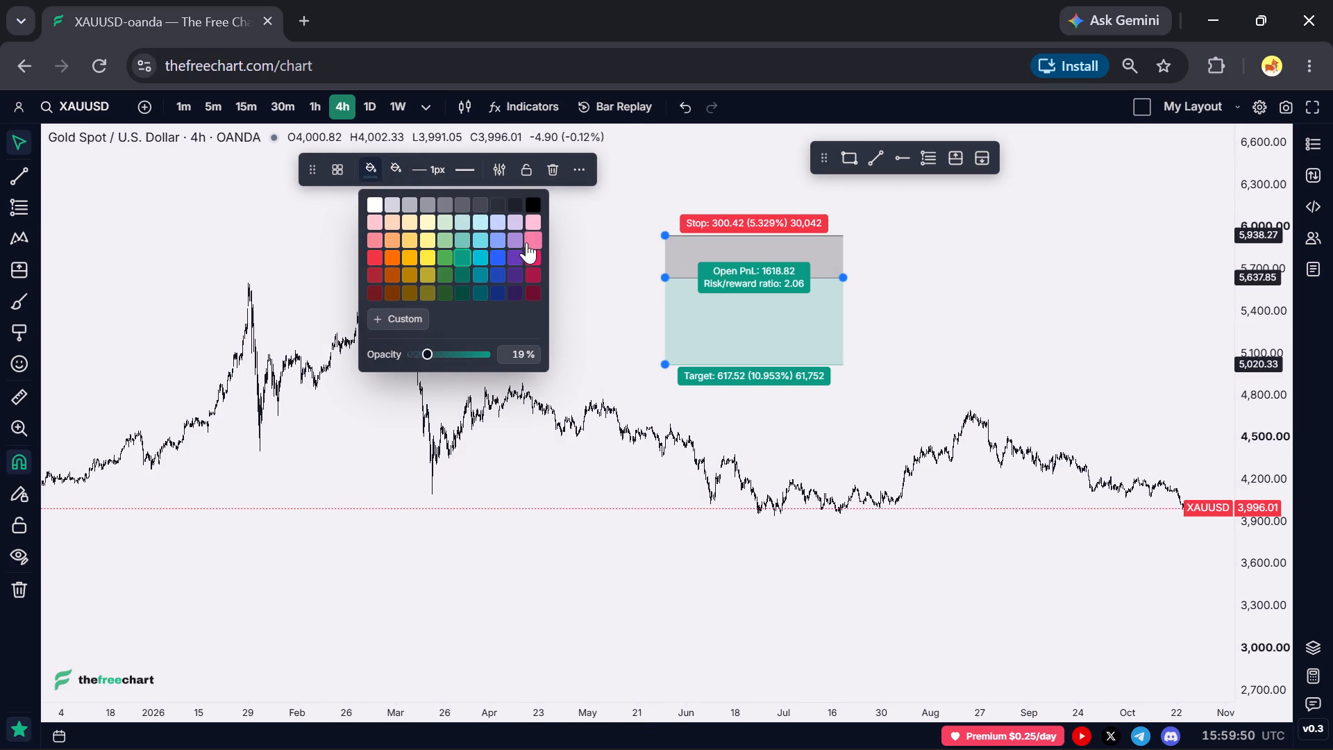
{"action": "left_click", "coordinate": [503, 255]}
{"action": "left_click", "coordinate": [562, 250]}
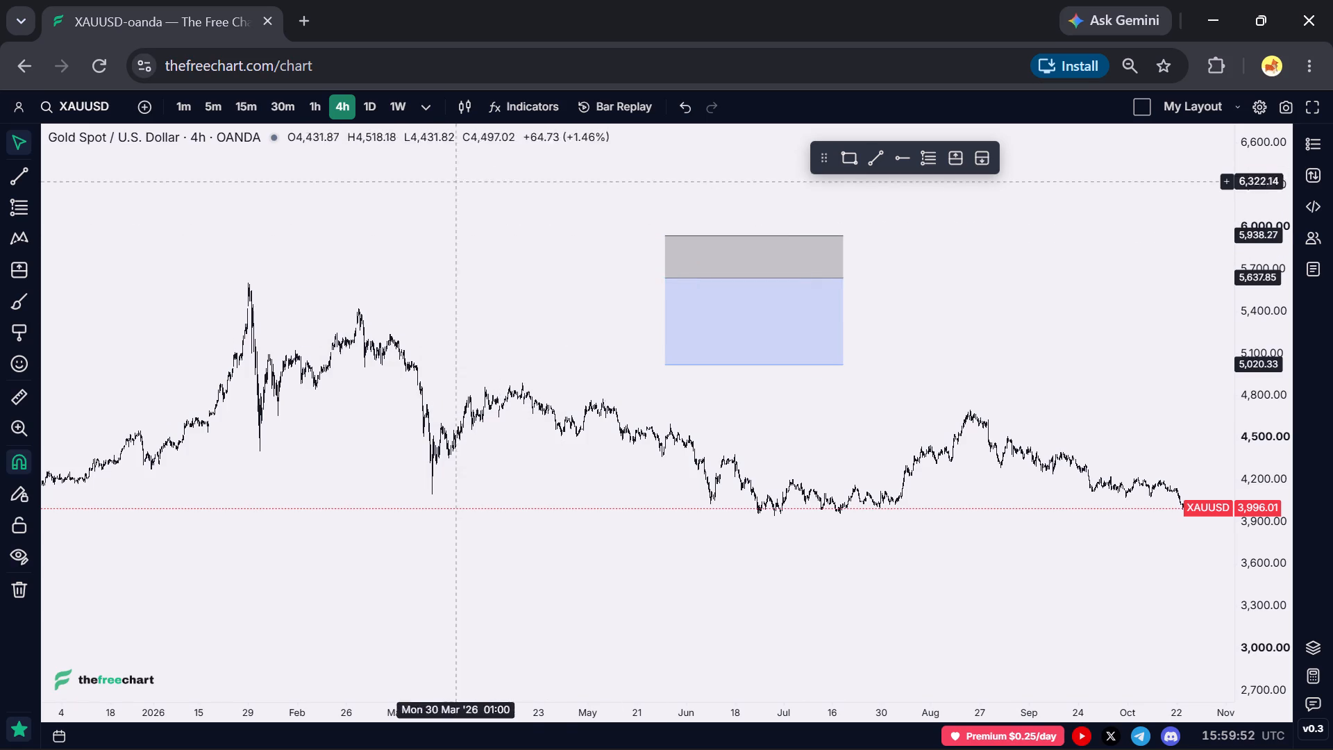
Change the short position's target zone colour to the medium-dark blue one shade below bright blue.
{"action": "left_click", "coordinate": [669, 235]}
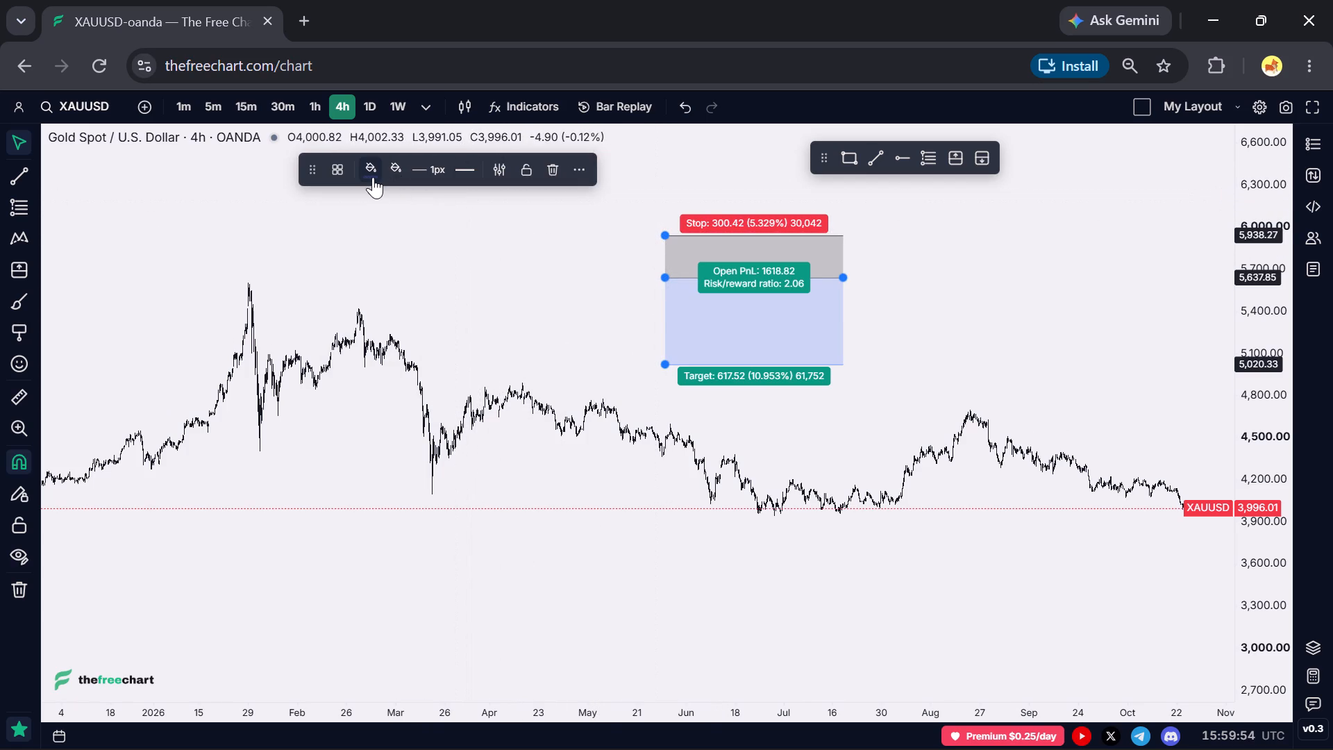
{"action": "left_click", "coordinate": [372, 176]}
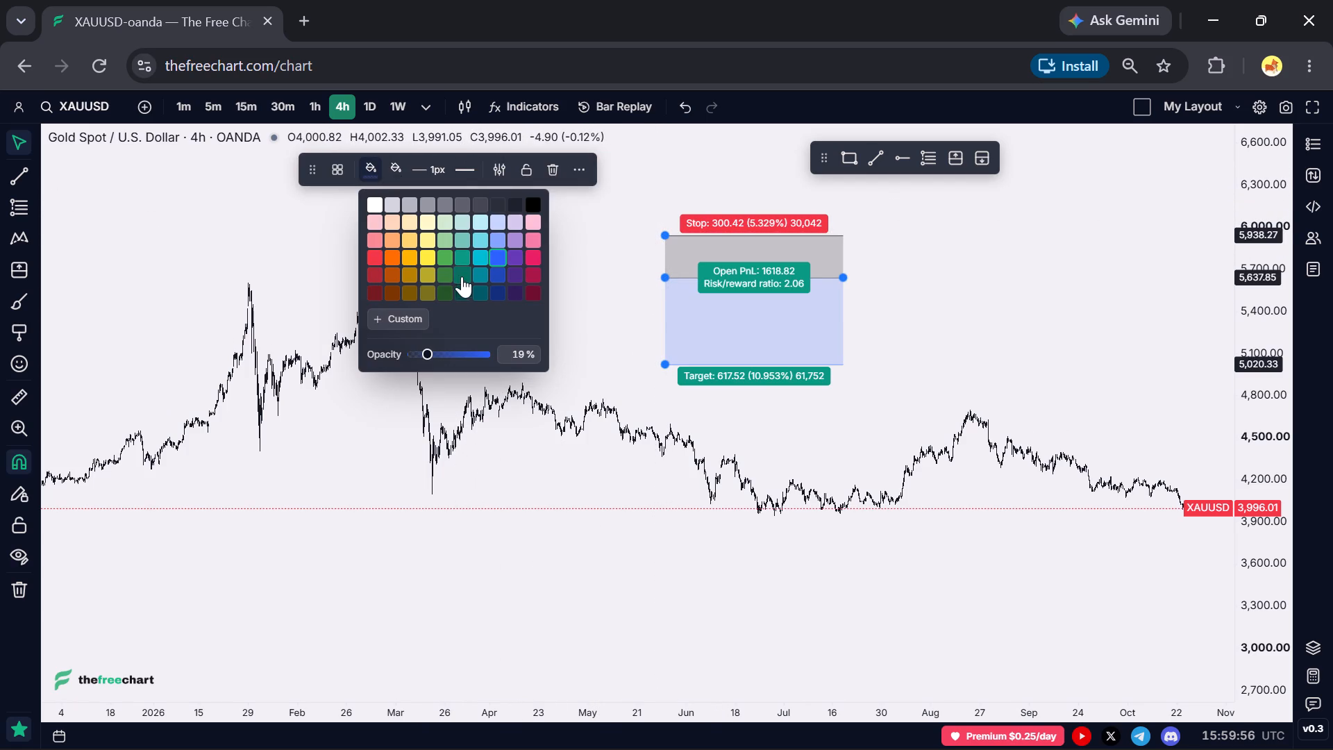
{"action": "left_click", "coordinate": [489, 272]}
{"action": "left_click", "coordinate": [498, 271]}
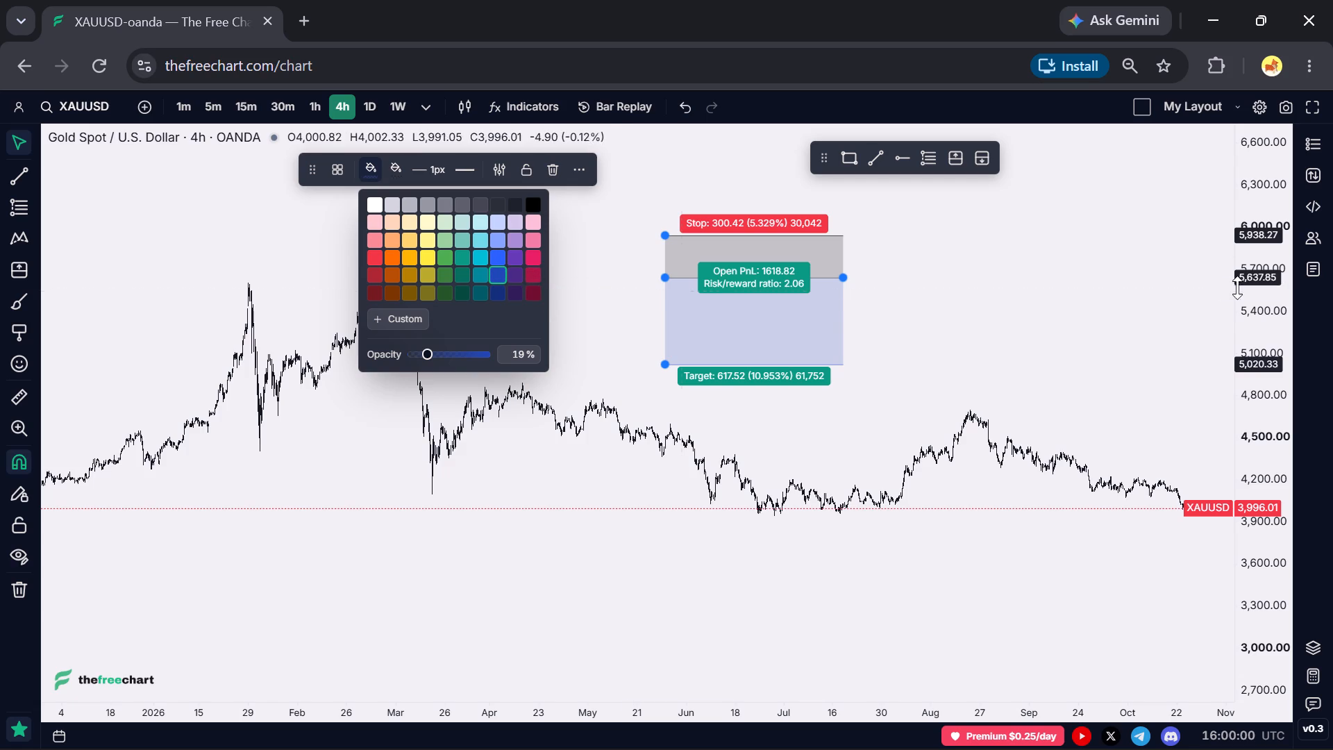
{"action": "left_click", "coordinate": [499, 299]}
{"action": "left_click", "coordinate": [494, 278]}
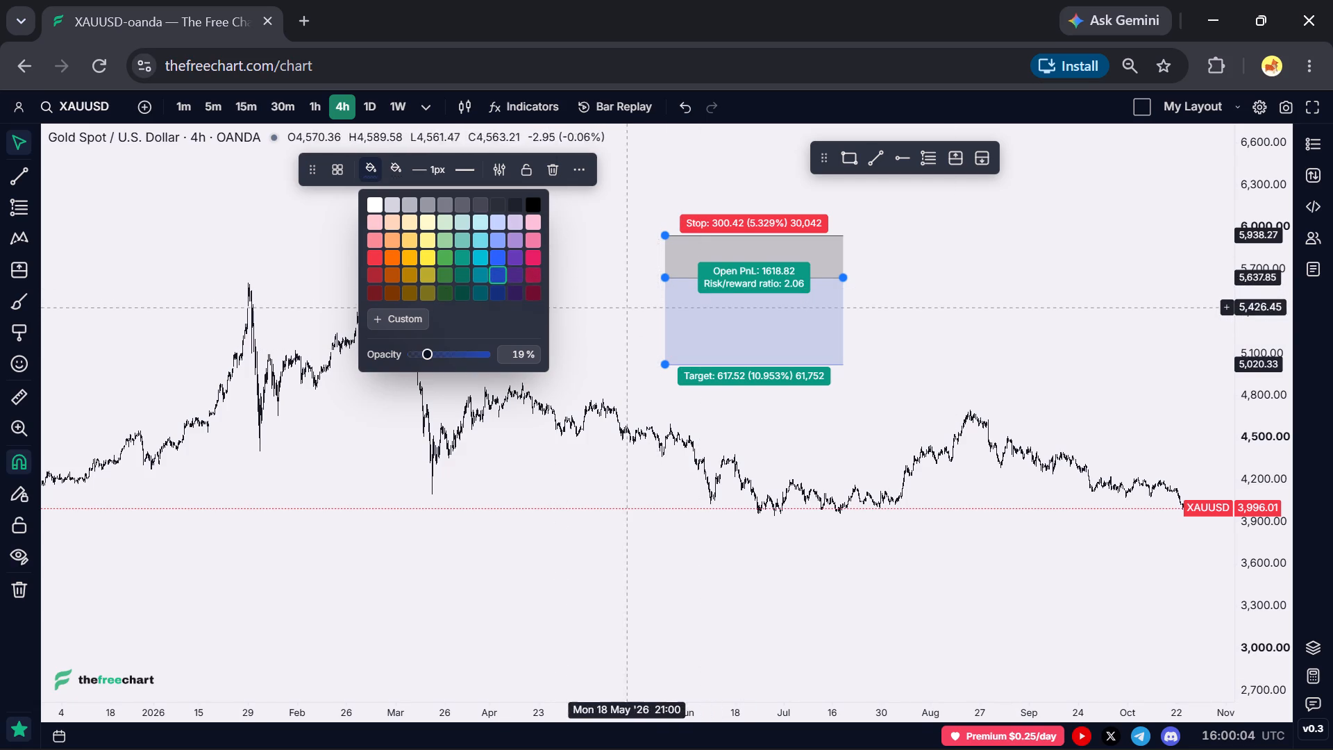
{"action": "left_click", "coordinate": [624, 307]}
Save the short position's black and blue style as a drawing template named "Selling" and deselect it.
{"action": "left_click", "coordinate": [663, 240]}
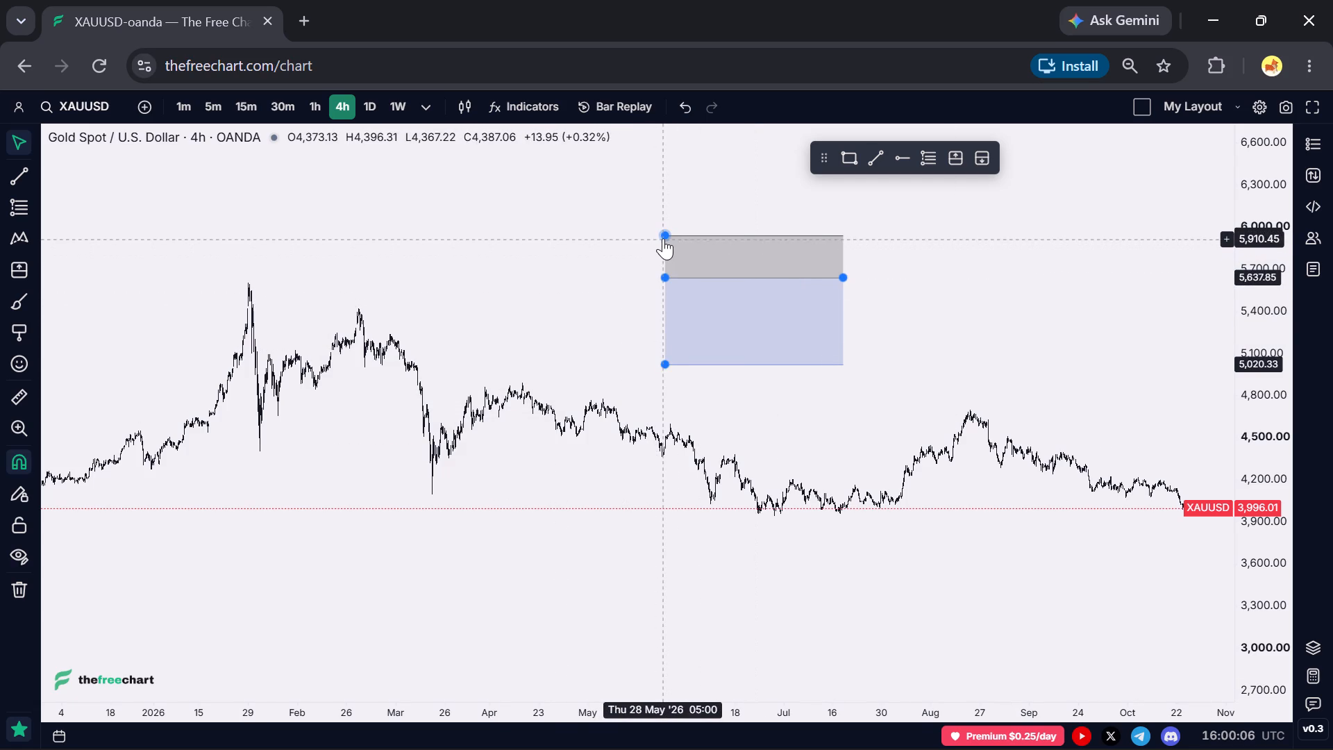
{"action": "left_click", "coordinate": [417, 158]}
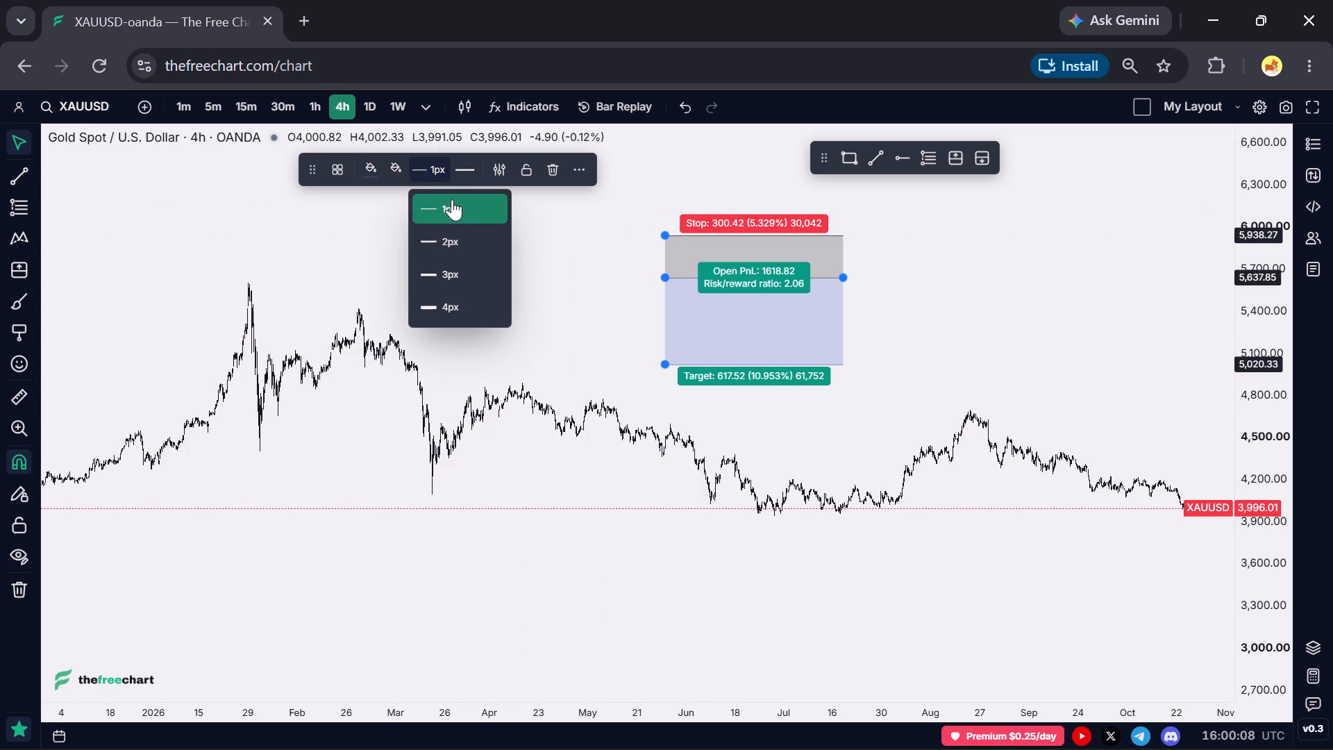
{"action": "left_click", "coordinate": [335, 161]}
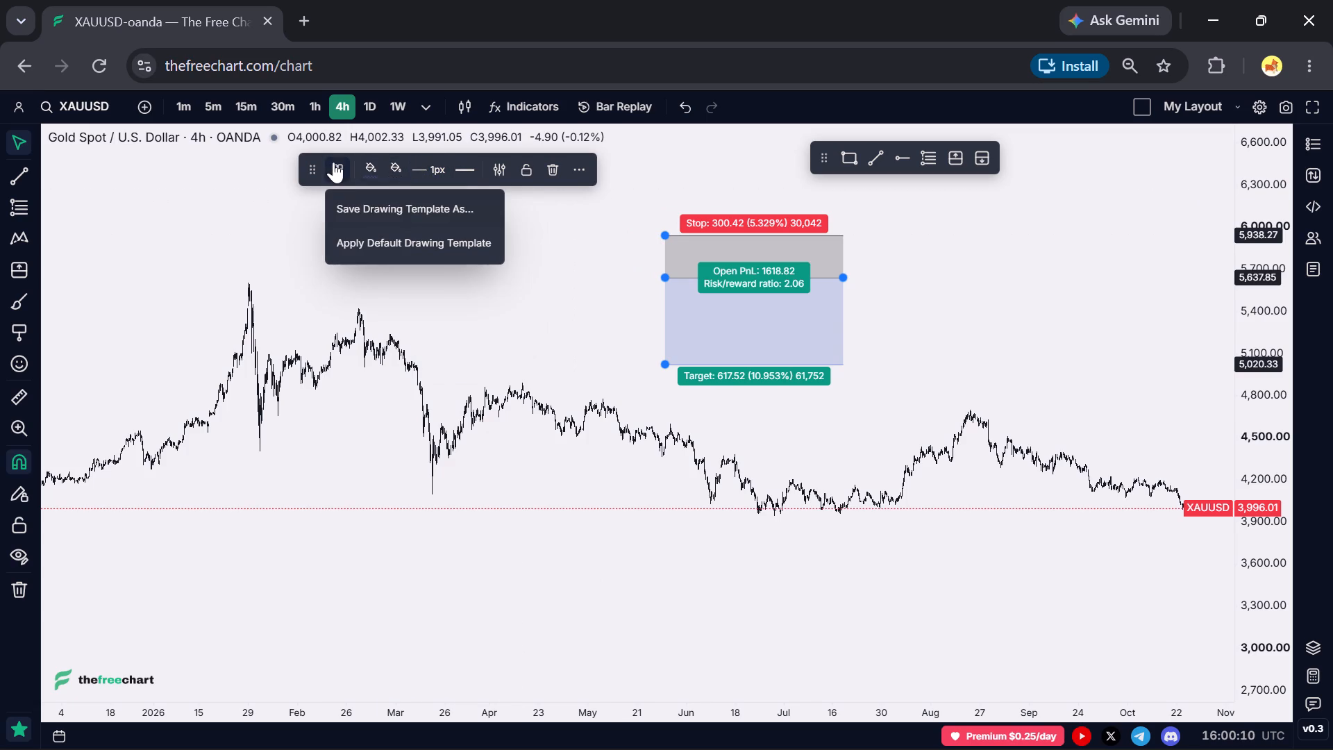
{"action": "left_click", "coordinate": [380, 203]}
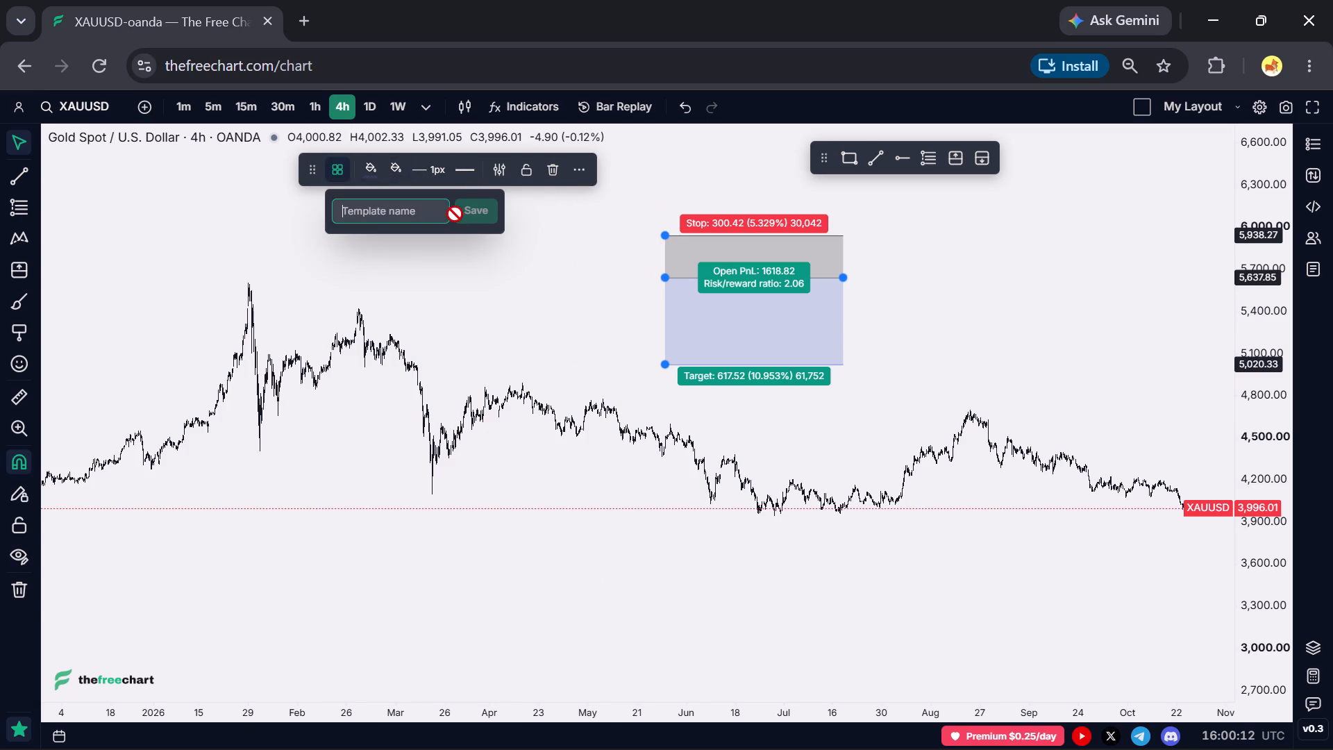
{"action": "key", "text": "s"}
{"action": "key", "text": "e"}
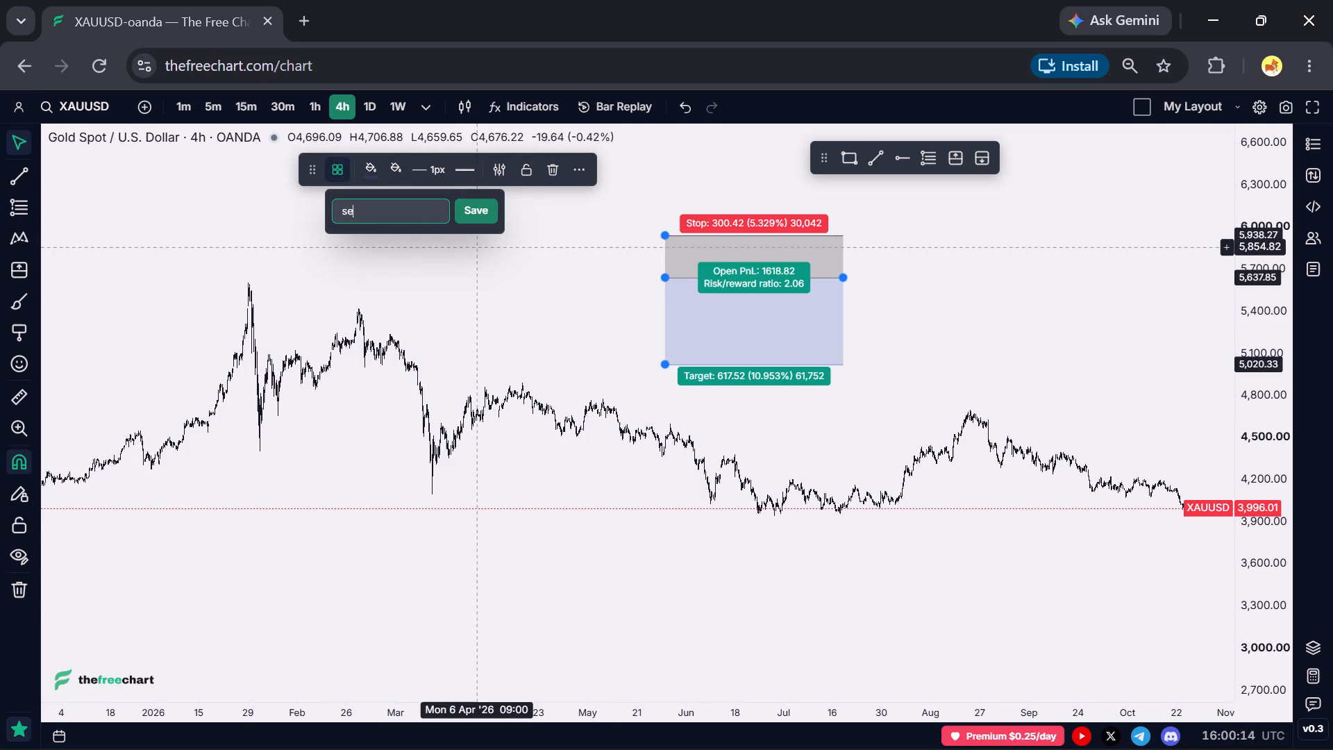
{"action": "key", "text": "BackSpace"}
{"action": "key", "text": "BackSpace"}
{"action": "type", "text": "Selling"}
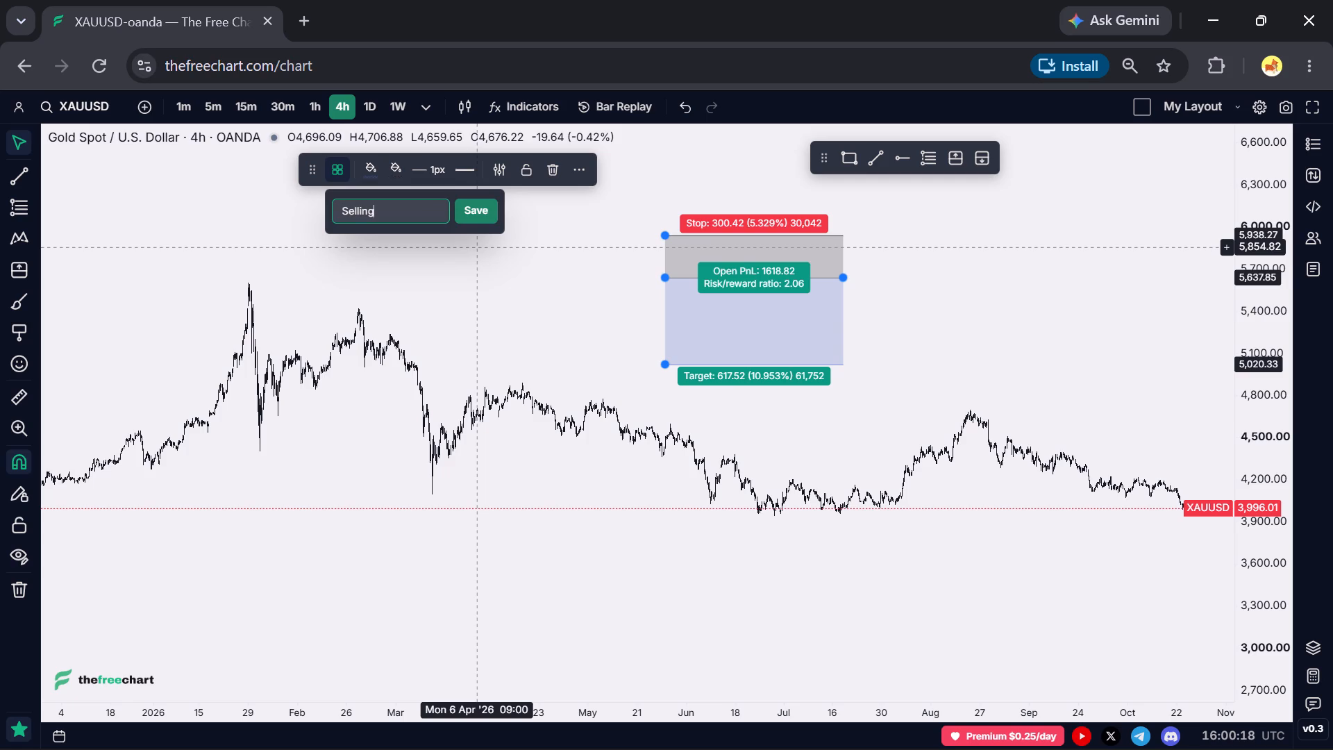
{"action": "left_click", "coordinate": [473, 215]}
{"action": "left_click", "coordinate": [519, 260]}
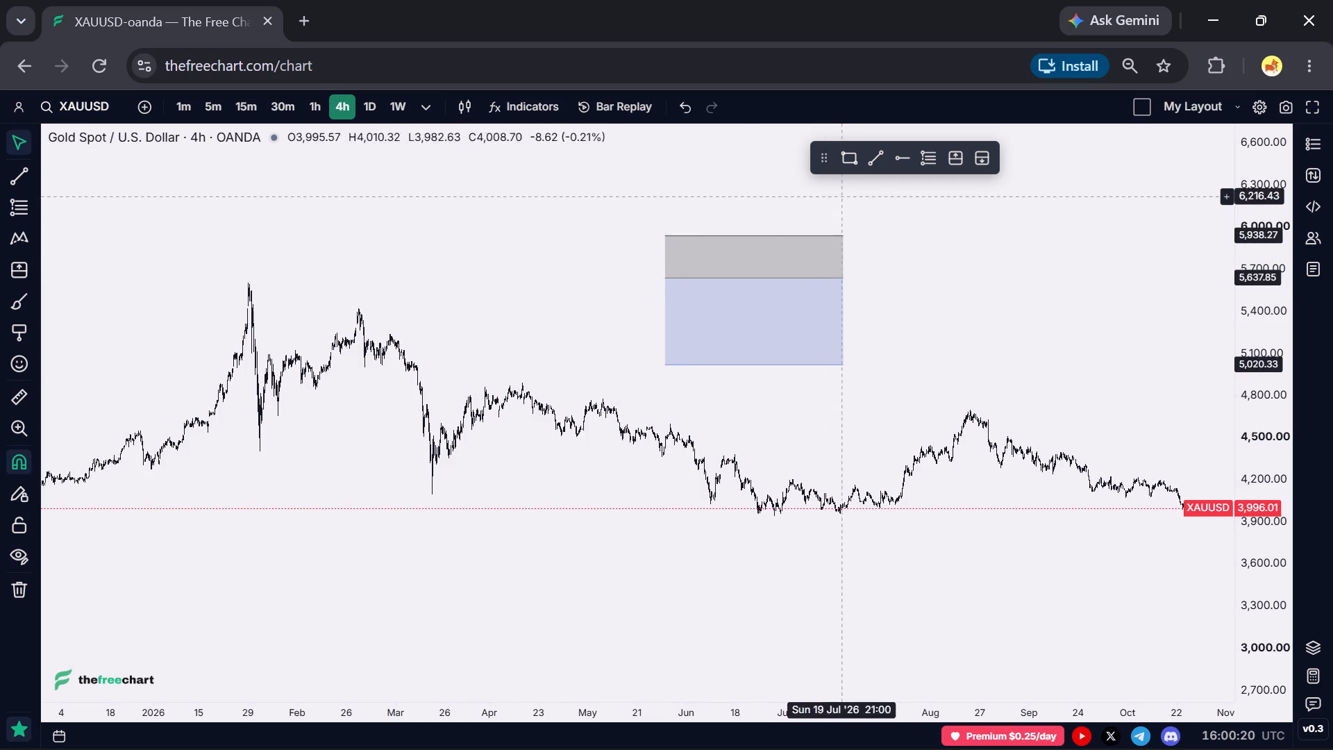
Draw a long position from about 19 Aug '26 with entry about 5,415, target about 6,261 and stop about 5,004.
{"action": "left_click", "coordinate": [962, 151]}
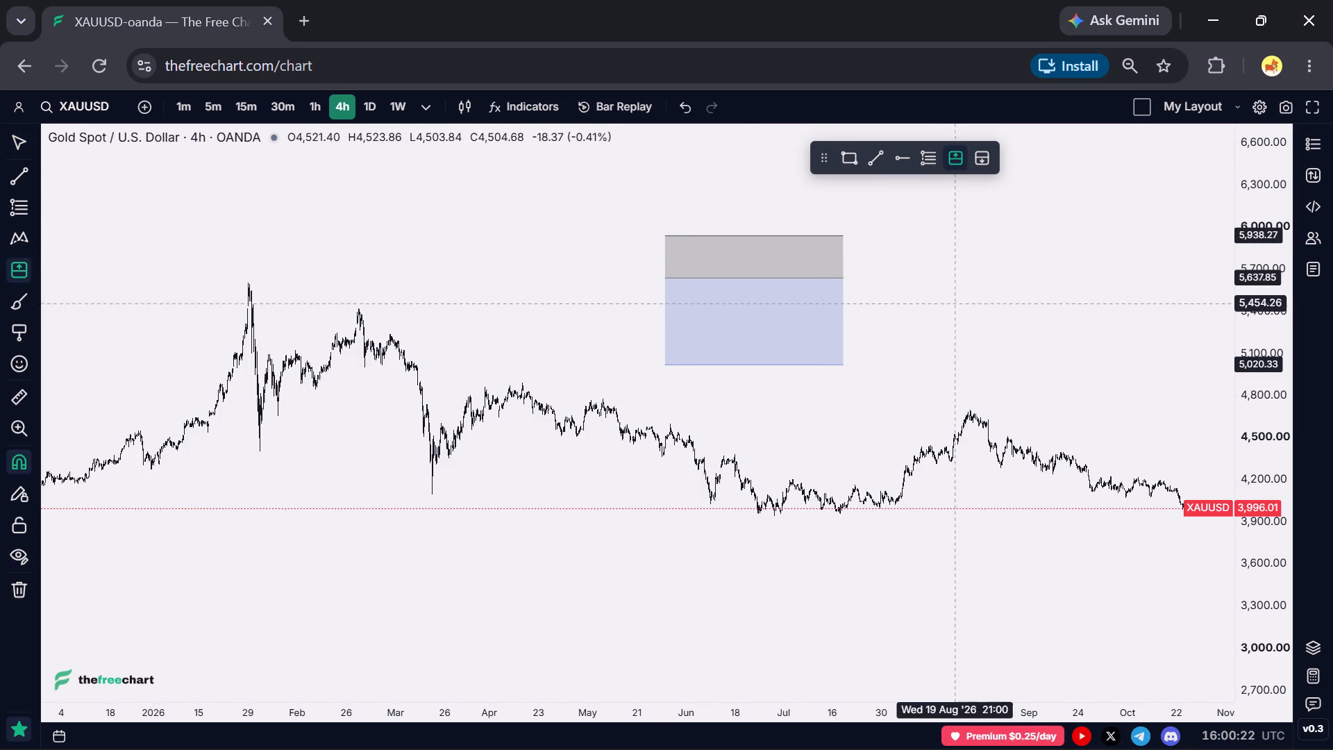
{"action": "left_click", "coordinate": [956, 309]}
{"action": "left_click_drag", "start_coordinate": [957, 219], "coordinate": [959, 190]}
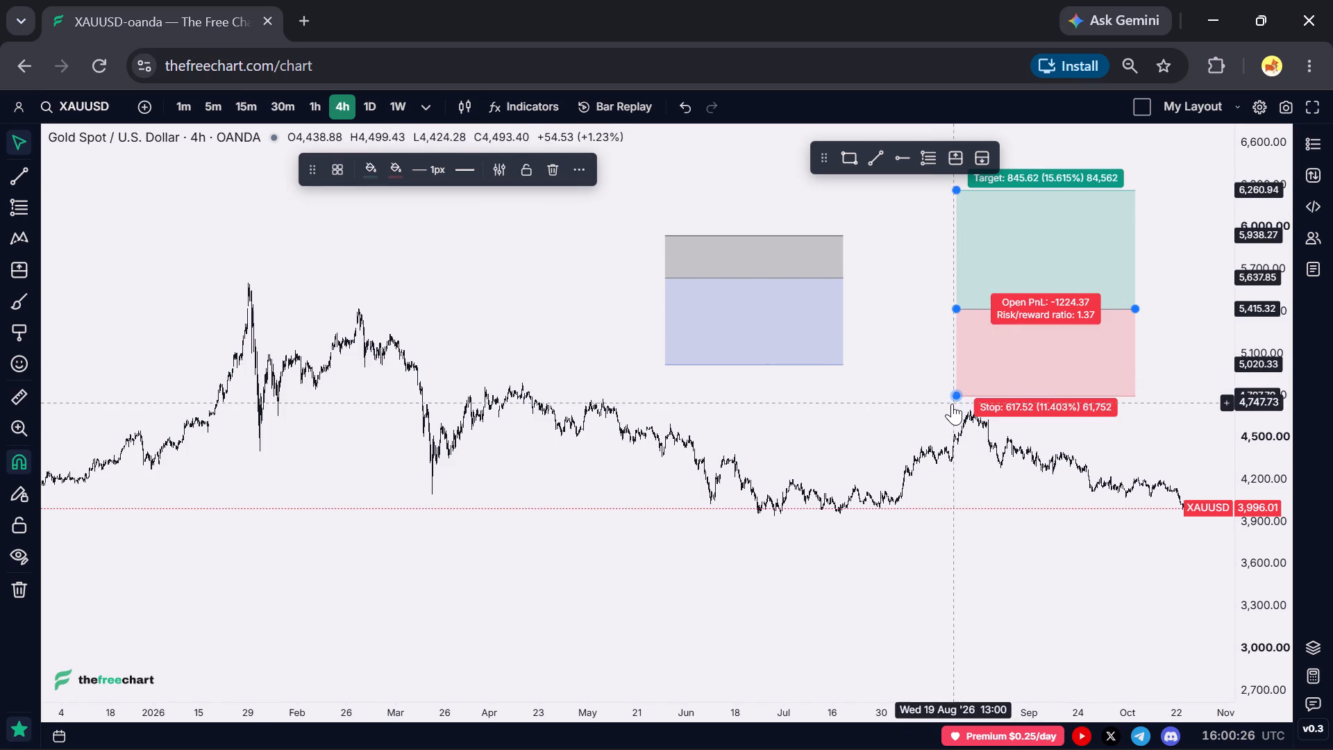
{"action": "left_click_drag", "start_coordinate": [954, 396], "coordinate": [962, 367]}
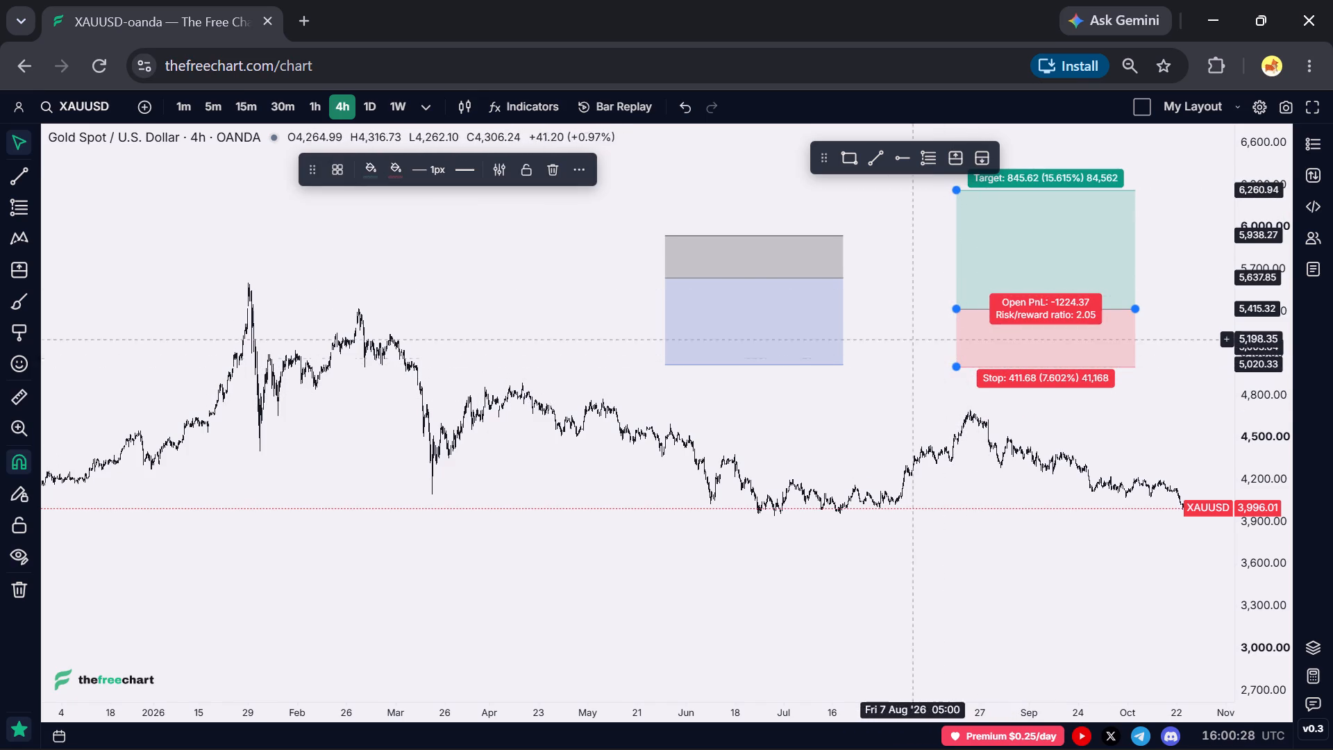
Set the long position's target zone colour to the medium-dark blue one shade below bright blue.
{"action": "left_click", "coordinate": [375, 166]}
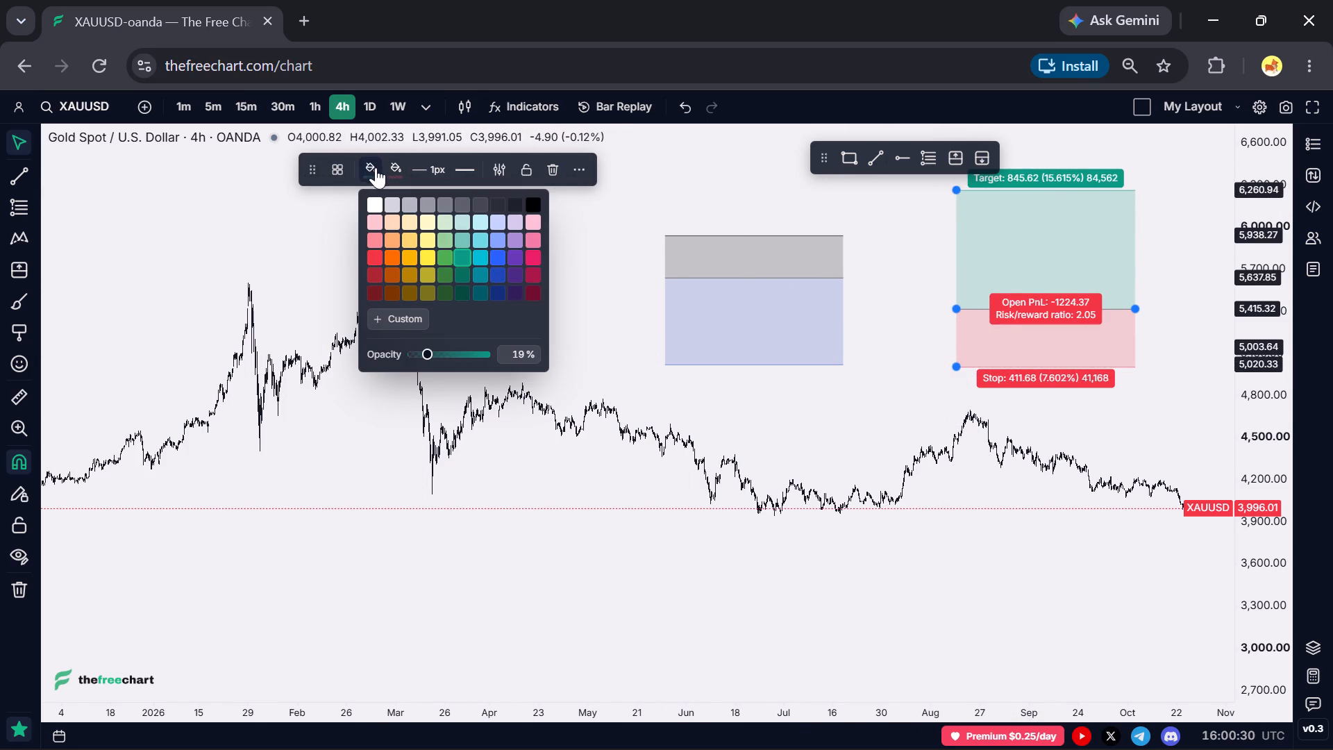
{"action": "left_click", "coordinate": [498, 261]}
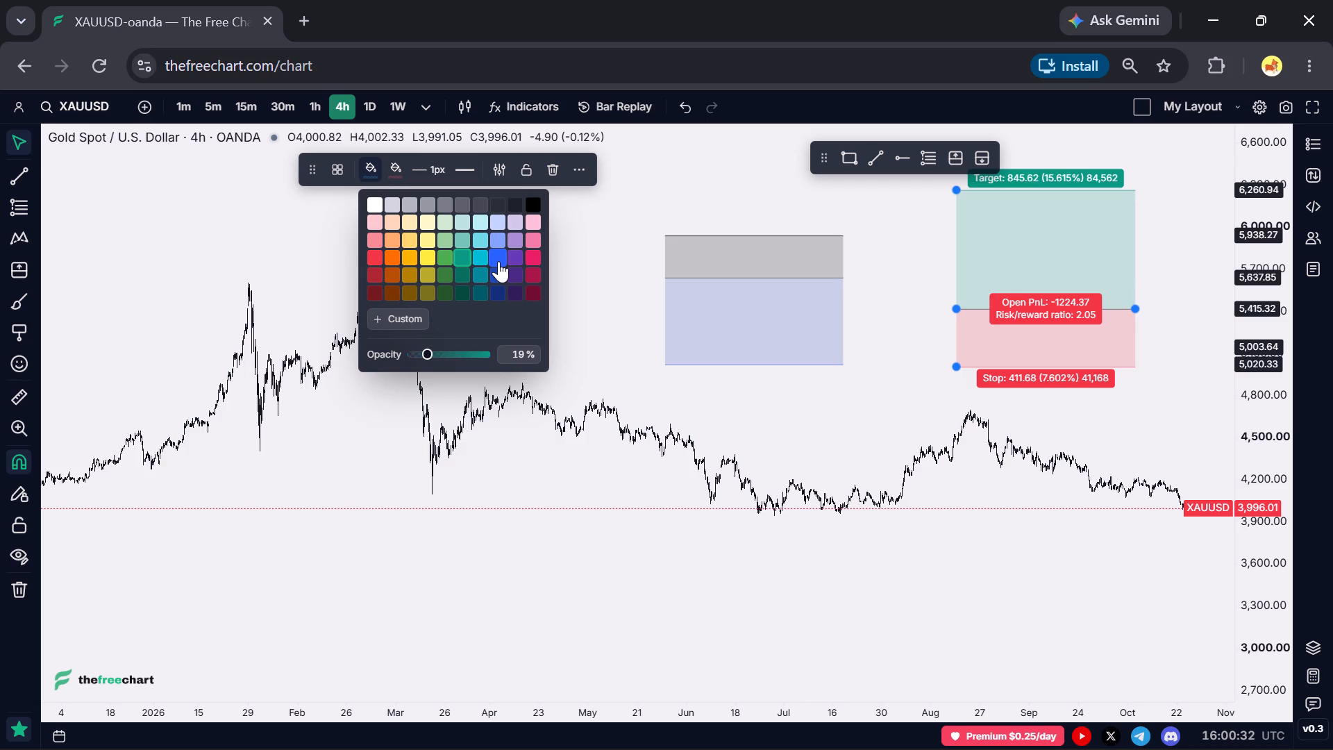
{"action": "left_click", "coordinate": [498, 275]}
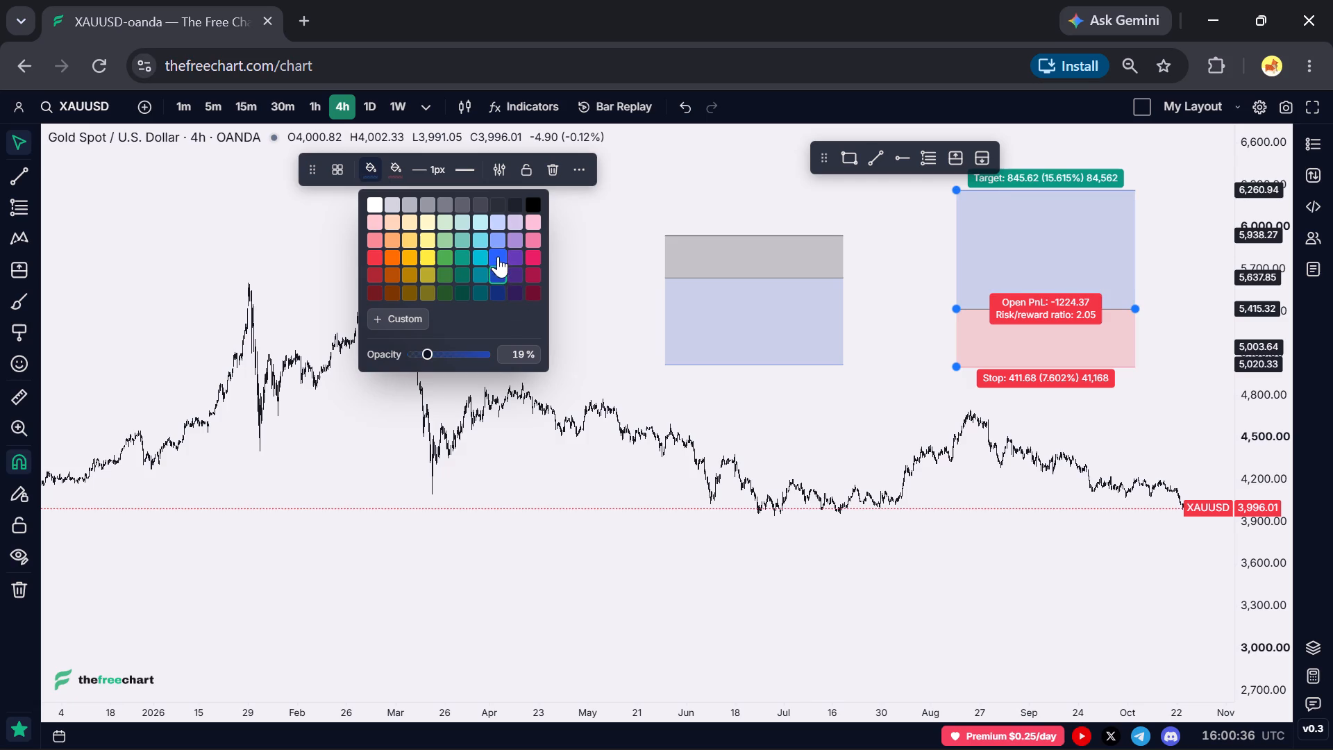
{"action": "left_click", "coordinate": [498, 256]}
{"action": "left_click", "coordinate": [484, 273]}
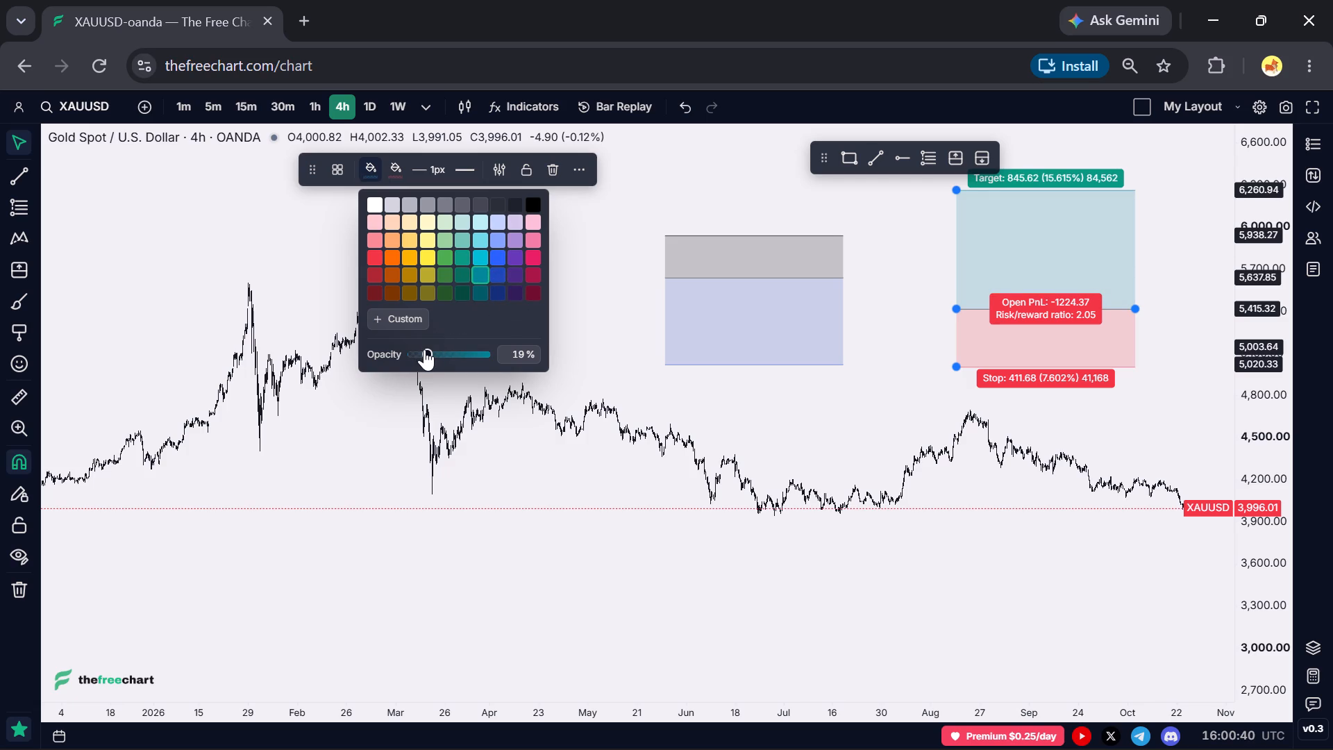
{"action": "left_click", "coordinate": [494, 274]}
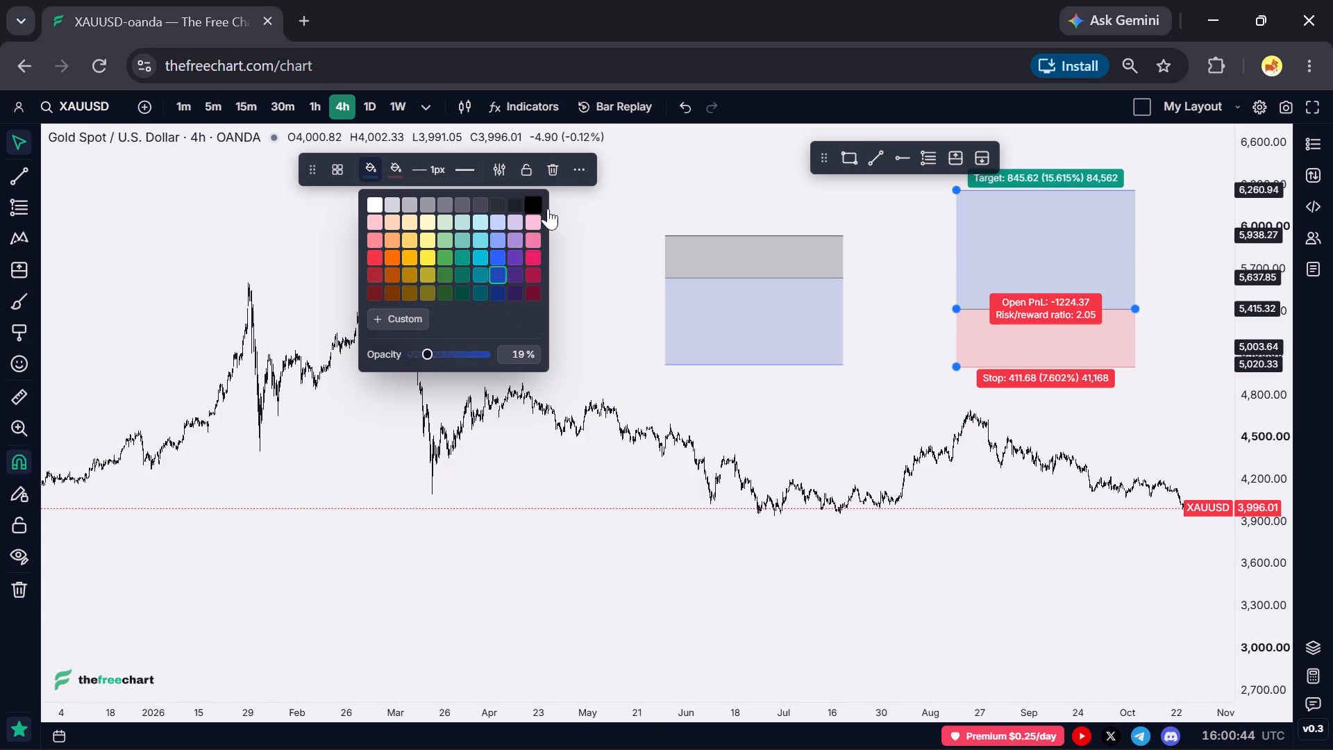
Set the long position's stop zone colour to black and deselect the drawing.
{"action": "left_click", "coordinate": [389, 167]}
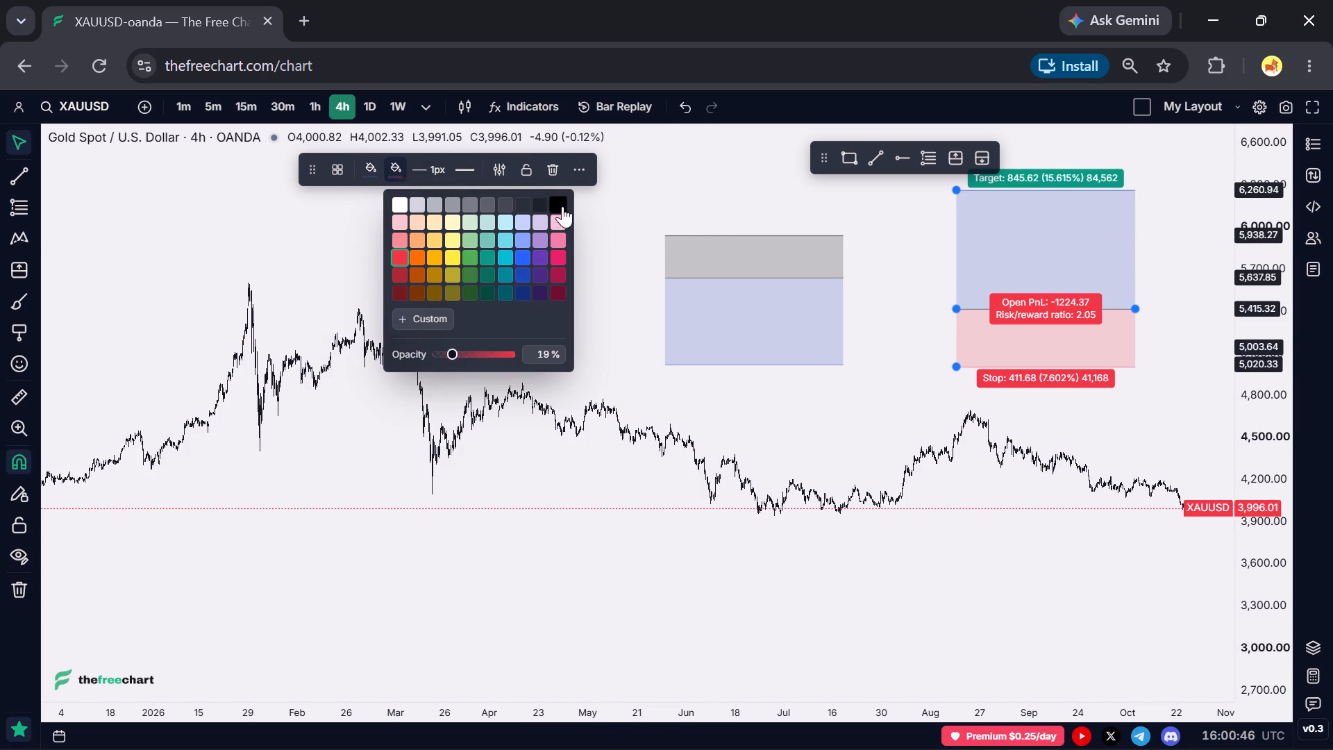
{"action": "left_click", "coordinate": [562, 206]}
{"action": "left_click", "coordinate": [809, 177]}
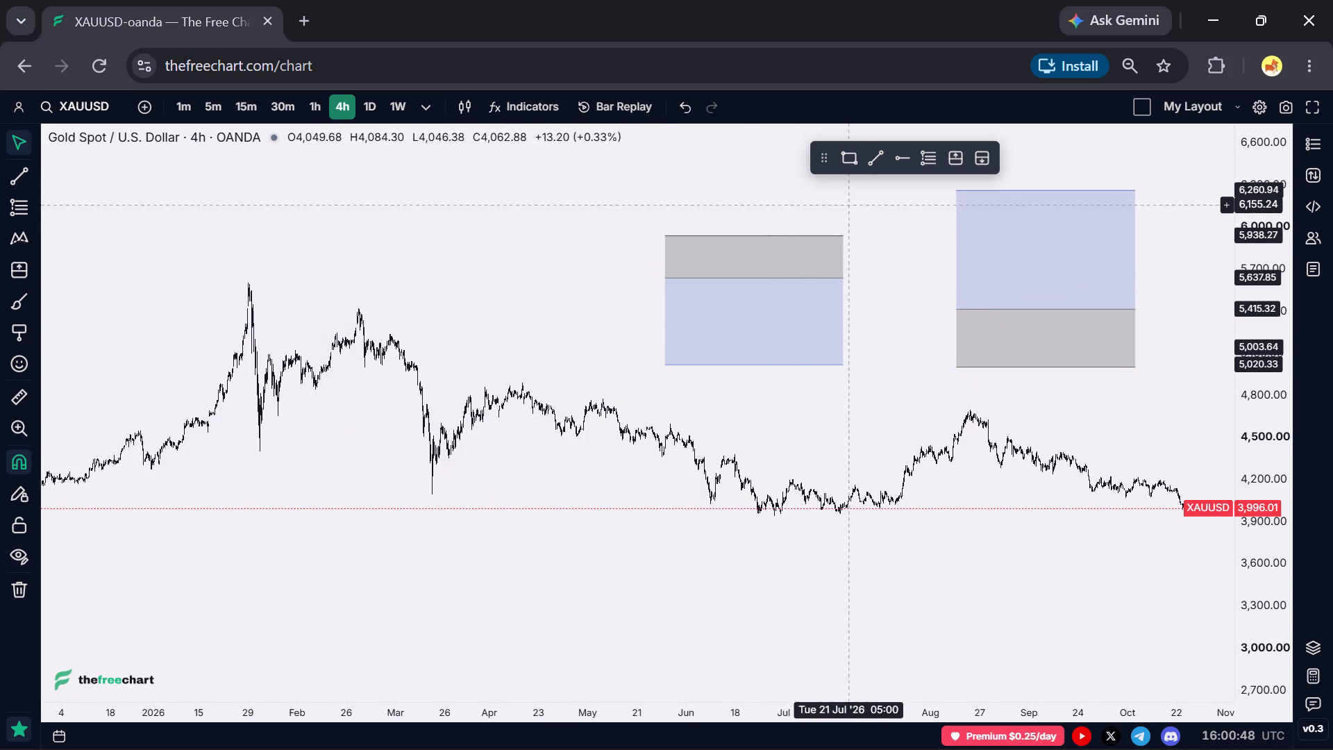
Save the long position's blue and black style as a drawing template named "Buying" and deselect it.
{"action": "left_click", "coordinate": [956, 263]}
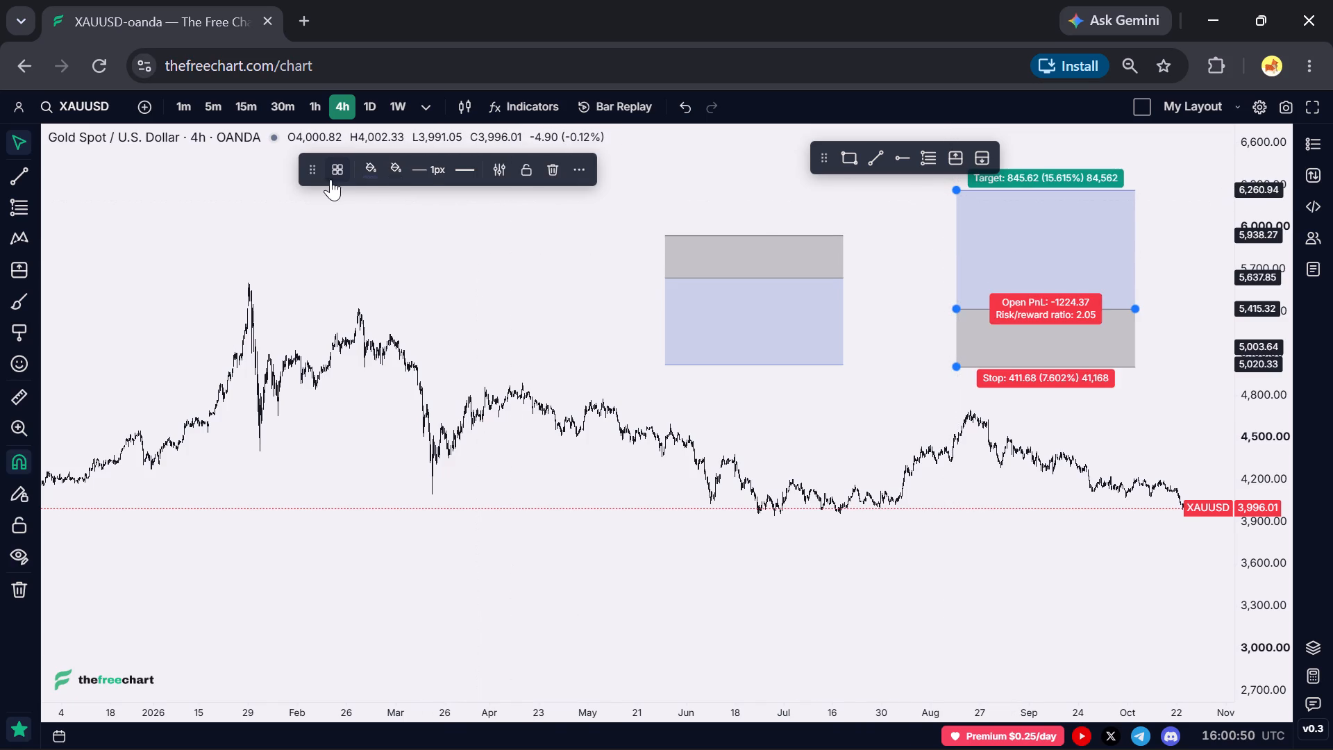
{"action": "left_click", "coordinate": [337, 176]}
{"action": "left_click", "coordinate": [372, 200]}
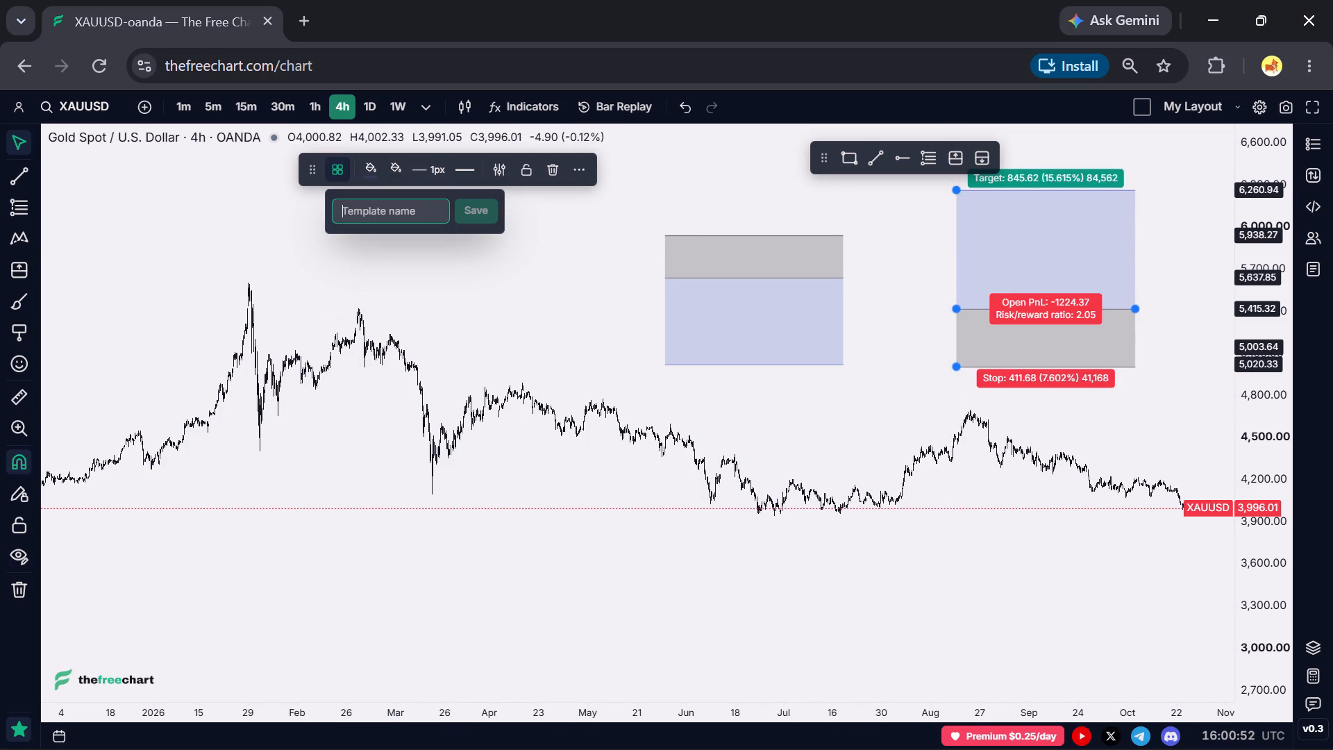
{"action": "key", "text": "shift+b"}
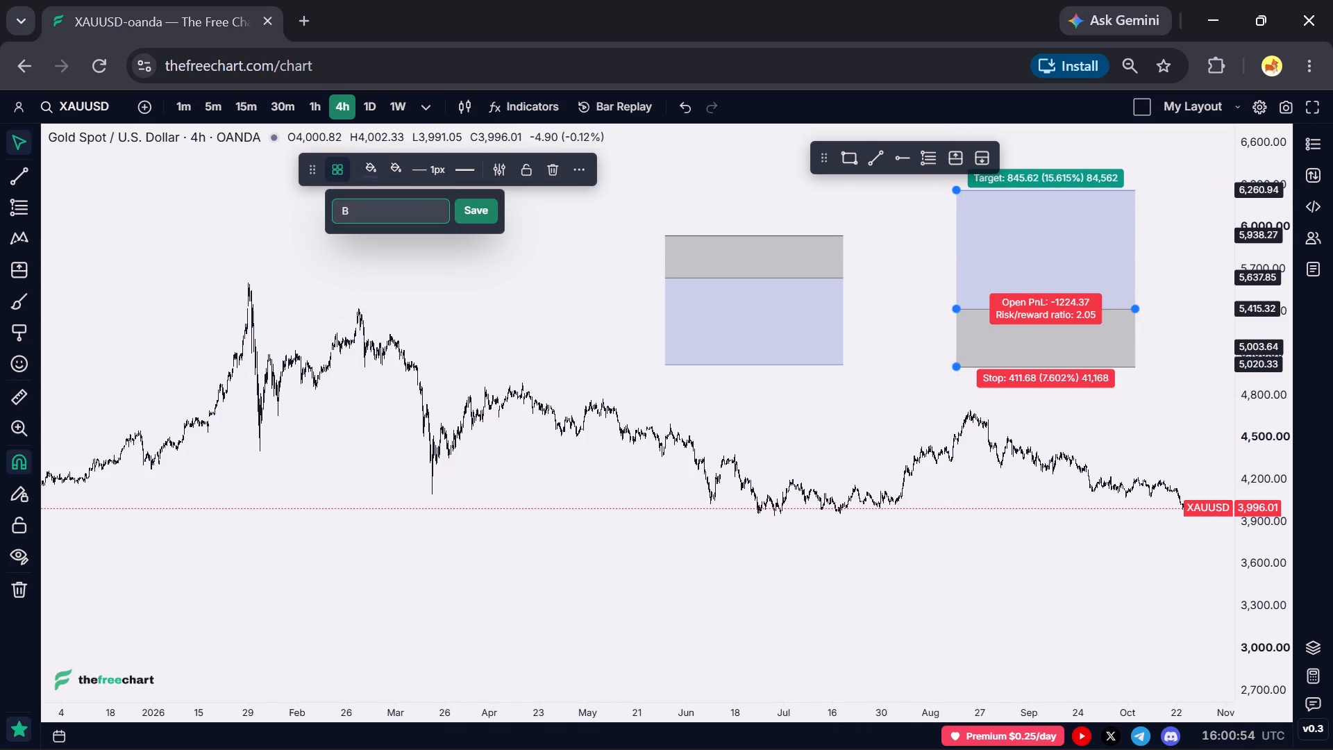
{"action": "type", "text": "uying"}
{"action": "left_click", "coordinate": [486, 209]}
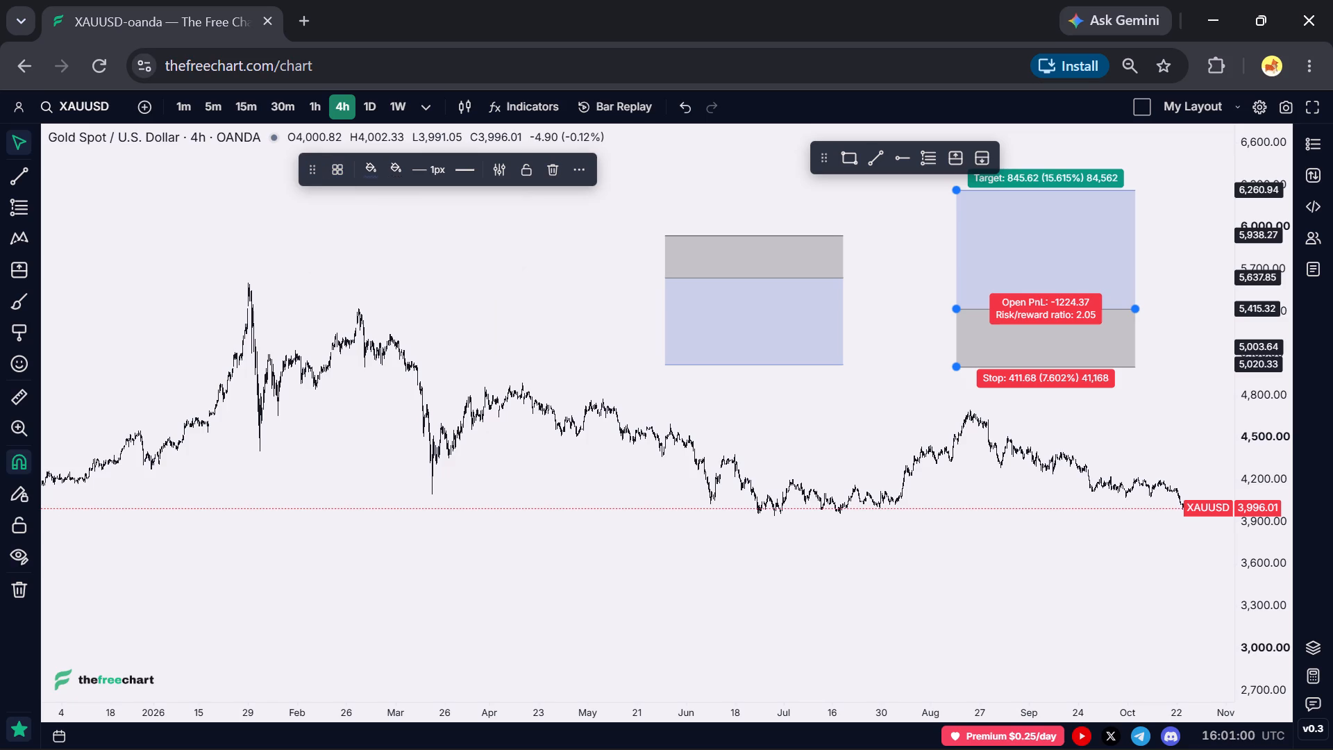
{"action": "left_click", "coordinate": [536, 247]}
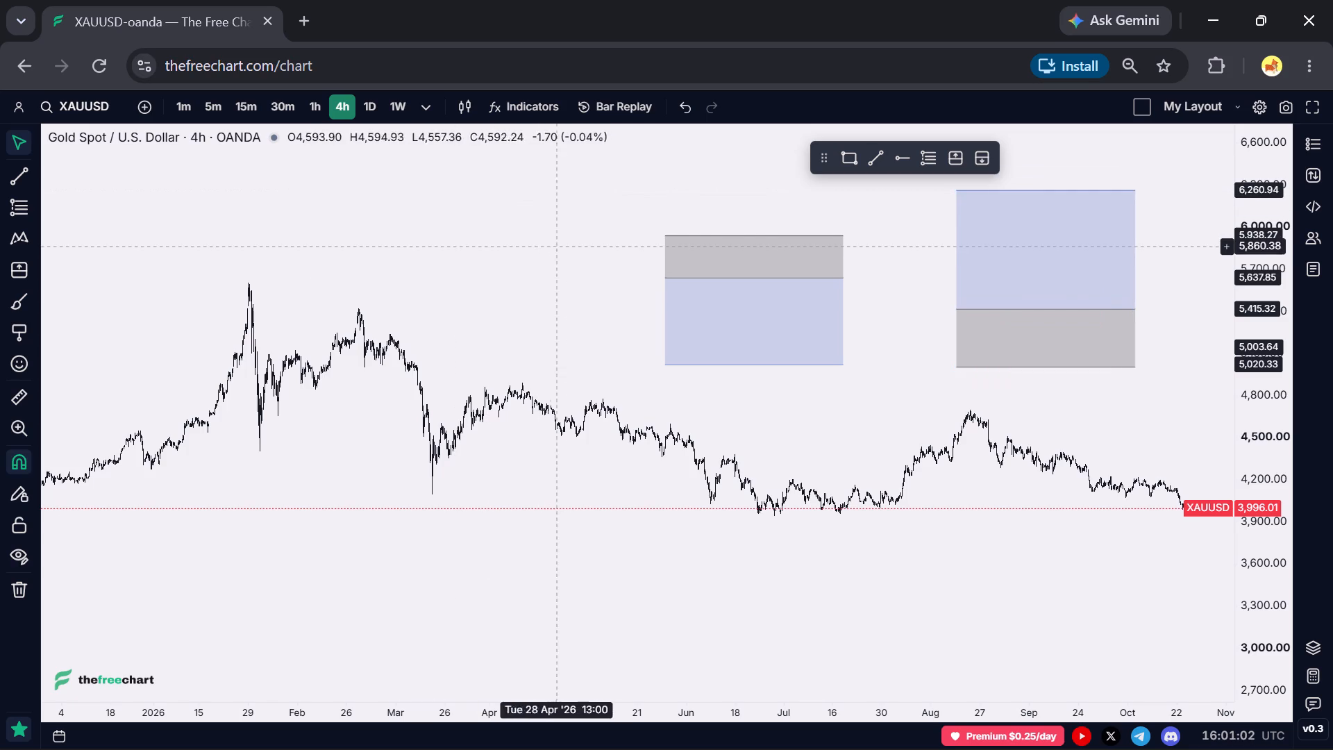
Select the short and long position drawings together and delete them from the chart.
{"action": "left_click_drag", "start_coordinate": [546, 176], "coordinate": [1226, 410], "text": "ctrl"}
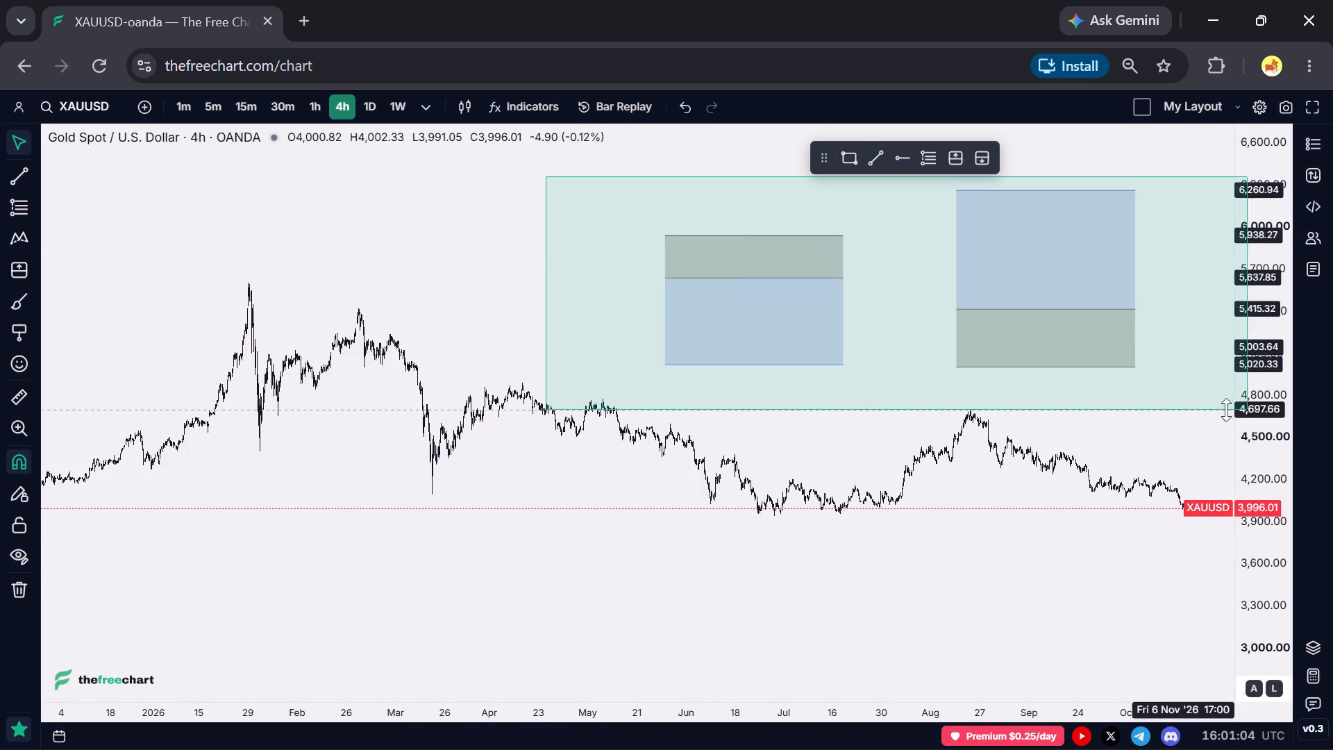
{"action": "left_click_drag", "start_coordinate": [1226, 410], "coordinate": [1165, 414], "text": "ctrl"}
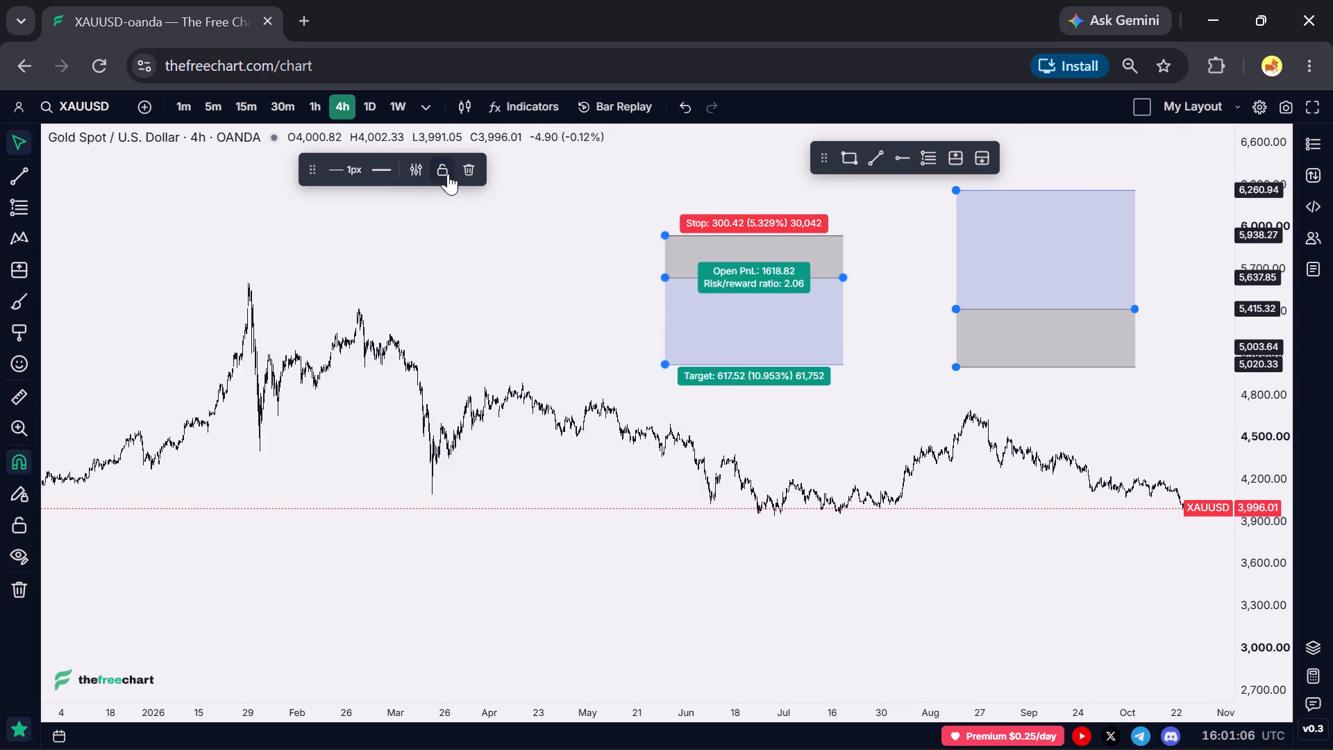
{"action": "left_click", "coordinate": [465, 167]}
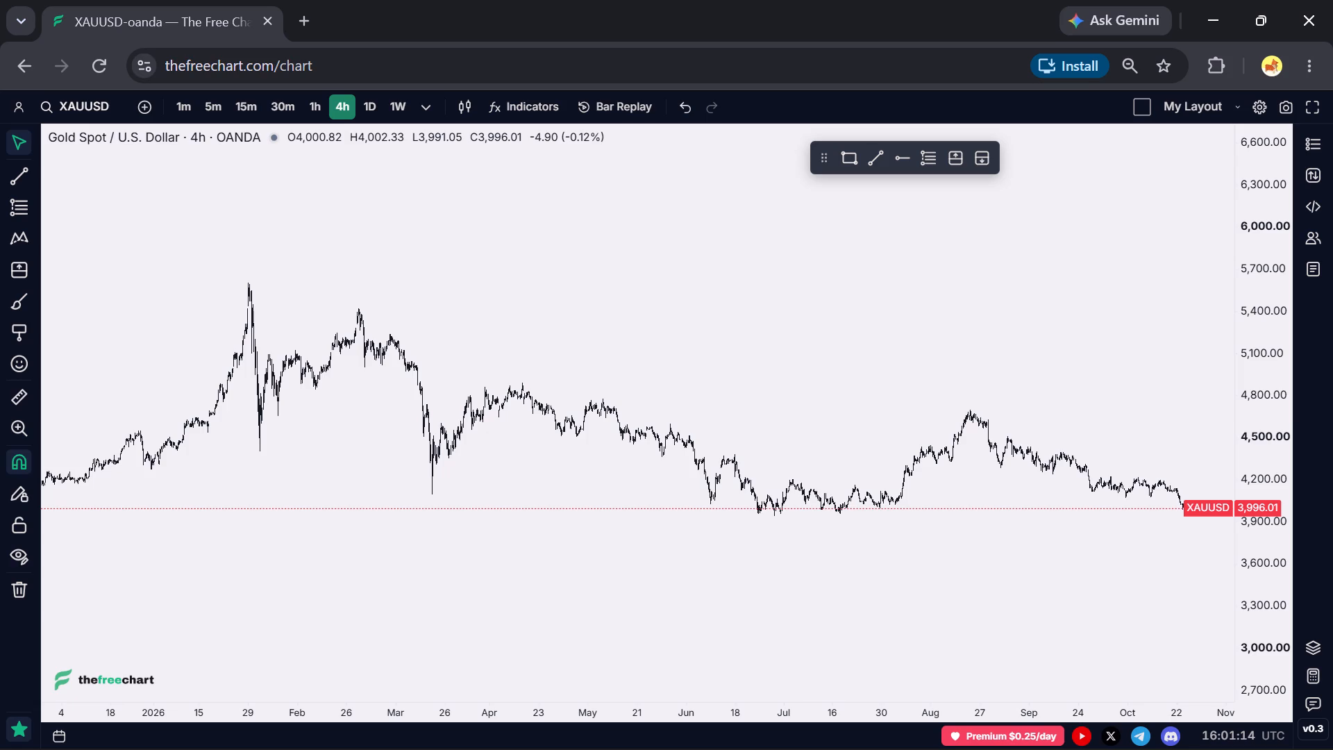
Reset the chart view and look over the XAUUSD 4h price action from about March to October 2026.
{"action": "right_click_drag", "start_coordinate": [571, 286], "coordinate": [561, 285]}
{"action": "left_click", "coordinate": [621, 297]}
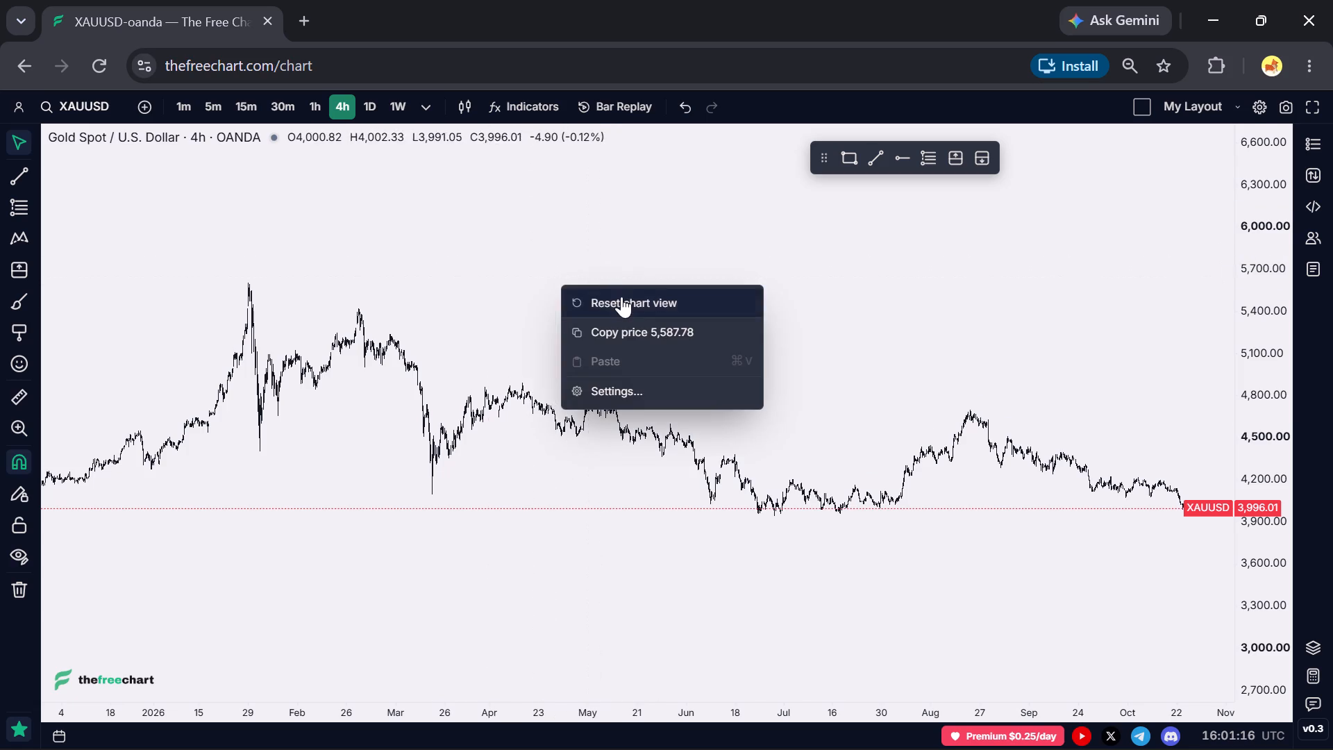
{"action": "scroll", "coordinate": [761, 372], "scroll_direction": "down", "scroll_amount": 12}
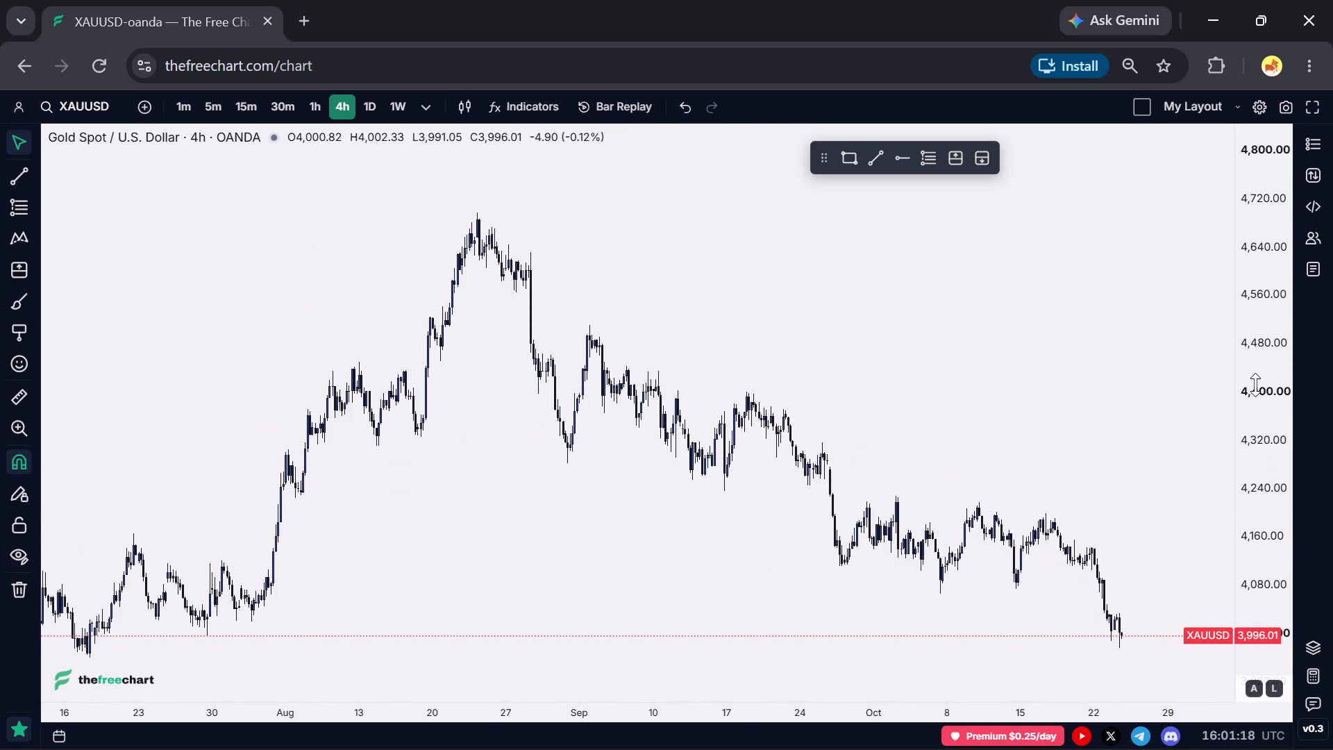
{"action": "scroll", "coordinate": [1255, 387], "scroll_direction": "down", "scroll_amount": 5}
{"action": "left_click_drag", "start_coordinate": [569, 356], "coordinate": [992, 325]}
{"action": "scroll", "coordinate": [852, 366], "scroll_direction": "down", "scroll_amount": 7}
{"action": "scroll", "coordinate": [945, 454], "scroll_direction": "up", "scroll_amount": 6}
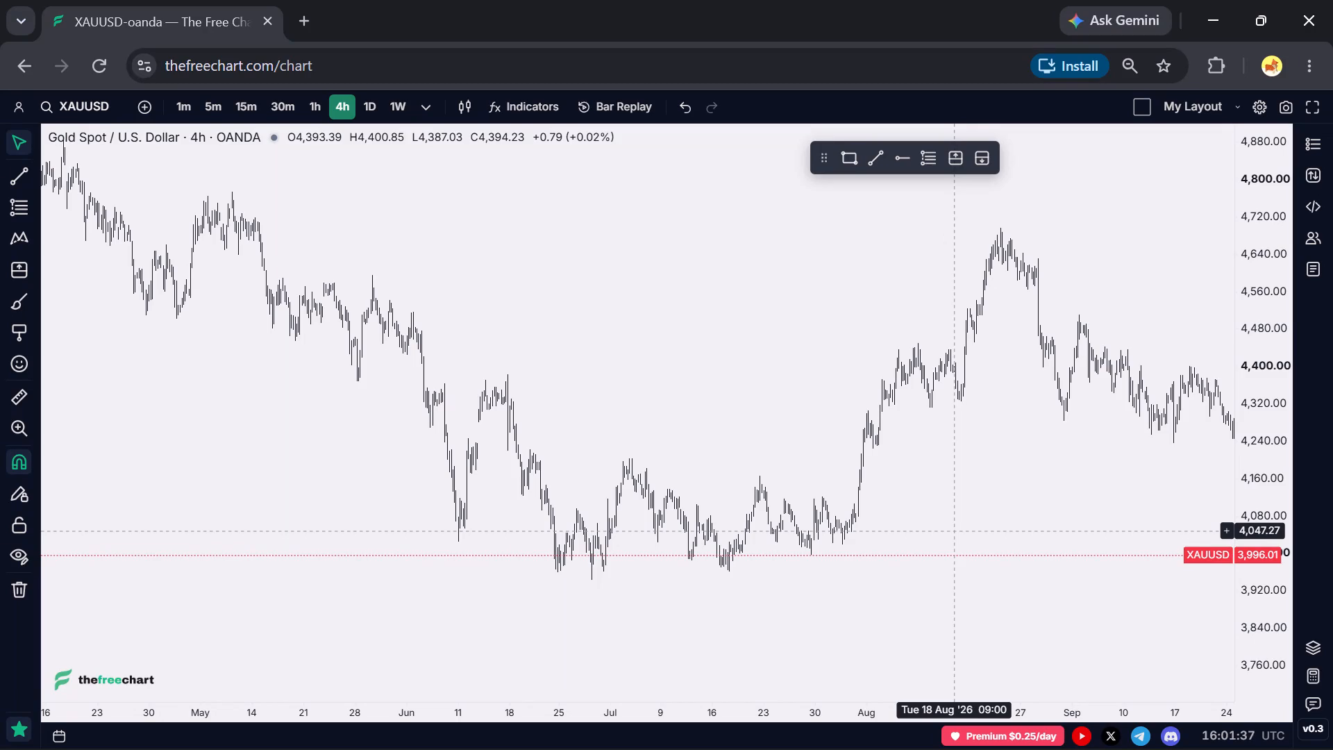
{"action": "scroll", "coordinate": [790, 481], "scroll_direction": "up", "scroll_amount": 5}
{"action": "left_click_drag", "start_coordinate": [892, 476], "coordinate": [481, 501]}
{"action": "scroll", "coordinate": [991, 408], "scroll_direction": "down", "scroll_amount": 4}
{"action": "left_click_drag", "start_coordinate": [1005, 388], "coordinate": [636, 316]}
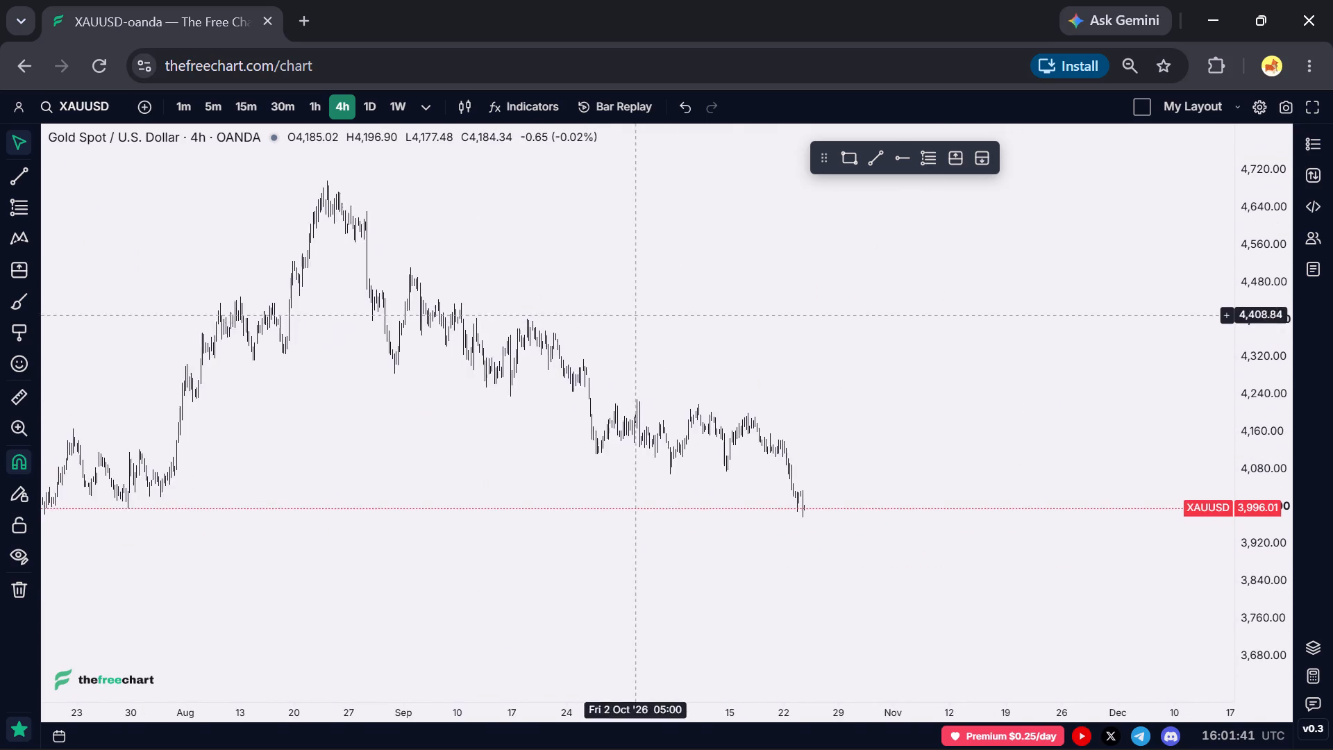
{"action": "scroll", "coordinate": [732, 369], "scroll_direction": "up", "scroll_amount": 3}
{"action": "left_click_drag", "start_coordinate": [580, 362], "coordinate": [999, 322]}
{"action": "scroll", "coordinate": [990, 333], "scroll_direction": "down", "scroll_amount": 6}
{"action": "scroll", "coordinate": [1000, 346], "scroll_direction": "up", "scroll_amount": 6}
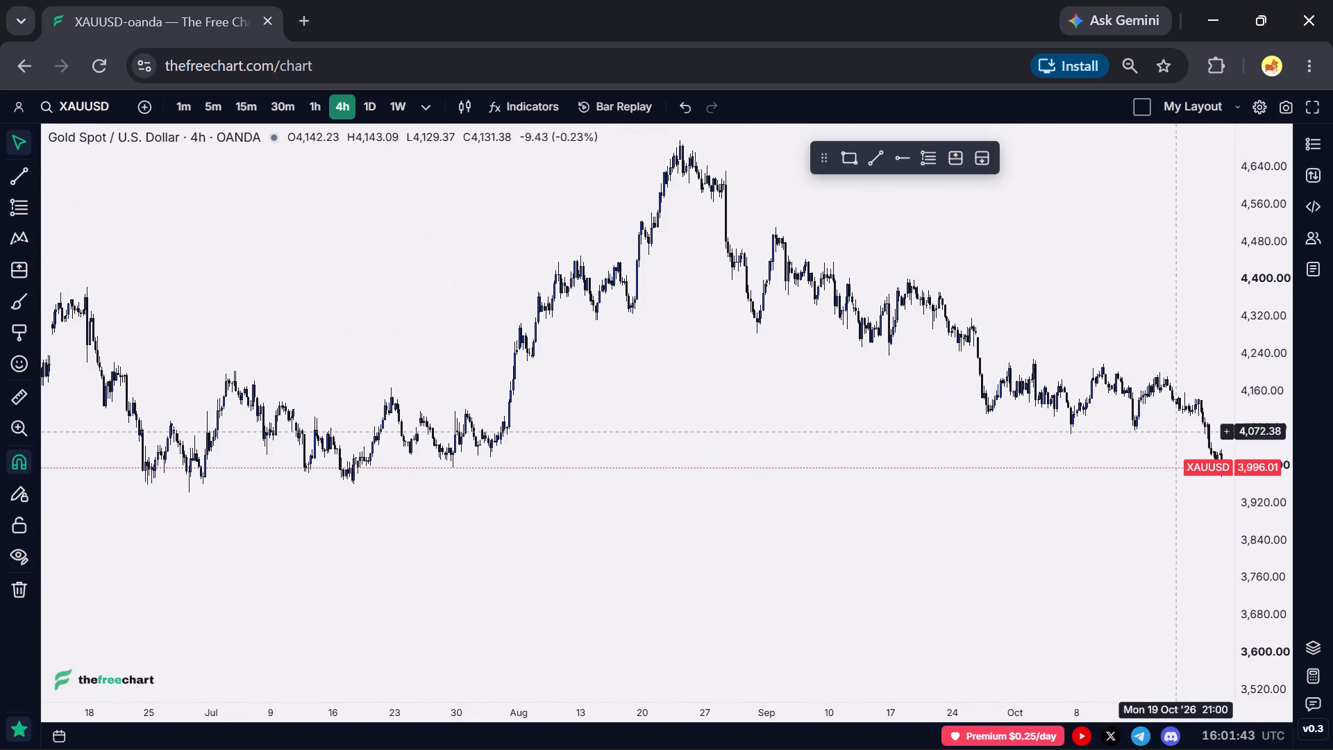
{"action": "scroll", "coordinate": [1261, 469], "scroll_direction": "up", "scroll_amount": 7}
{"action": "scroll", "coordinate": [1261, 472], "scroll_direction": "down", "scroll_amount": 7}
{"action": "scroll", "coordinate": [1257, 468], "scroll_direction": "up", "scroll_amount": 6}
{"action": "scroll", "coordinate": [1255, 445], "scroll_direction": "down", "scroll_amount": 5}
{"action": "left_click_drag", "start_coordinate": [1055, 241], "coordinate": [1068, 509]}
{"action": "scroll", "coordinate": [1060, 506], "scroll_direction": "down", "scroll_amount": 7}
{"action": "scroll", "coordinate": [1060, 506], "scroll_direction": "up", "scroll_amount": 2}
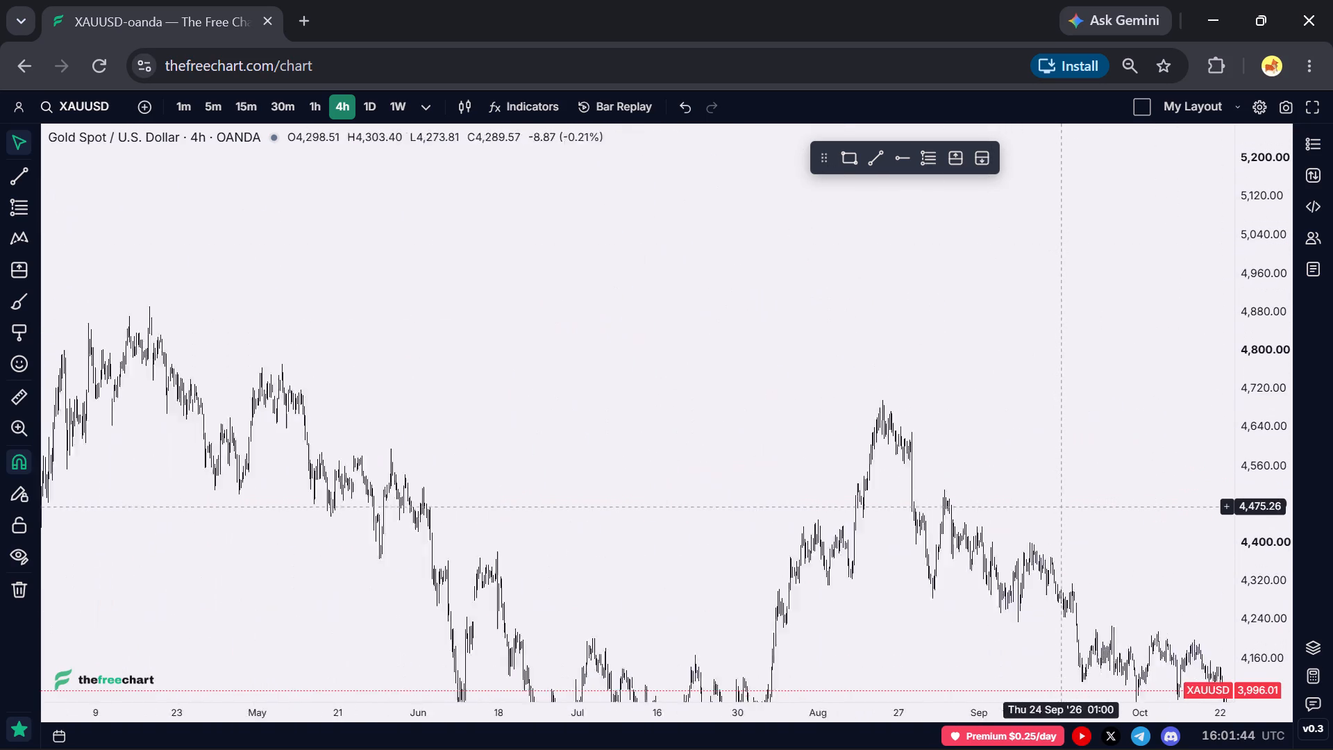
{"action": "scroll", "coordinate": [1060, 506], "scroll_direction": "up", "scroll_amount": 2}
{"action": "scroll", "coordinate": [1061, 512], "scroll_direction": "down", "scroll_amount": 6}
{"action": "scroll", "coordinate": [1062, 513], "scroll_direction": "up", "scroll_amount": 6}
{"action": "scroll", "coordinate": [1062, 513], "scroll_direction": "down", "scroll_amount": 5}
{"action": "scroll", "coordinate": [1062, 513], "scroll_direction": "up", "scroll_amount": 4}
{"action": "scroll", "coordinate": [1062, 513], "scroll_direction": "down", "scroll_amount": 6}
{"action": "left_click_drag", "start_coordinate": [705, 562], "coordinate": [825, 367]}
{"action": "scroll", "coordinate": [858, 456], "scroll_direction": "up", "scroll_amount": 4}
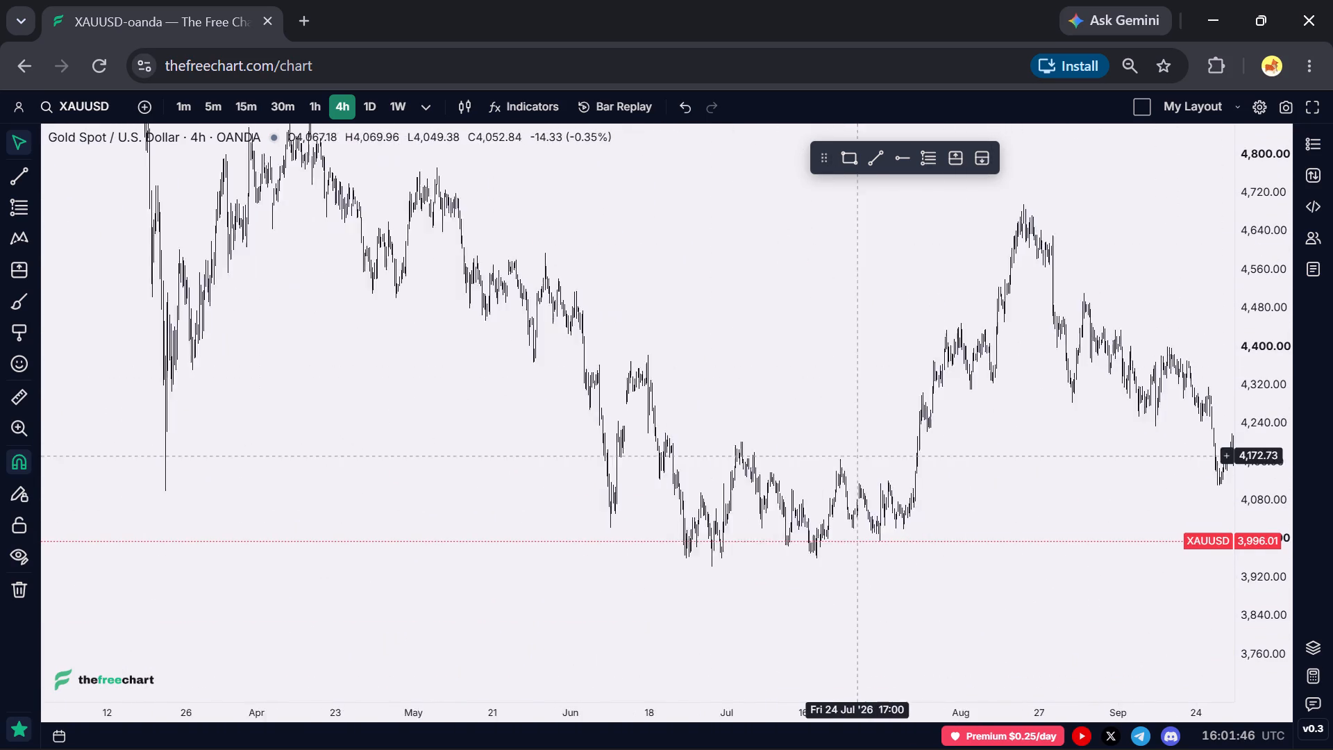
{"action": "scroll", "coordinate": [859, 457], "scroll_direction": "up", "scroll_amount": 2}
{"action": "scroll", "coordinate": [879, 474], "scroll_direction": "down", "scroll_amount": 5}
{"action": "left_click_drag", "start_coordinate": [1007, 511], "coordinate": [819, 517]}
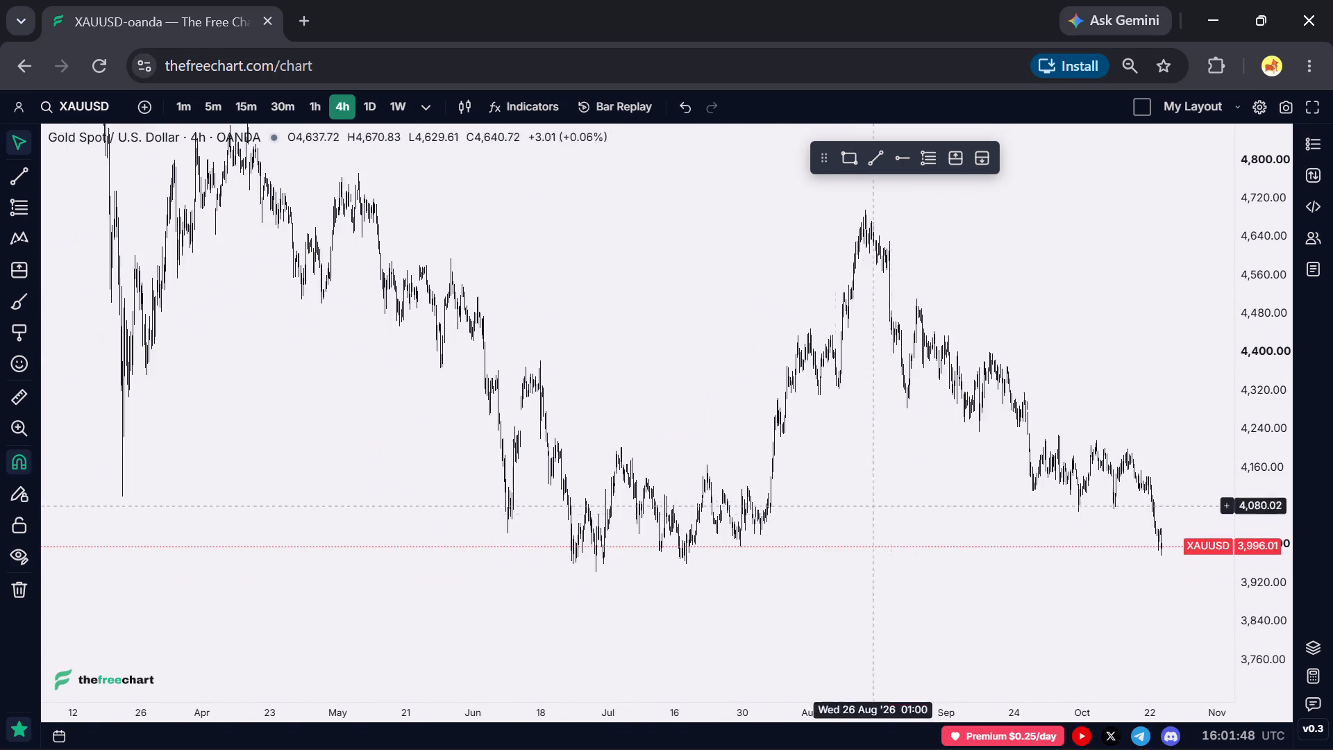
{"action": "scroll", "coordinate": [668, 649], "scroll_direction": "down", "scroll_amount": 6}
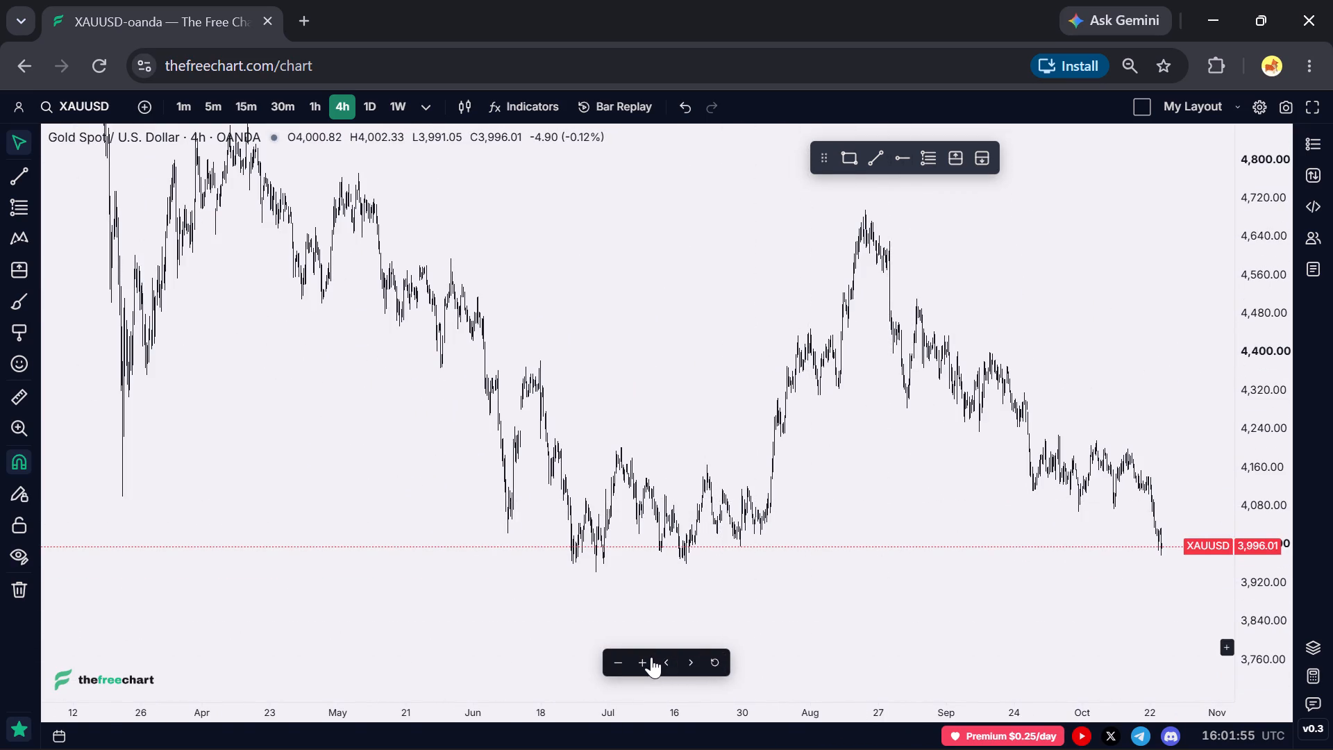
Start a Bar Replay of the 4h chart from 28 Jan '26 14:00, just before the January peak.
{"action": "scroll", "coordinate": [567, 601], "scroll_direction": "down", "scroll_amount": 4}
{"action": "left_click_drag", "start_coordinate": [560, 605], "coordinate": [968, 587]}
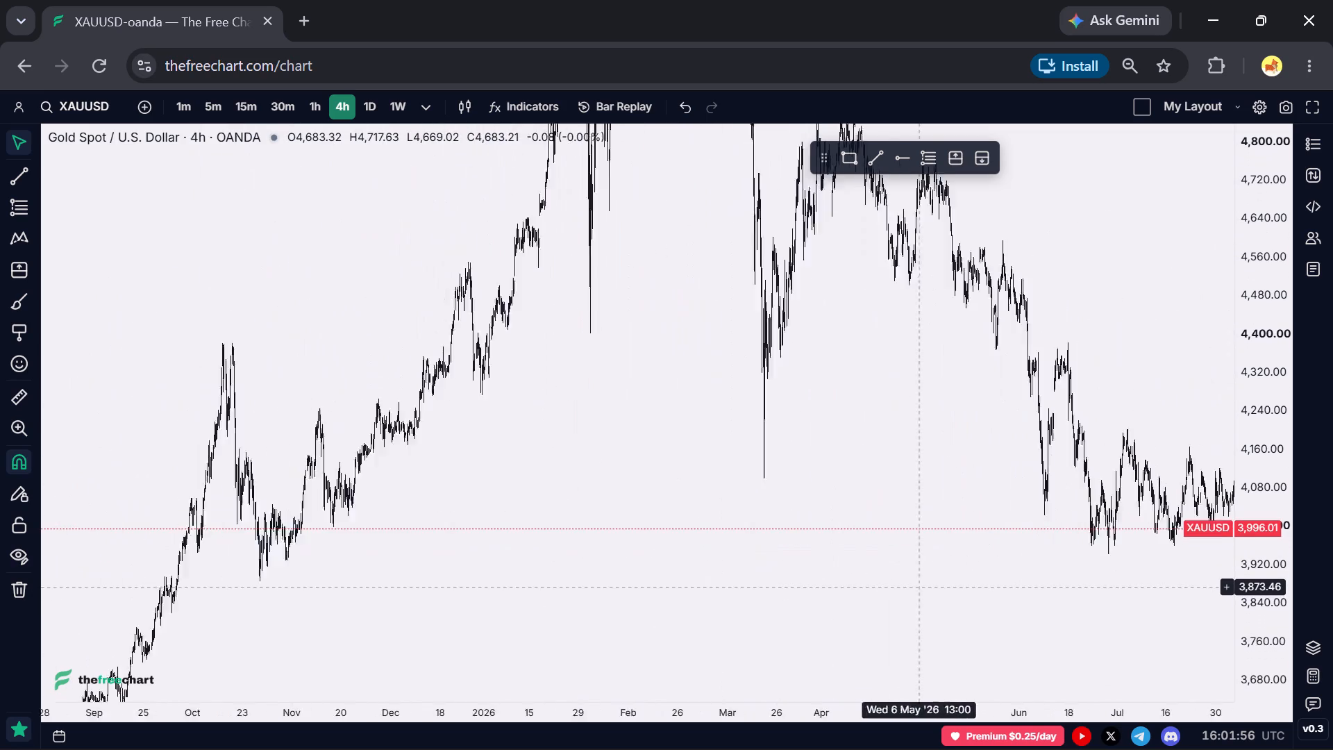
{"action": "left_click_drag", "start_coordinate": [968, 587], "coordinate": [966, 612]}
{"action": "scroll", "coordinate": [1236, 513], "scroll_direction": "down", "scroll_amount": 13}
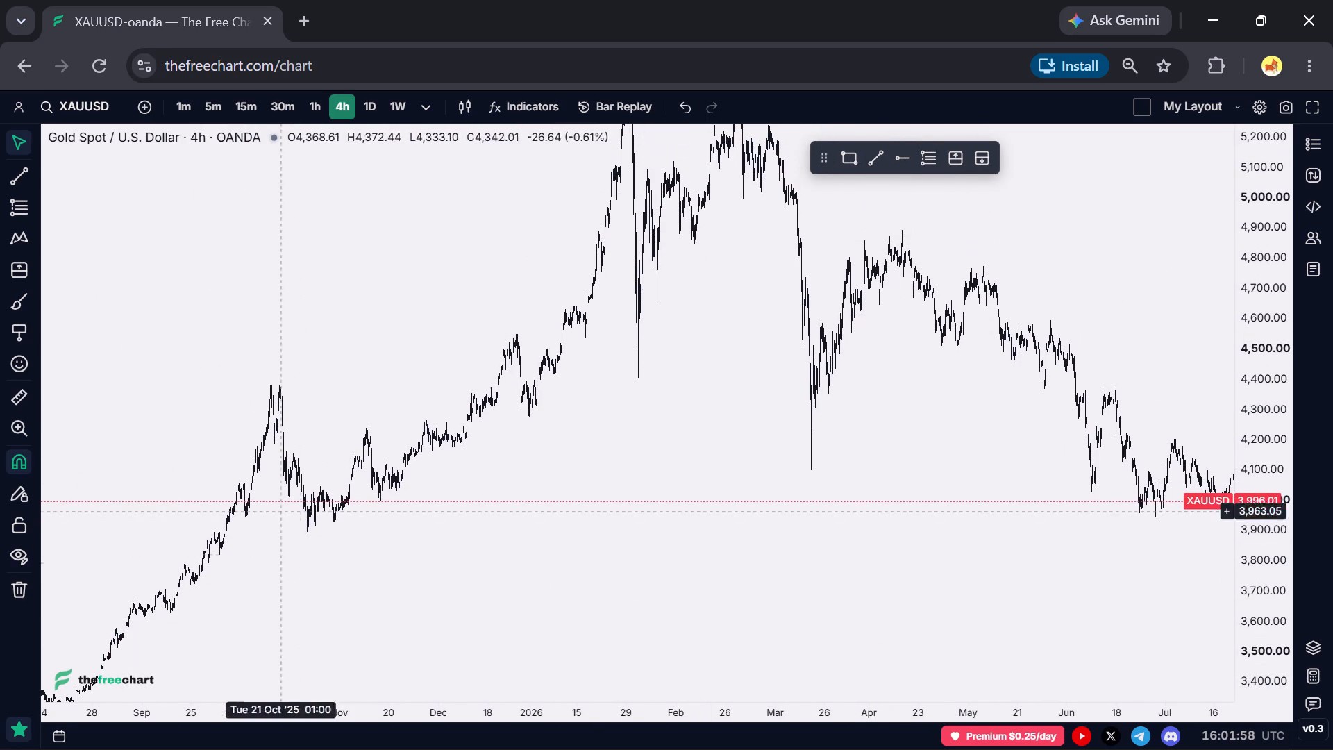
{"action": "left_click_drag", "start_coordinate": [617, 464], "coordinate": [771, 515]}
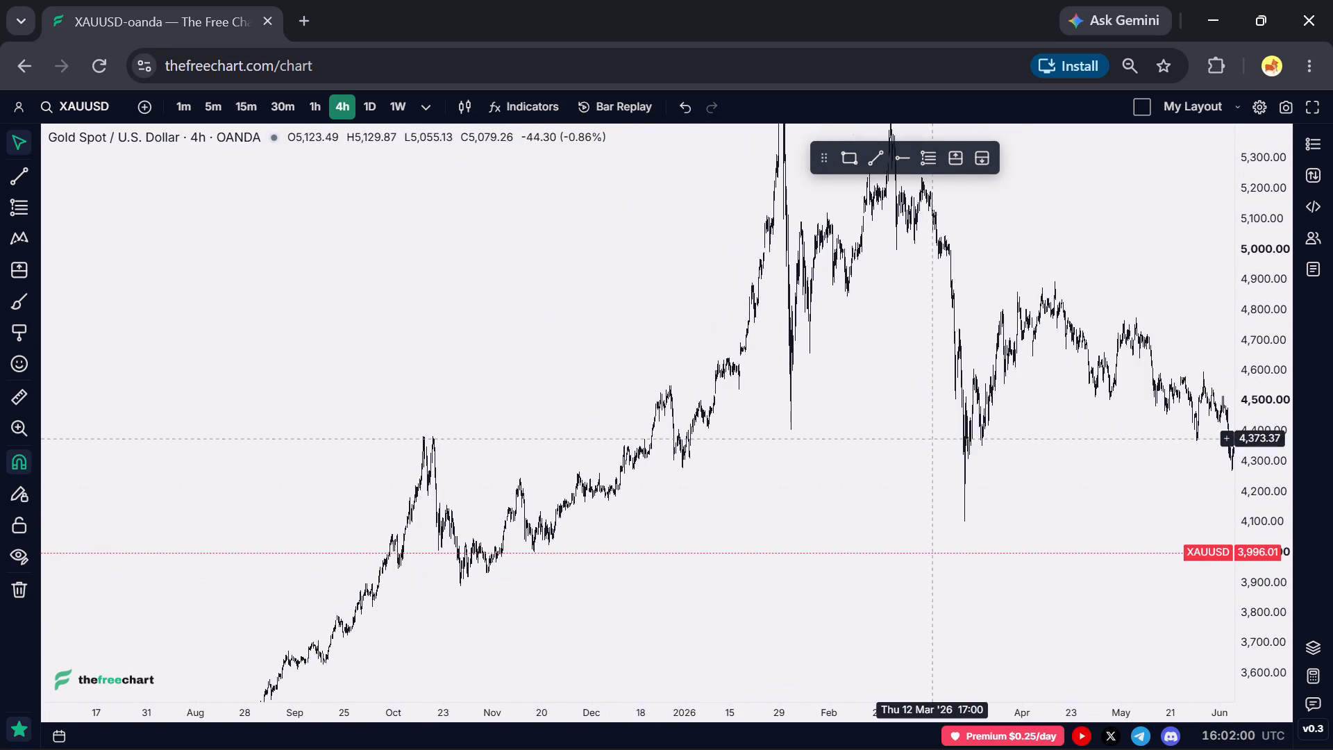
{"action": "scroll", "coordinate": [1229, 472], "scroll_direction": "down", "scroll_amount": 20}
{"action": "scroll", "coordinate": [1229, 472], "scroll_direction": "down", "scroll_amount": 1}
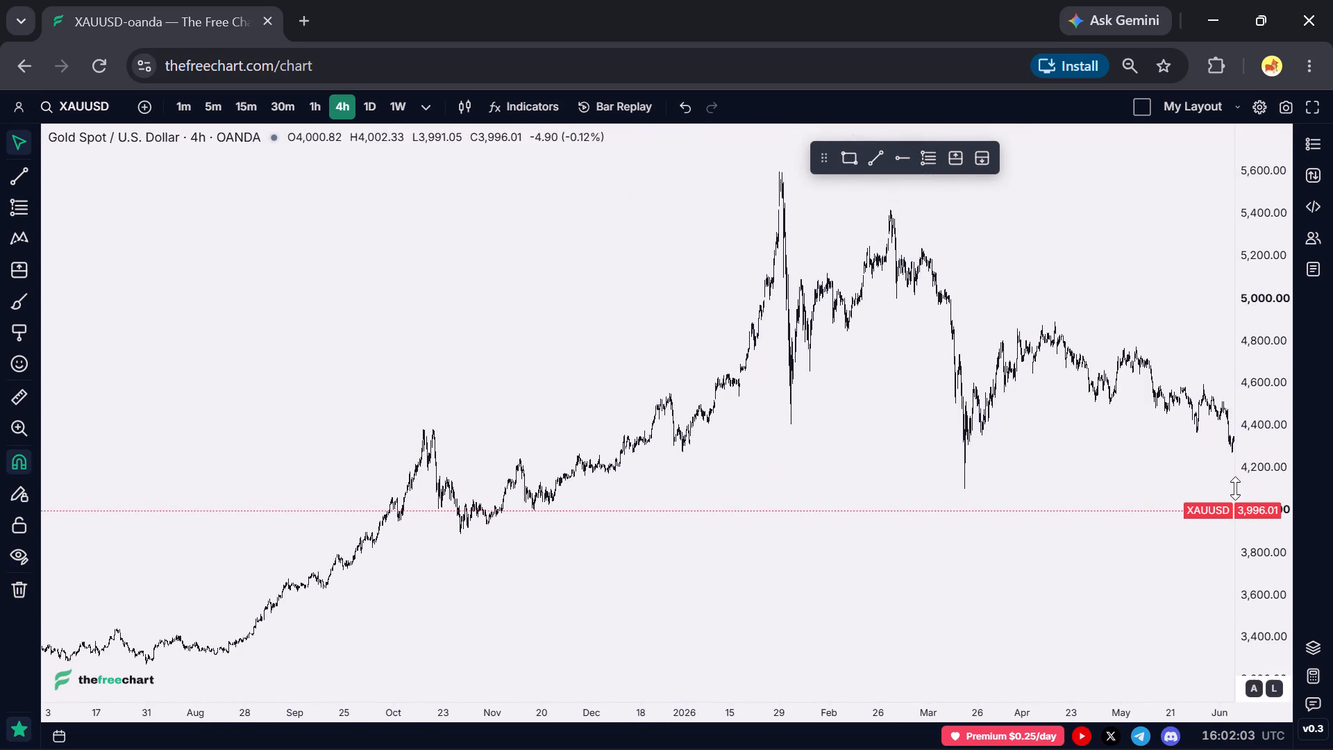
{"action": "left_click_drag", "start_coordinate": [853, 412], "coordinate": [983, 479]}
{"action": "scroll", "coordinate": [971, 478], "scroll_direction": "up", "scroll_amount": 8}
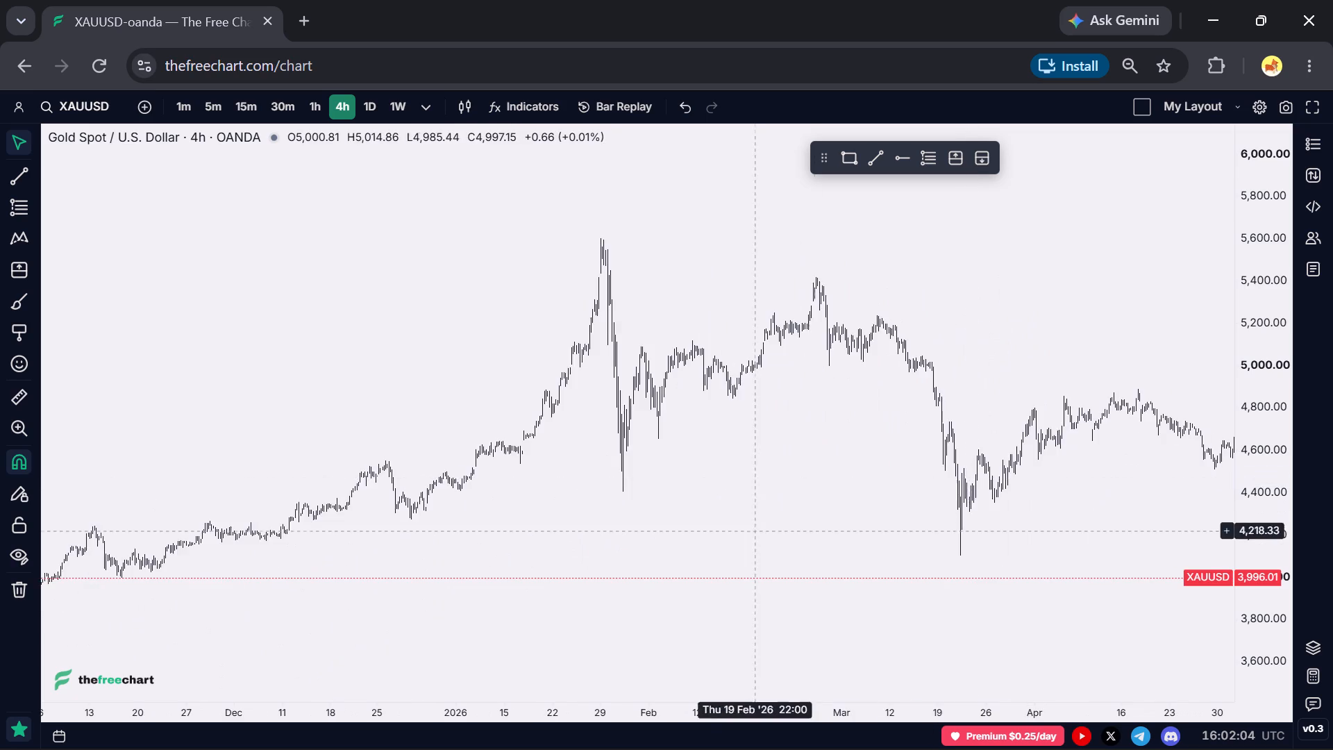
{"action": "left_click_drag", "start_coordinate": [755, 531], "coordinate": [896, 479]}
{"action": "left_click", "coordinate": [627, 108]}
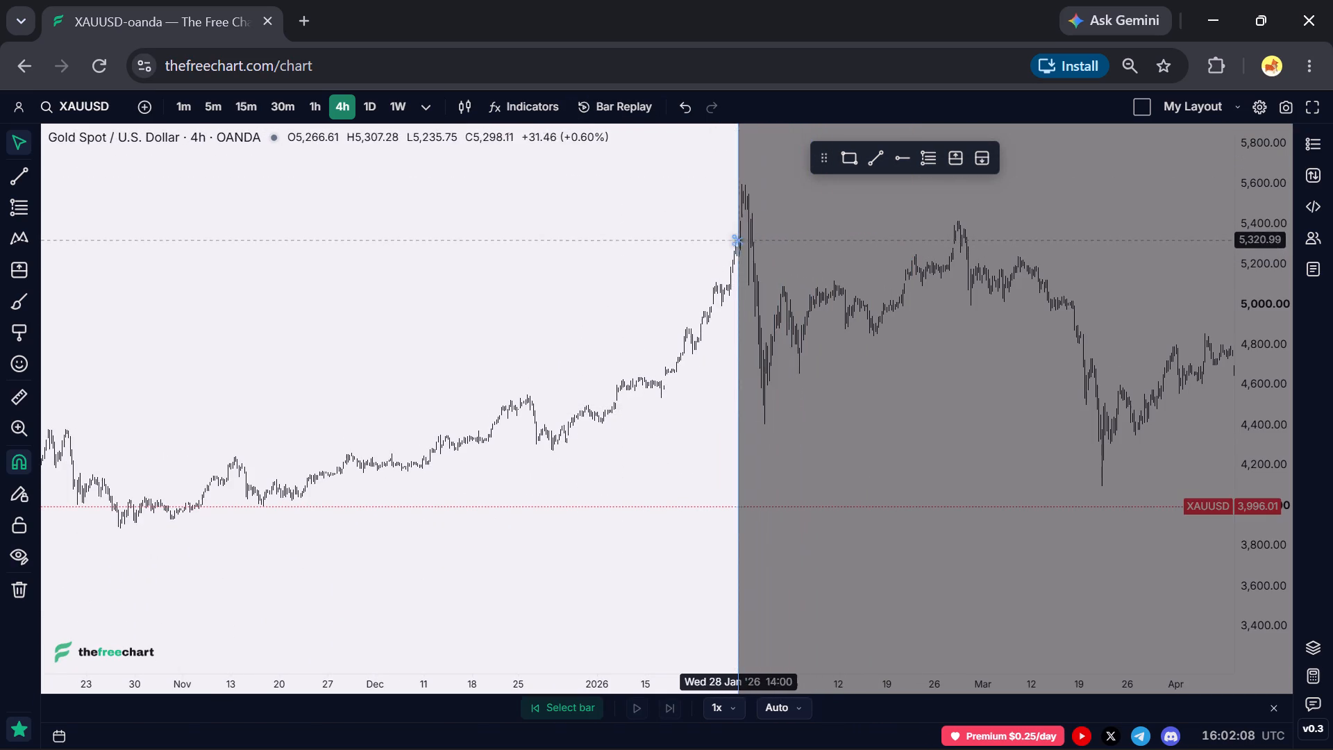
{"action": "left_click", "coordinate": [737, 242]}
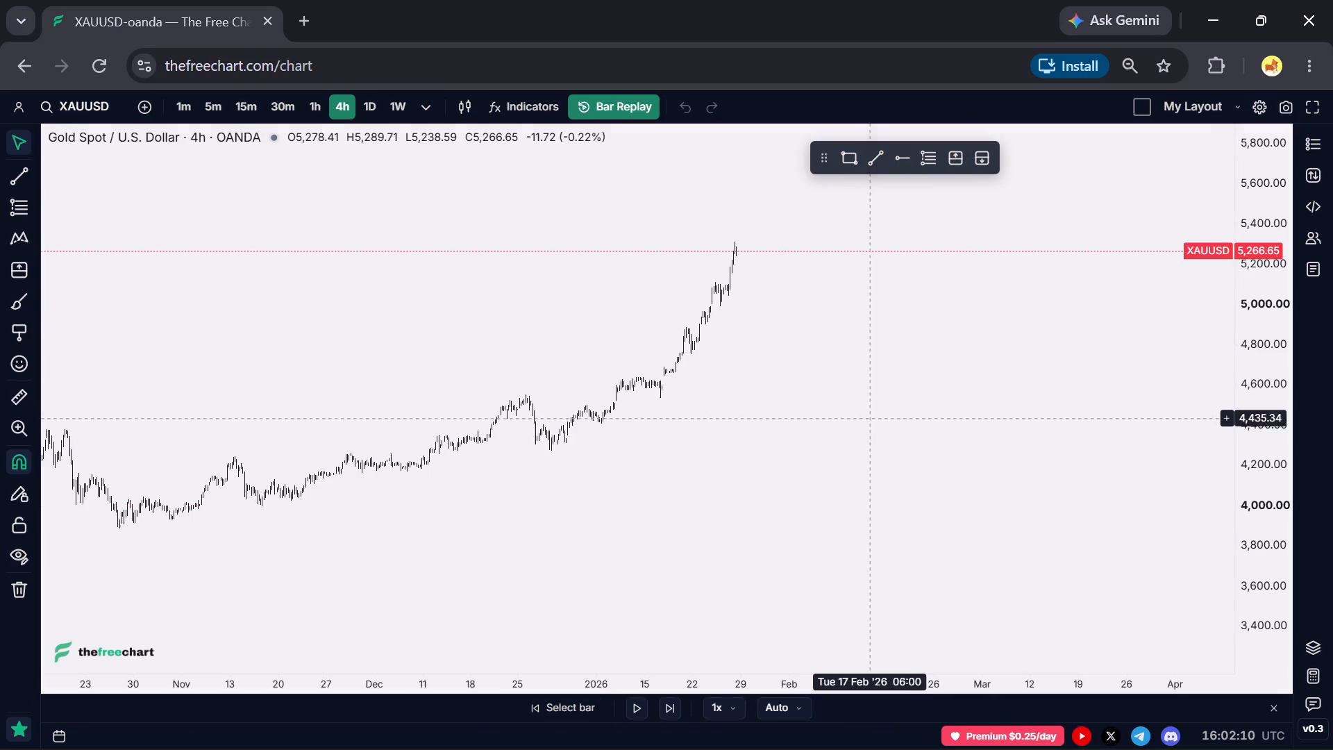
Move the floating favourites drawing toolbar further along the chart, closer to the price scale.
{"action": "scroll", "coordinate": [888, 478], "scroll_direction": "down", "scroll_amount": 5}
{"action": "scroll", "coordinate": [878, 489], "scroll_direction": "up", "scroll_amount": 5}
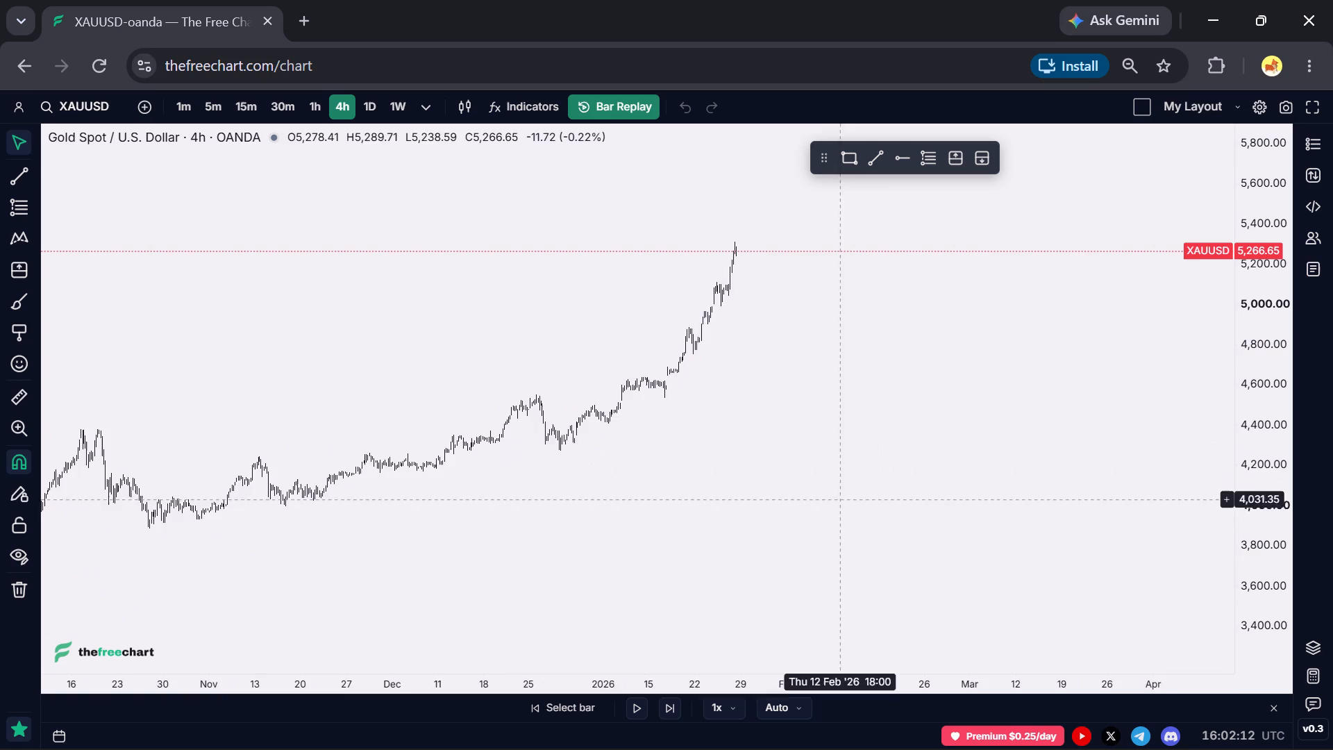
{"action": "left_click_drag", "start_coordinate": [705, 524], "coordinate": [879, 517]}
{"action": "scroll", "coordinate": [1297, 519], "scroll_direction": "up", "scroll_amount": 17}
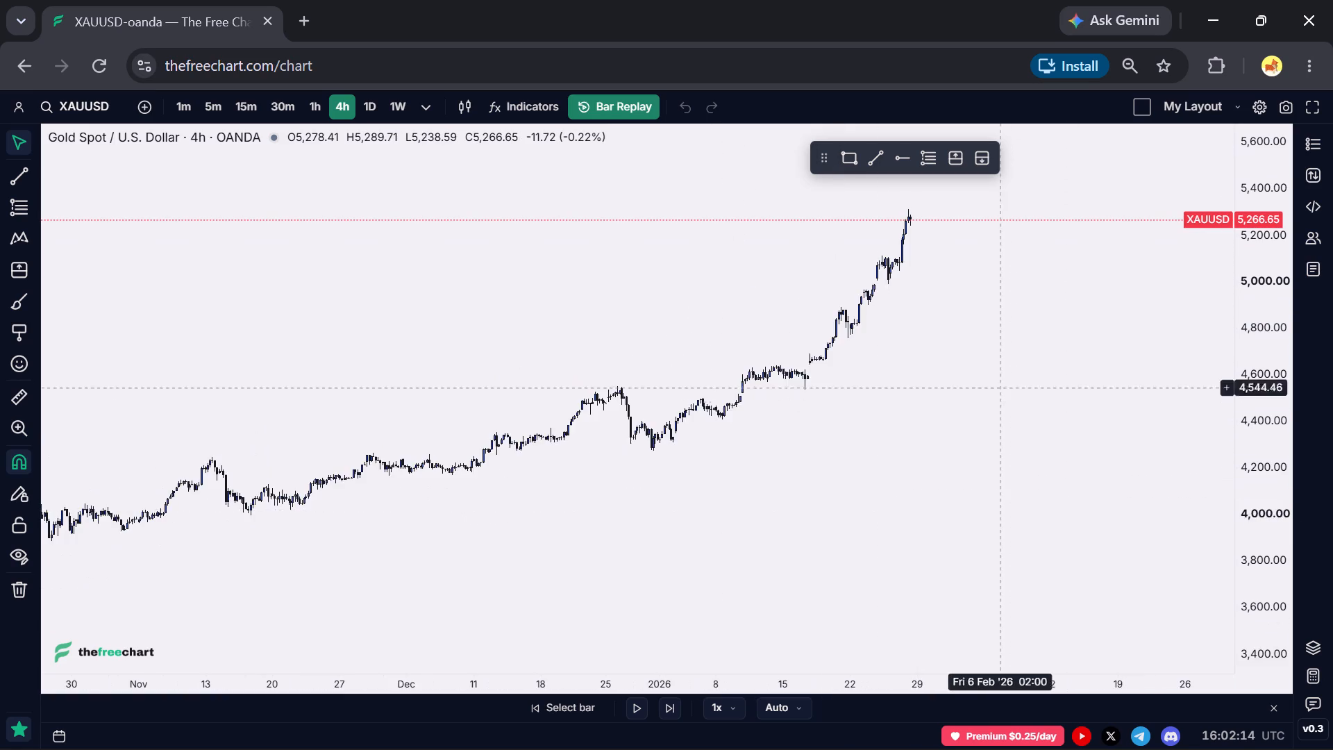
{"action": "left_click_drag", "start_coordinate": [999, 385], "coordinate": [1007, 503]}
{"action": "left_click_drag", "start_coordinate": [821, 156], "coordinate": [934, 149]}
Draw a trend line from 8 Jan '26 22:00 at about 5,350 to 22 Jan '26 18:00 at about 5,434.
{"action": "left_click", "coordinate": [989, 154]}
{"action": "left_click", "coordinate": [736, 317]}
{"action": "left_click", "coordinate": [869, 299]}
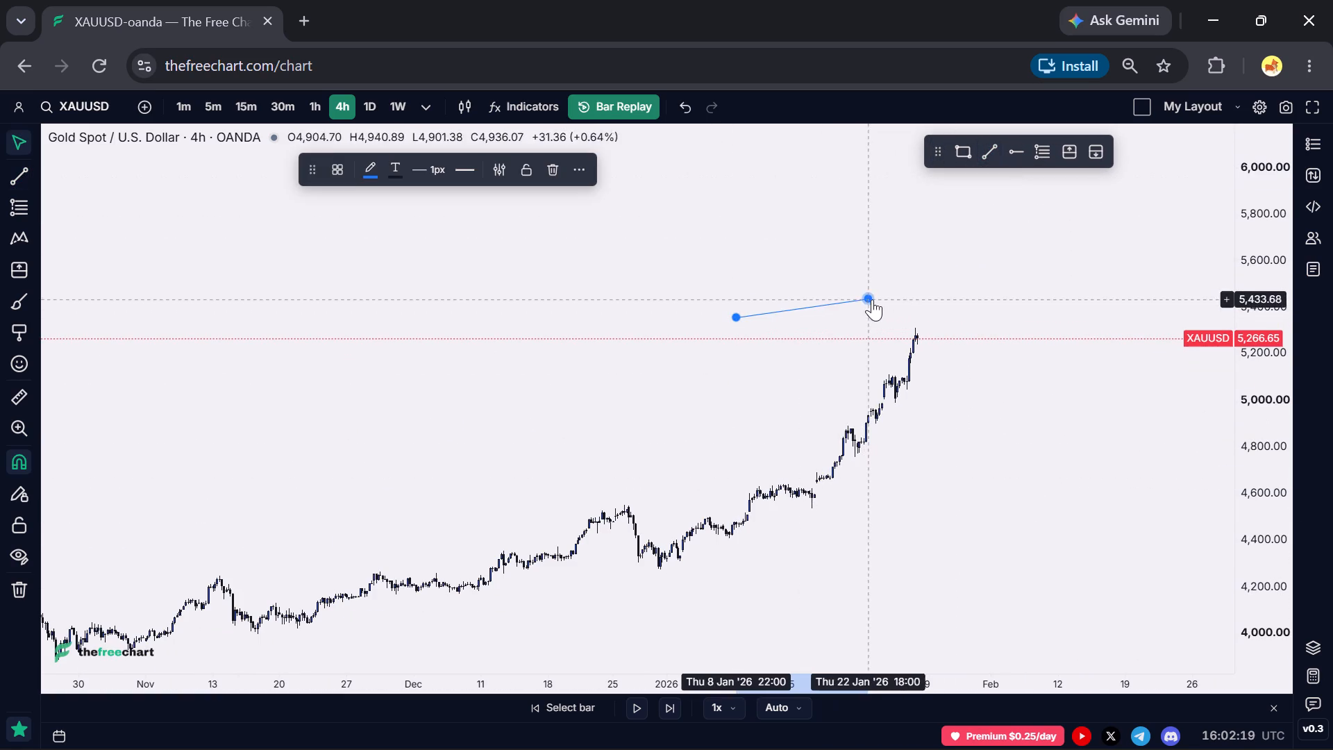
Level the trend line by moving its later endpoint to 26 Jan '26 10:00 at about 5,350.
{"action": "left_click_drag", "start_coordinate": [867, 298], "coordinate": [871, 308]}
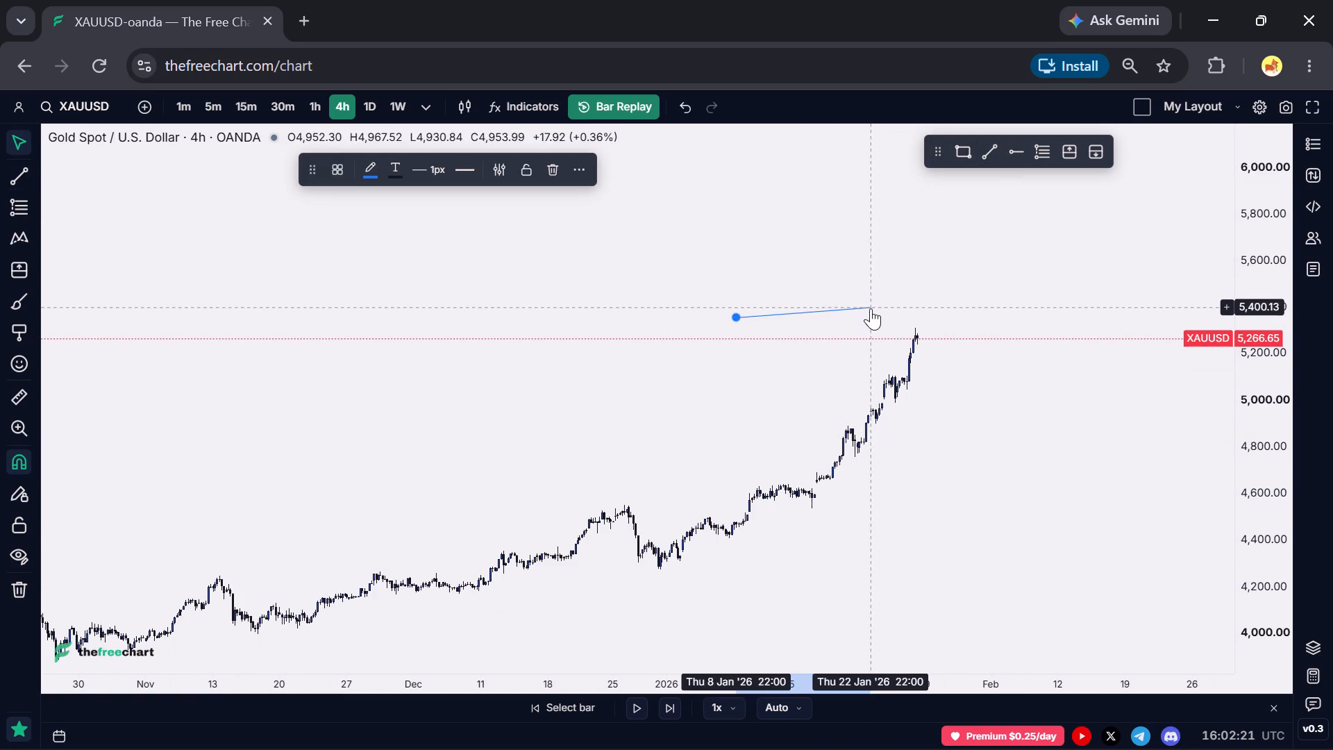
{"action": "left_click_drag", "start_coordinate": [871, 308], "coordinate": [877, 317]}
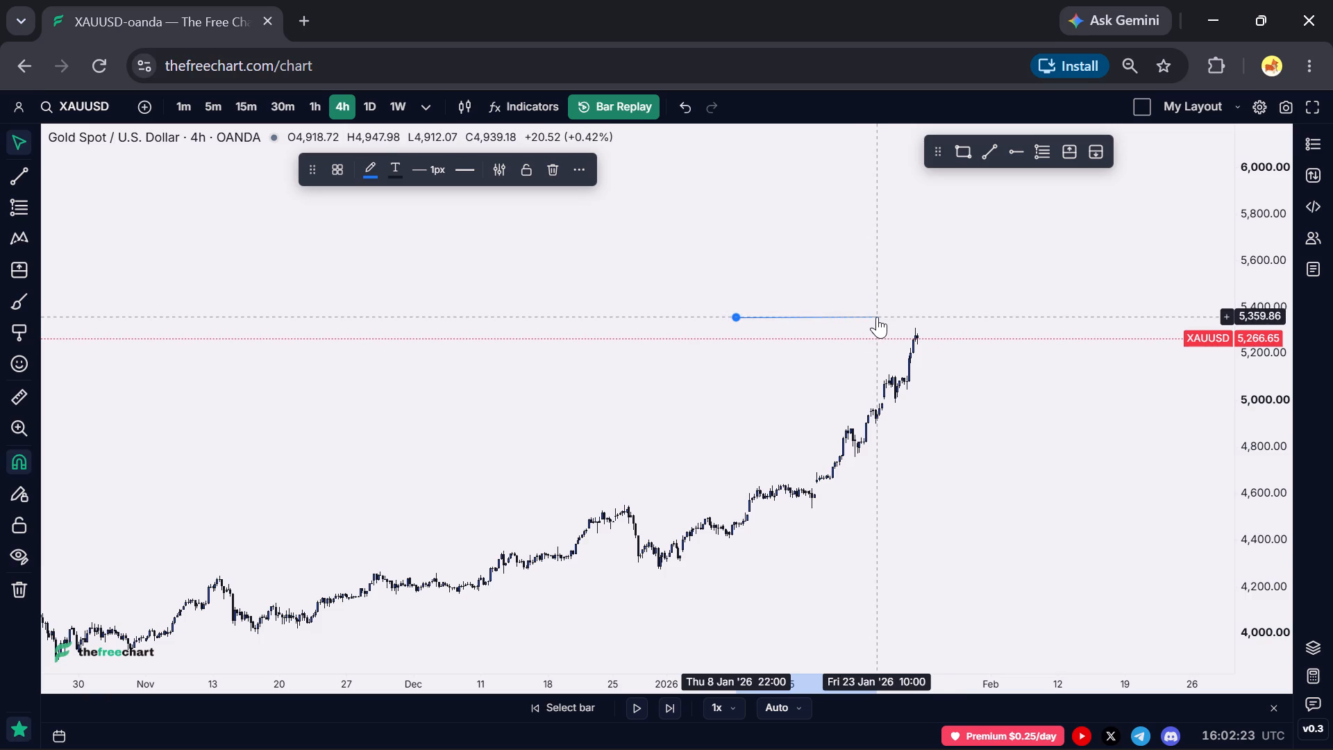
{"action": "left_click_drag", "start_coordinate": [877, 317], "coordinate": [891, 299]}
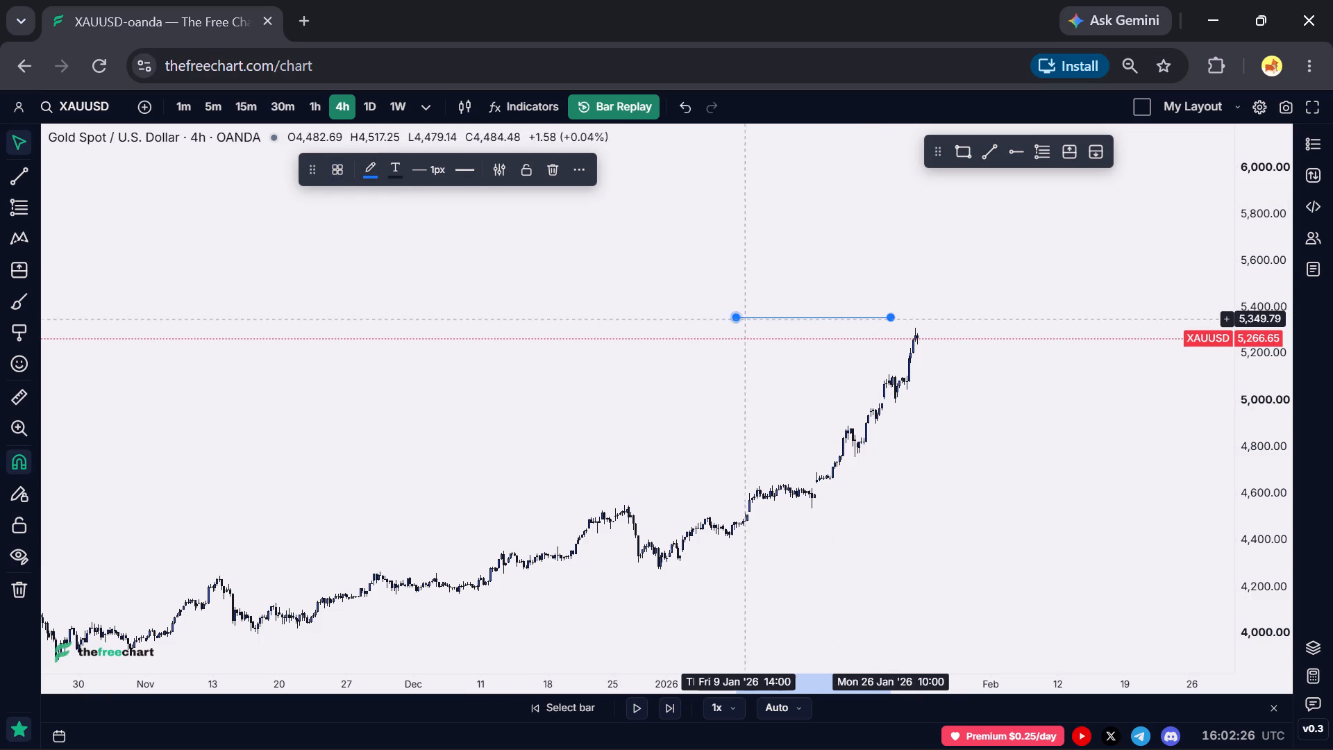
Set the trend line's colour to black at 100% opacity.
{"action": "left_click", "coordinate": [368, 168]}
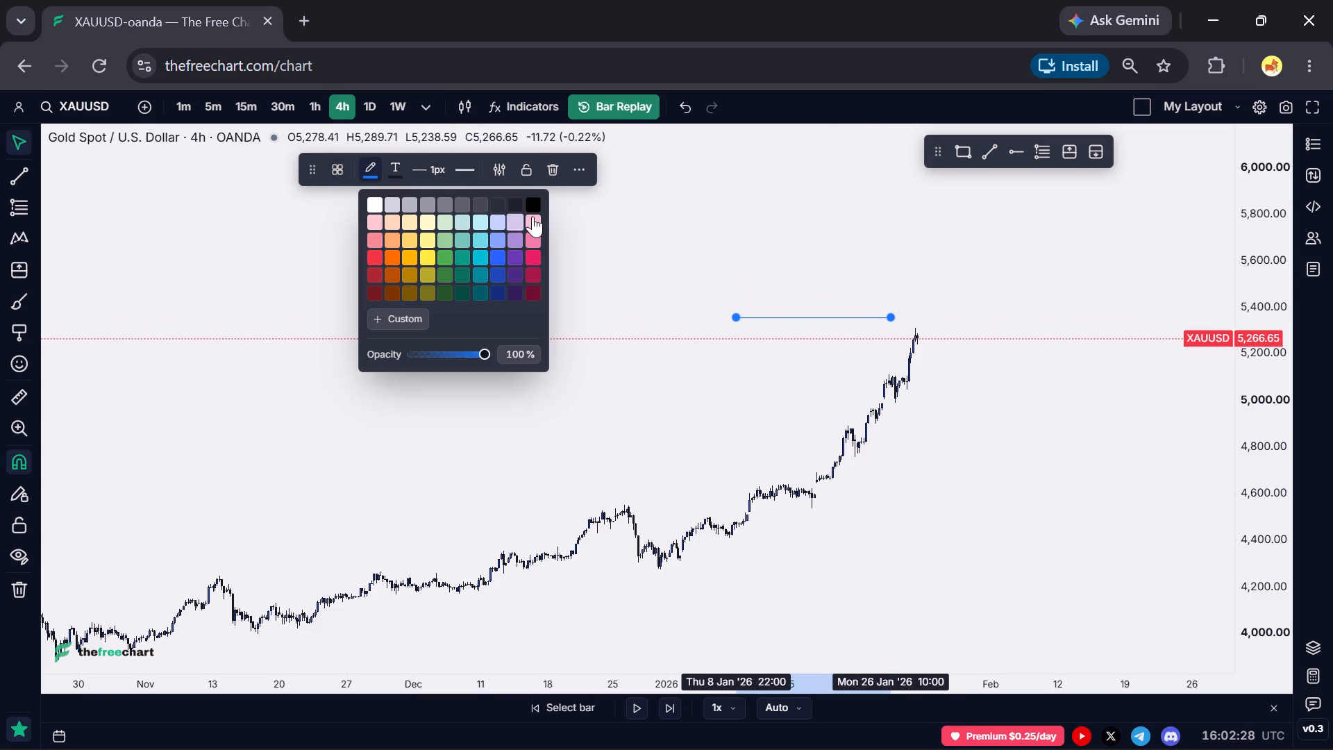
{"action": "left_click", "coordinate": [532, 201]}
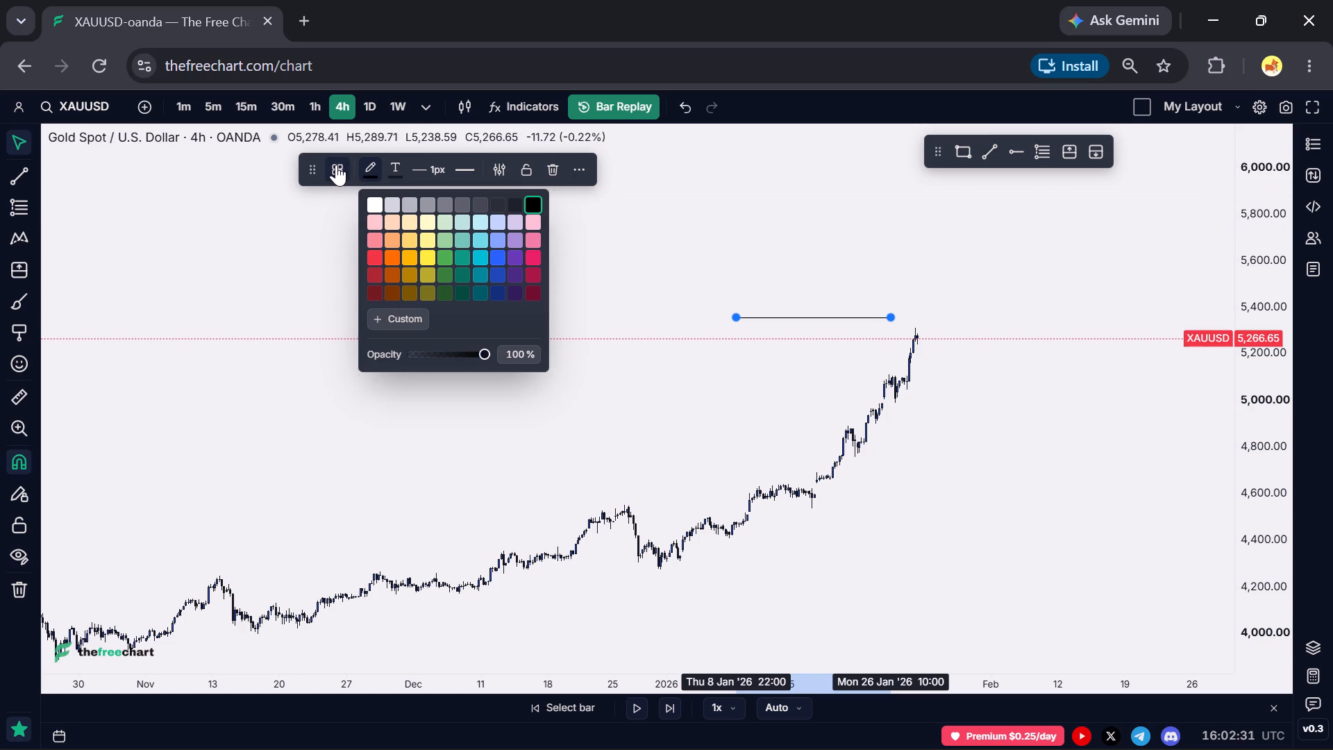
{"action": "left_click", "coordinate": [336, 165]}
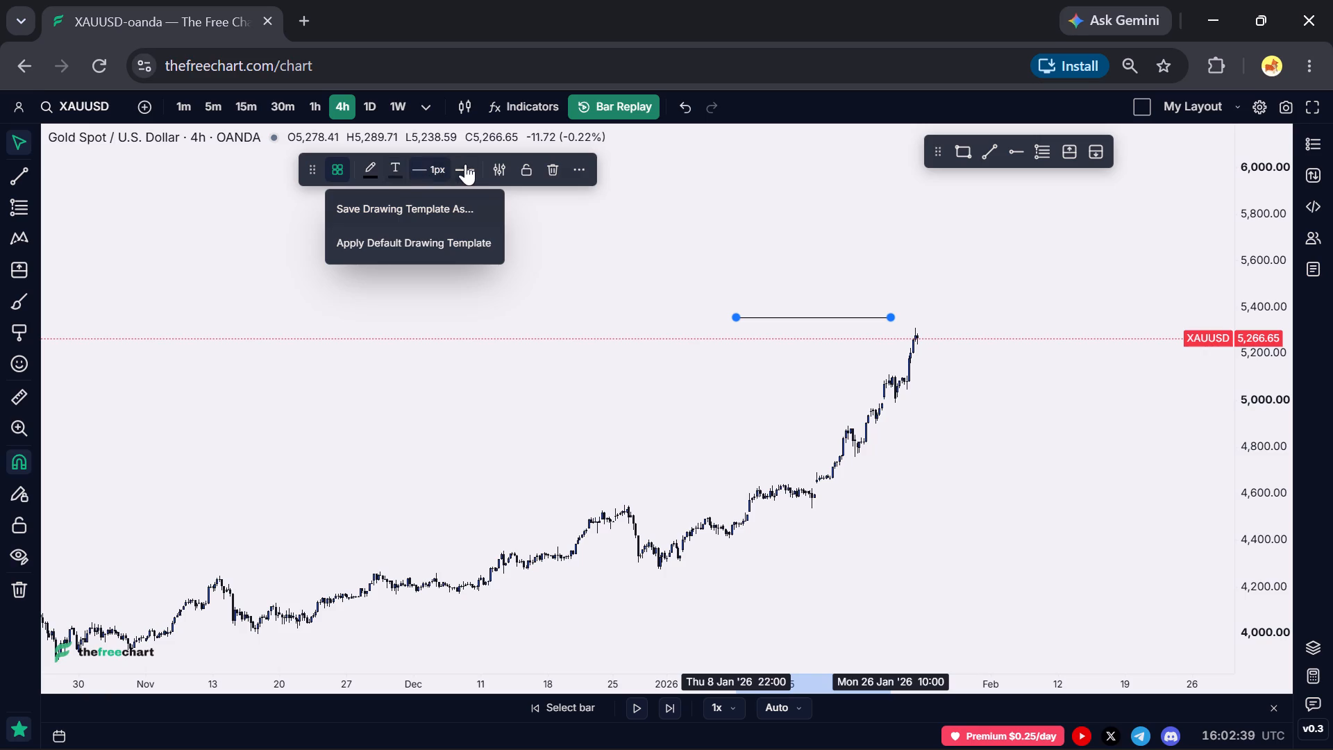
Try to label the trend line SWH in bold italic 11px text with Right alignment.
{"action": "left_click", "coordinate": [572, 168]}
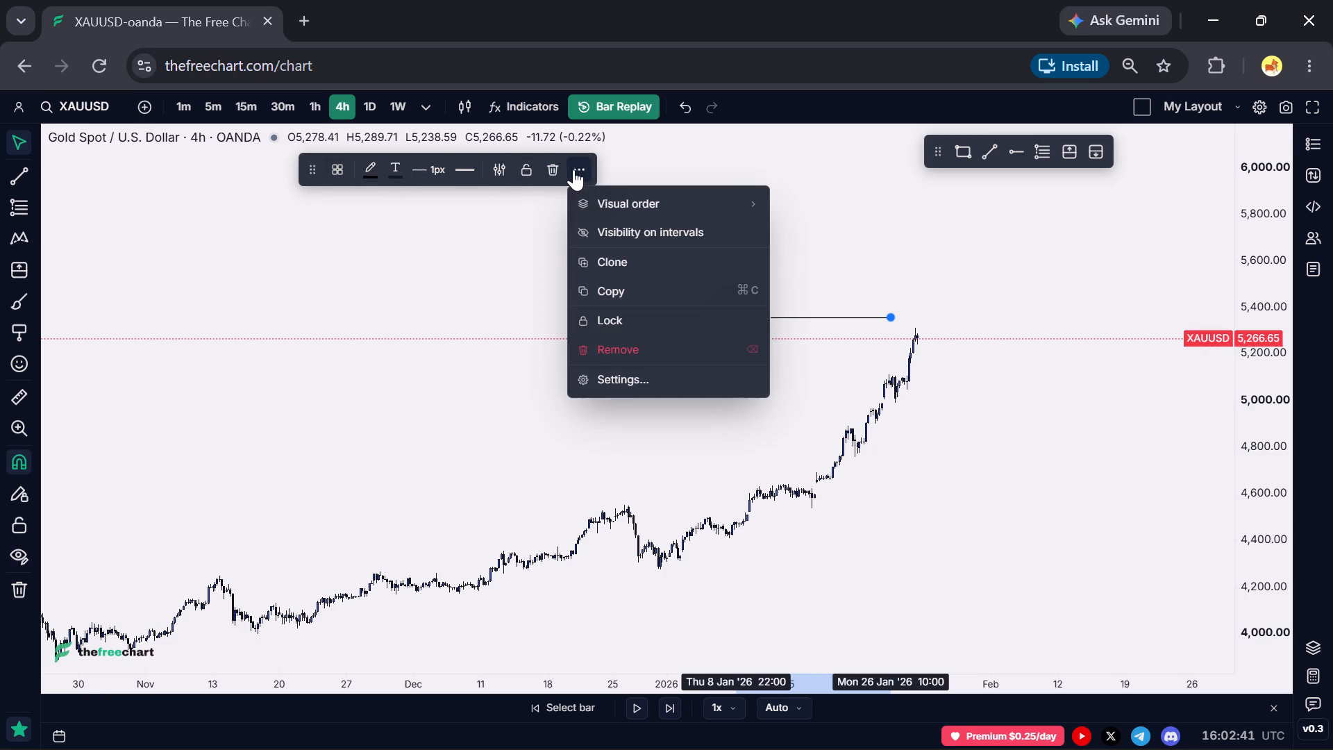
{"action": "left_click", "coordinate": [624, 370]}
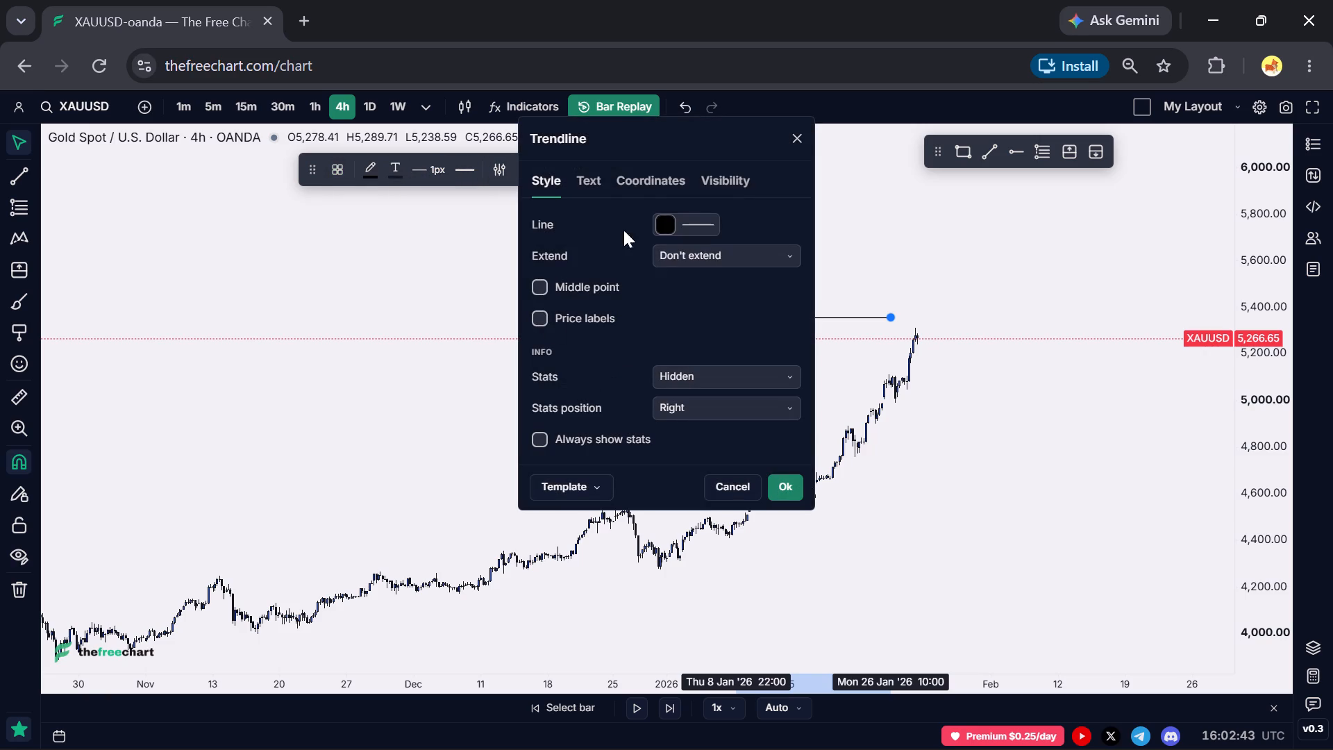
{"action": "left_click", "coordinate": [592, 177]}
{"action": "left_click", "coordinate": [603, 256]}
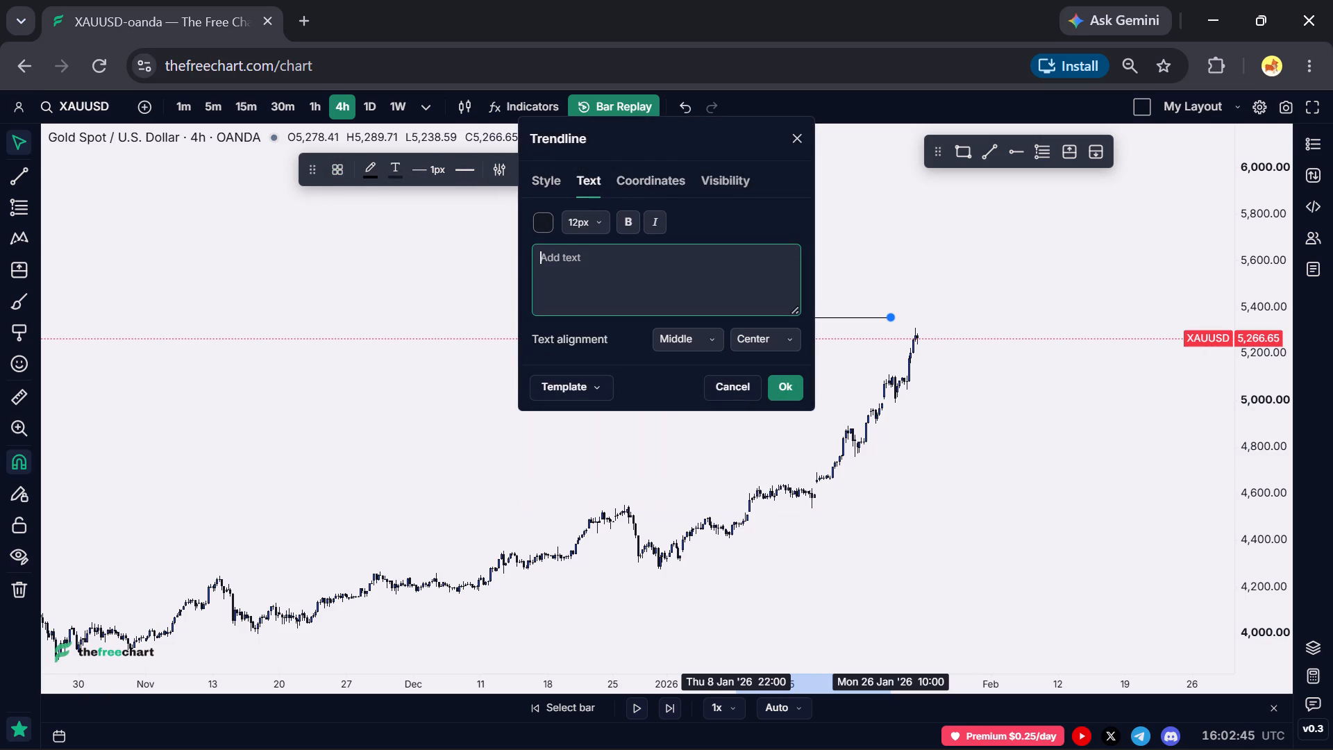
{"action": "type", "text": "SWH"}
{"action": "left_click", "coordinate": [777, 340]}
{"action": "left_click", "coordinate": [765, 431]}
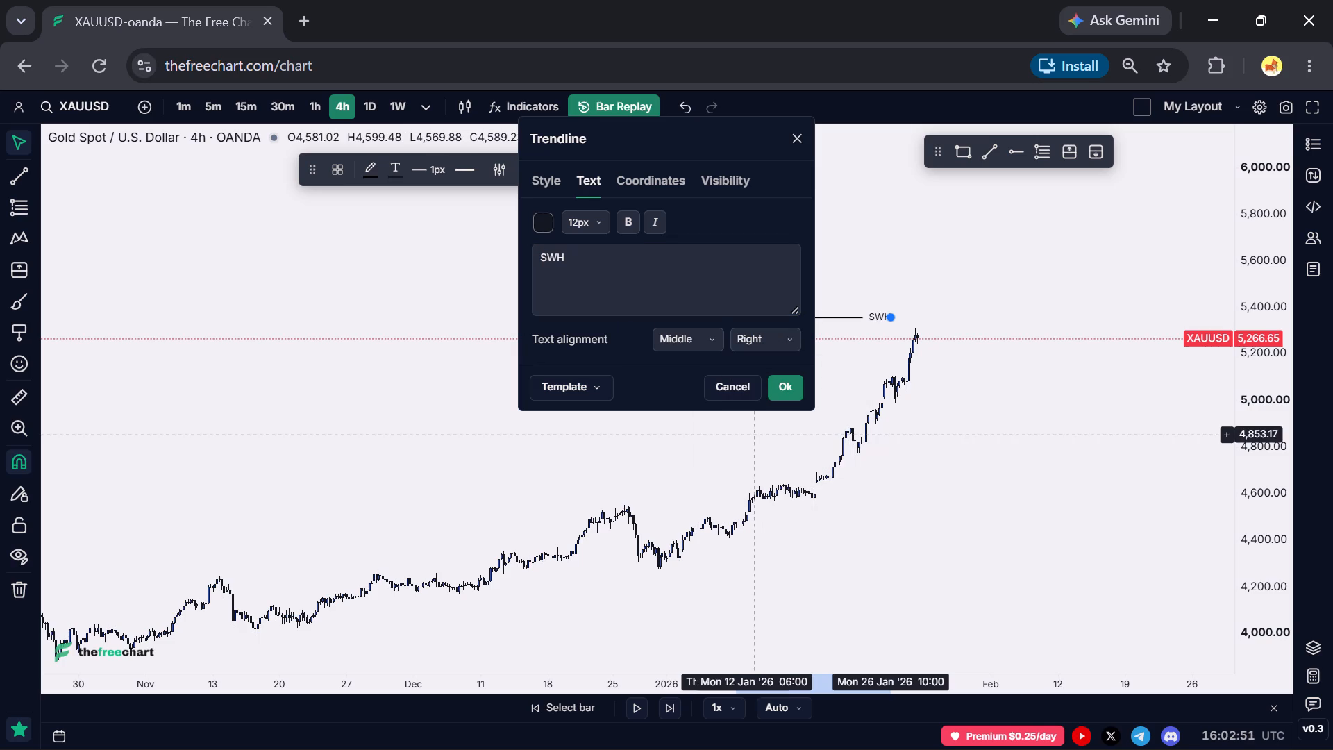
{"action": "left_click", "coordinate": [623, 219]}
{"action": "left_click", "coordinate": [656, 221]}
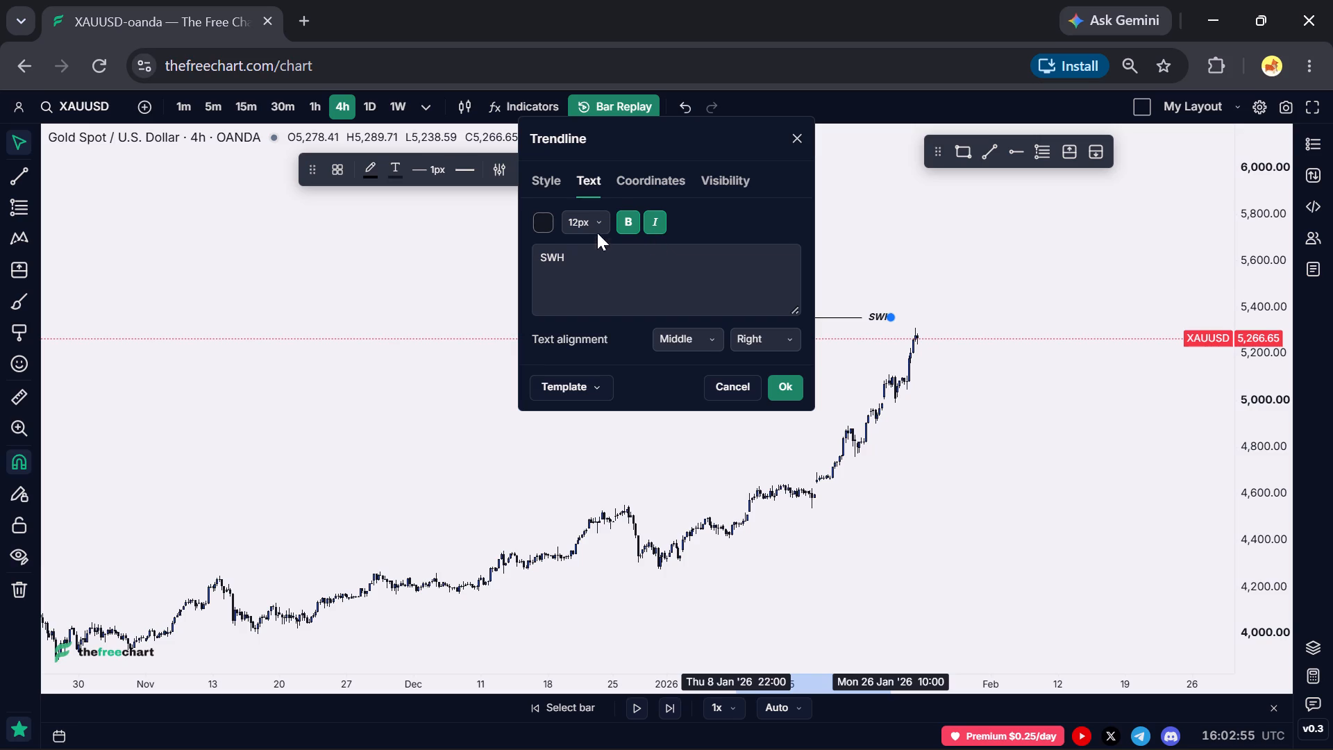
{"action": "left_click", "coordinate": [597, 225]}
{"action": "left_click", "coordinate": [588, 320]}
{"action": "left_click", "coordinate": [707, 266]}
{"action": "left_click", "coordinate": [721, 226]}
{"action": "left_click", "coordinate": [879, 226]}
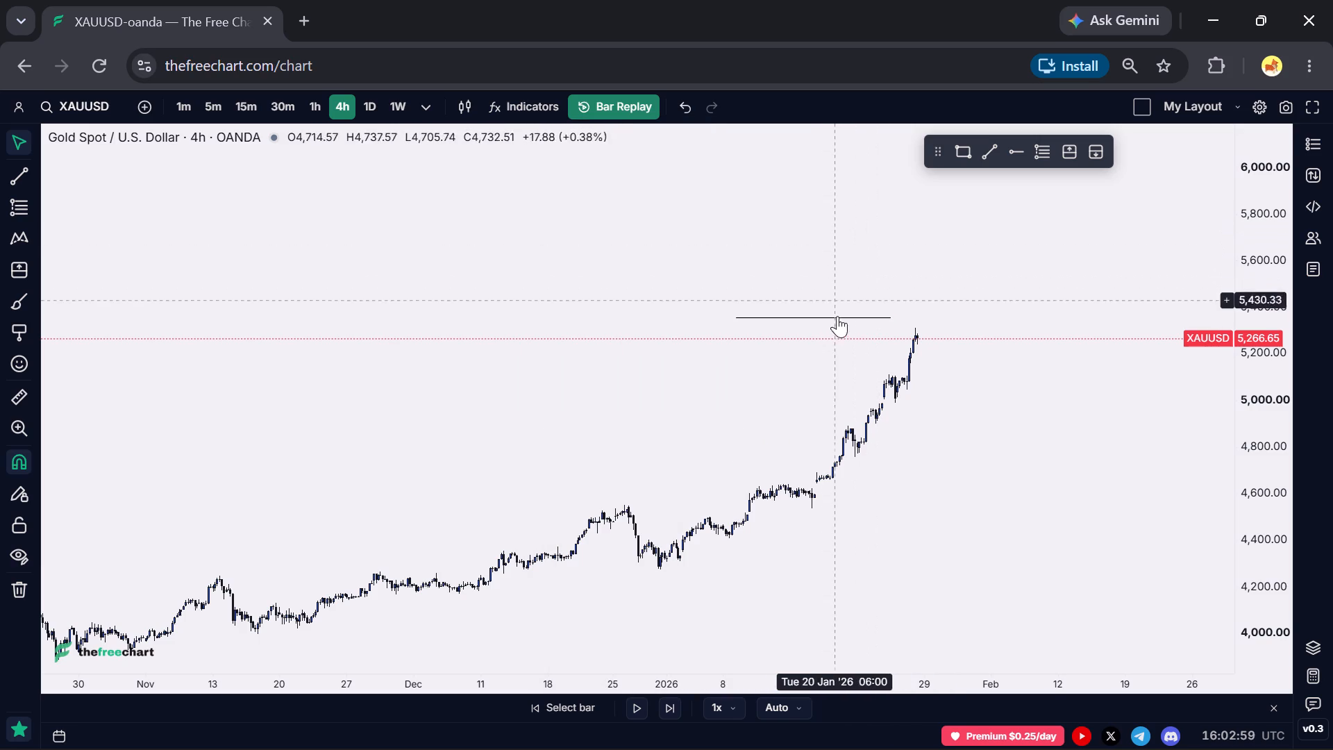
Label the black trend line SWH, with Right text alignment, bold and italic style, and 11px size.
{"action": "double_click", "coordinate": [832, 319]}
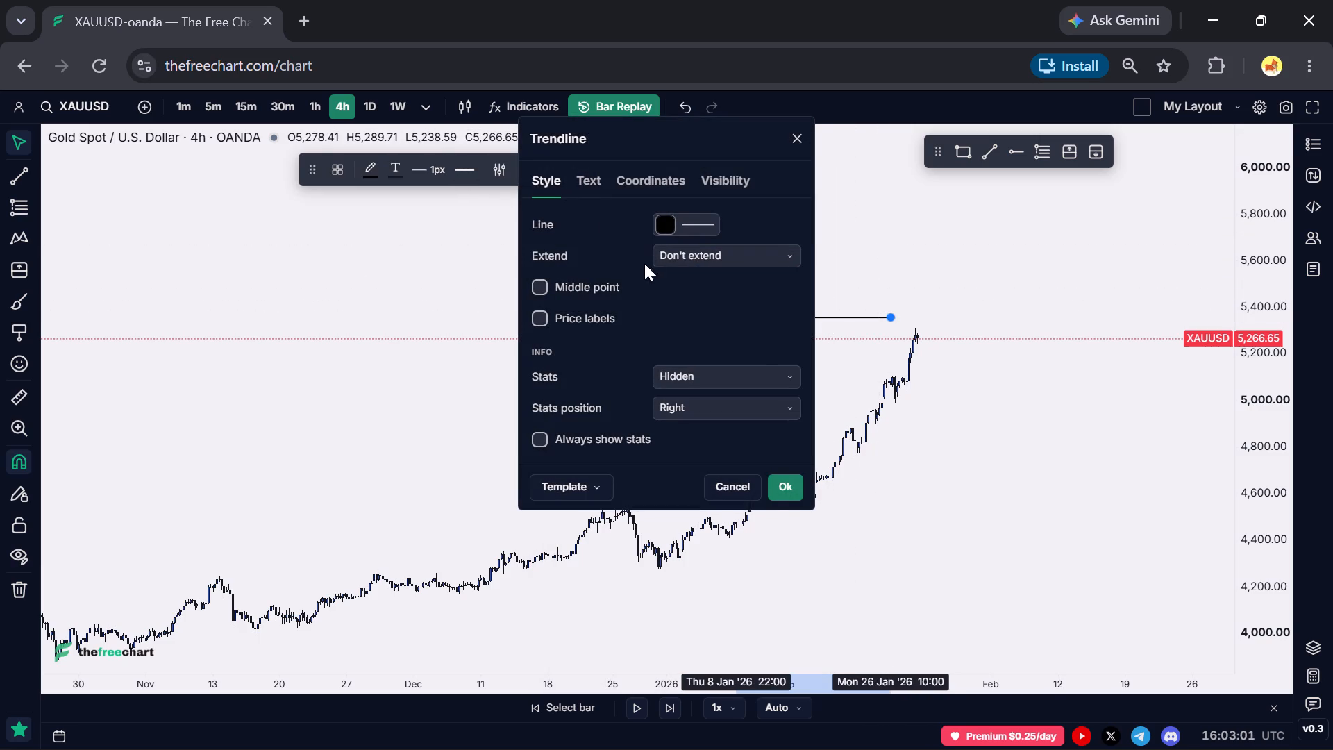
{"action": "left_click", "coordinate": [585, 187]}
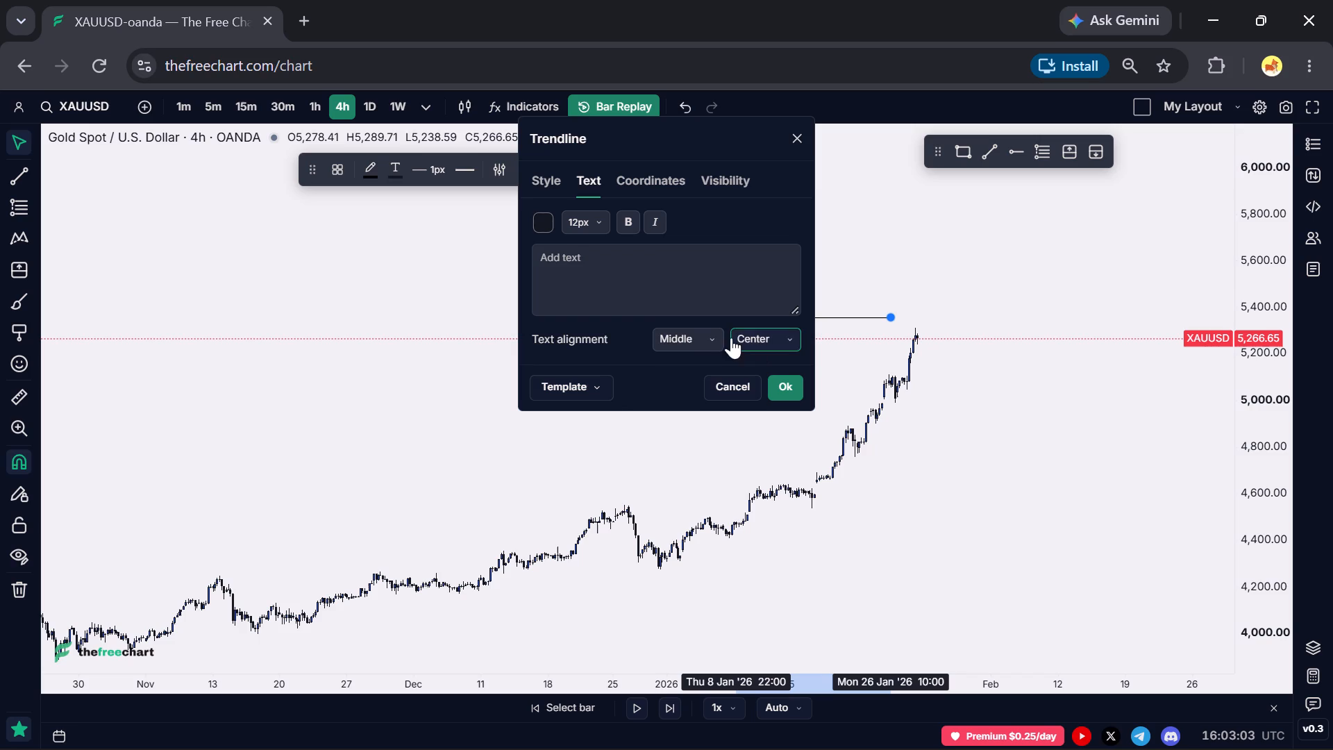
{"action": "left_click", "coordinate": [589, 280]}
{"action": "type", "text": "SWH"}
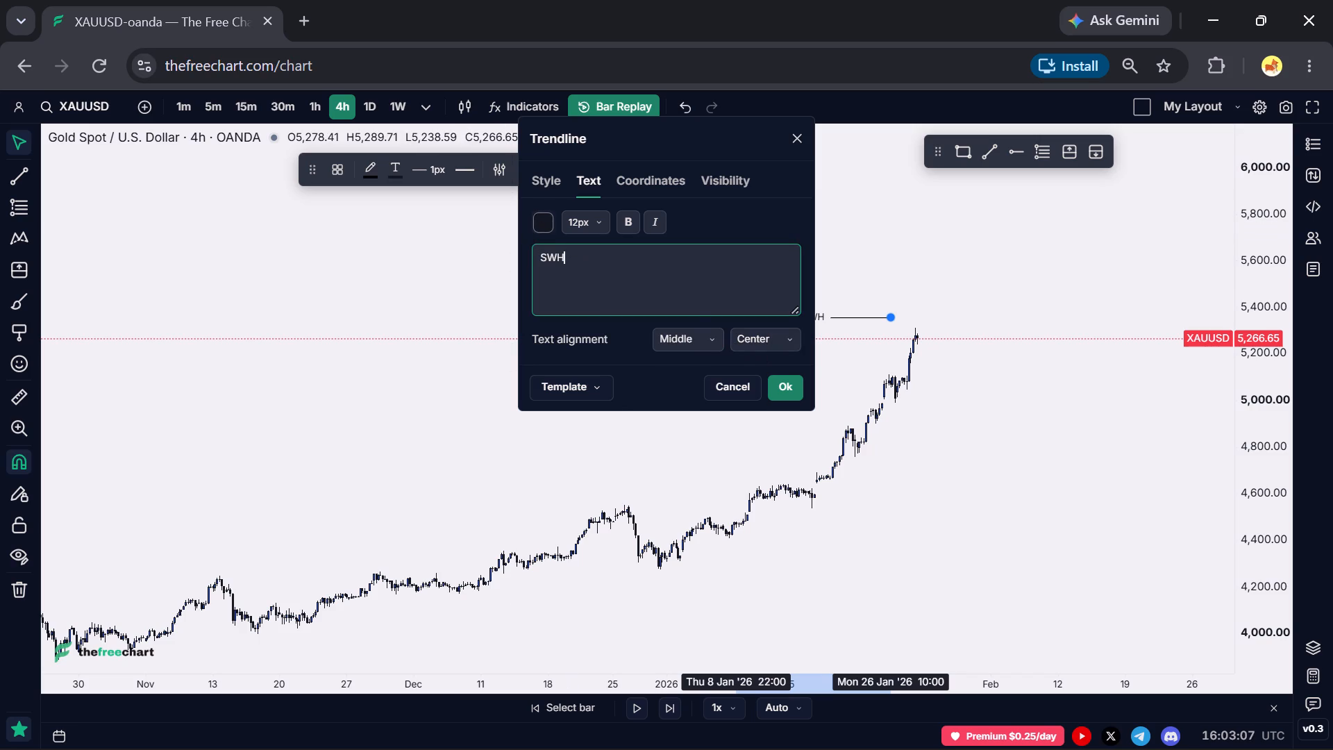
{"action": "left_click", "coordinate": [753, 336]}
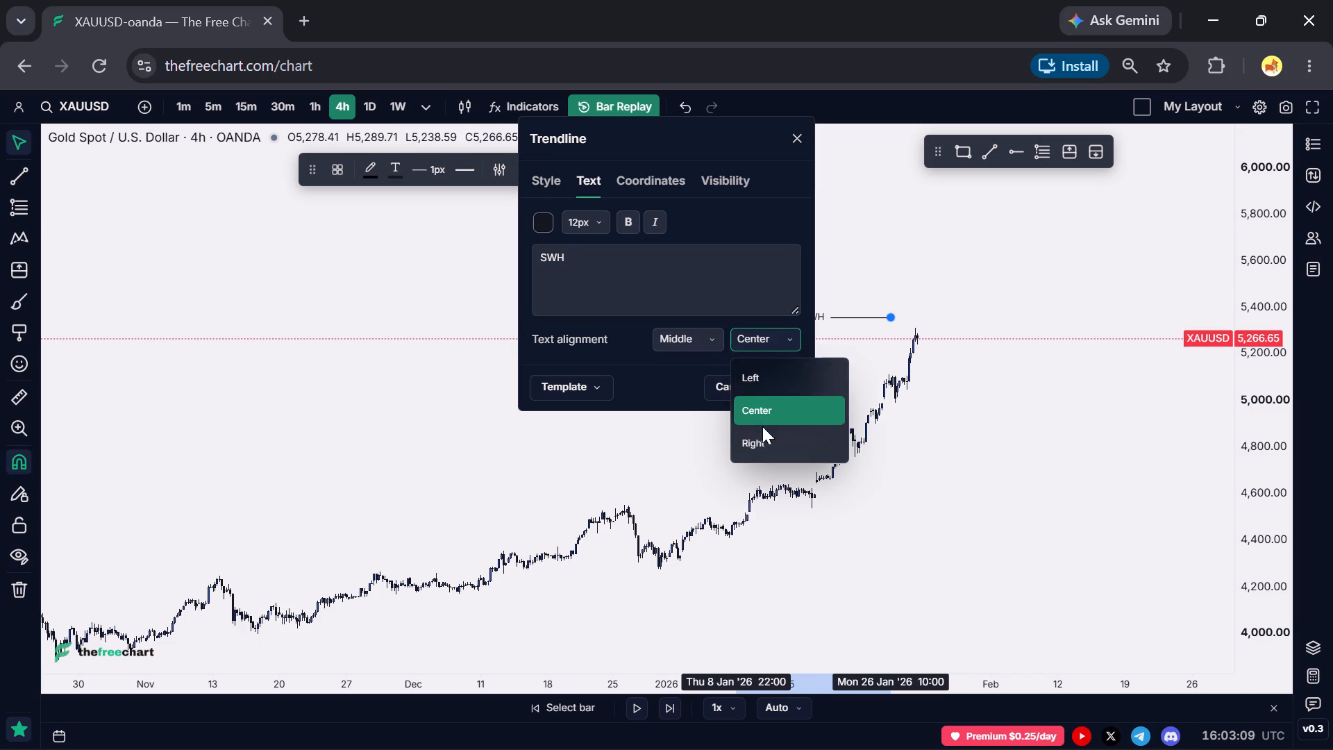
{"action": "left_click_drag", "start_coordinate": [760, 436], "coordinate": [749, 440]}
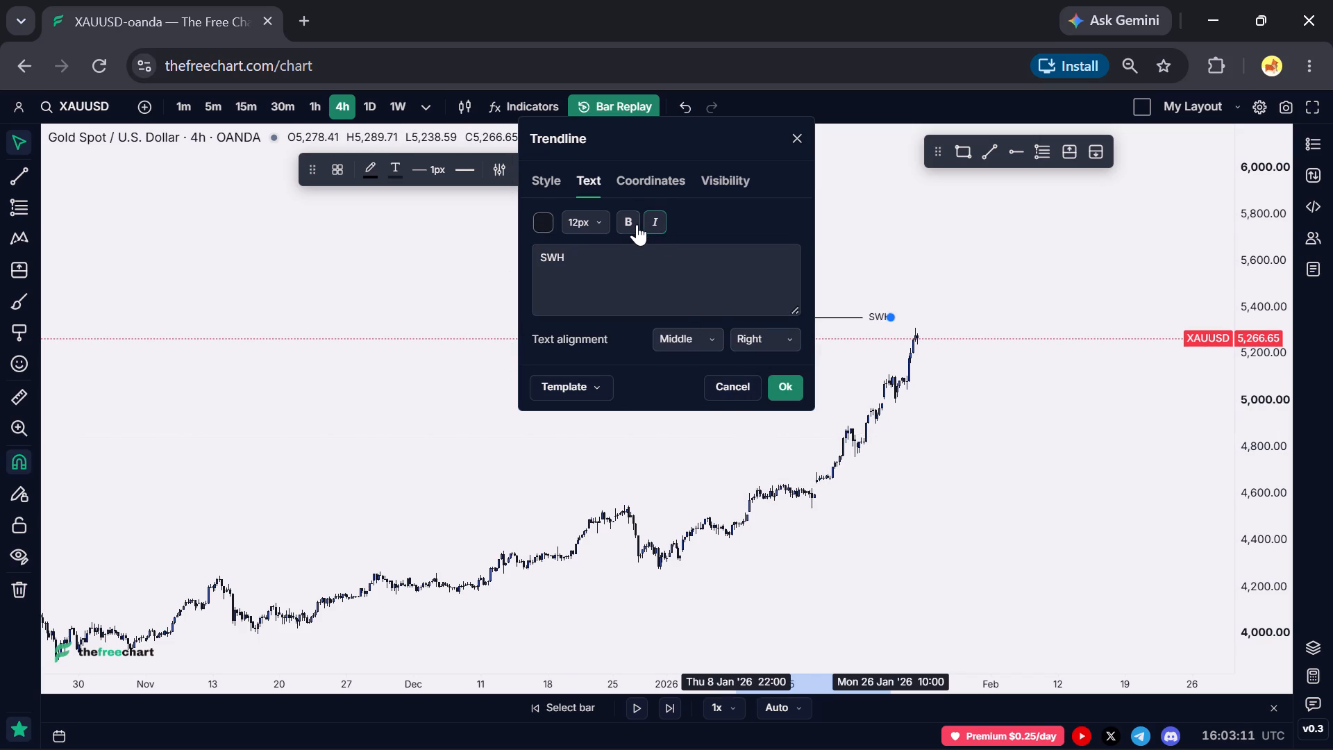
{"action": "left_click", "coordinate": [637, 224]}
{"action": "left_click", "coordinate": [647, 226]}
{"action": "left_click", "coordinate": [582, 226]}
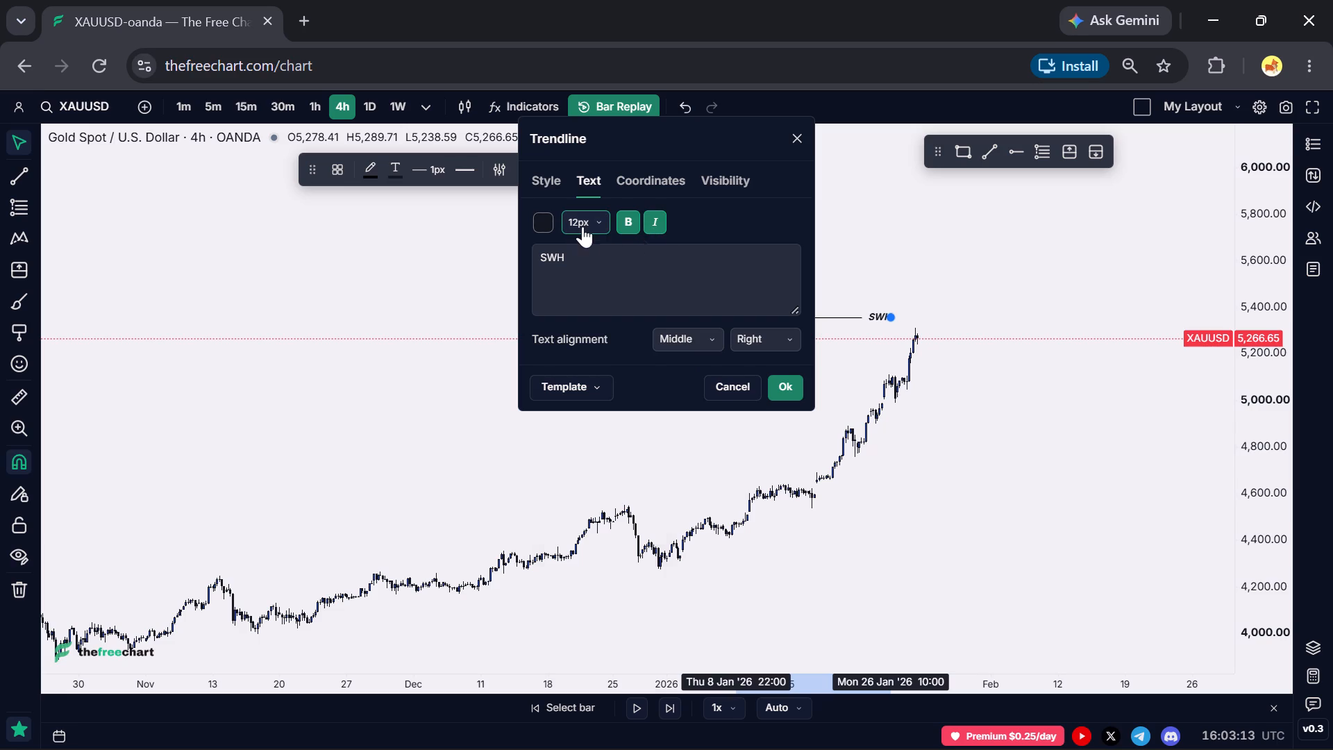
{"action": "left_click", "coordinate": [604, 323]}
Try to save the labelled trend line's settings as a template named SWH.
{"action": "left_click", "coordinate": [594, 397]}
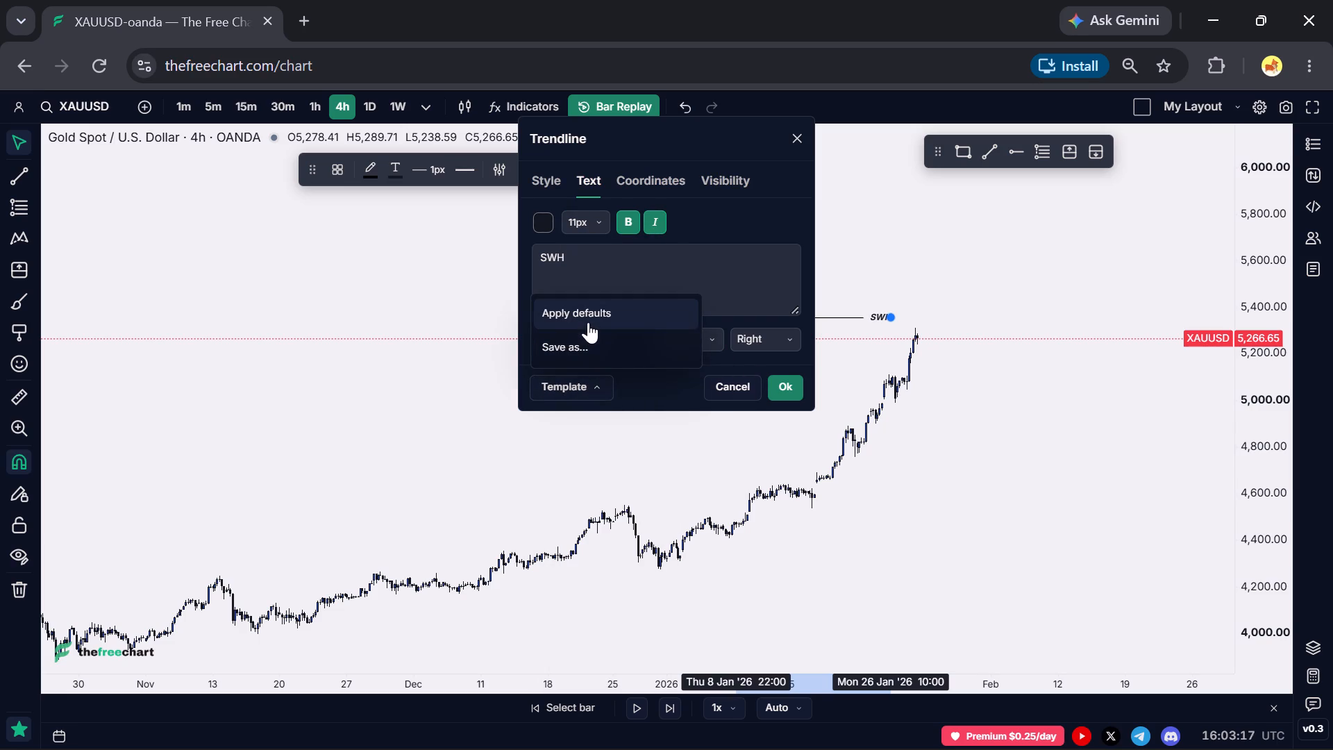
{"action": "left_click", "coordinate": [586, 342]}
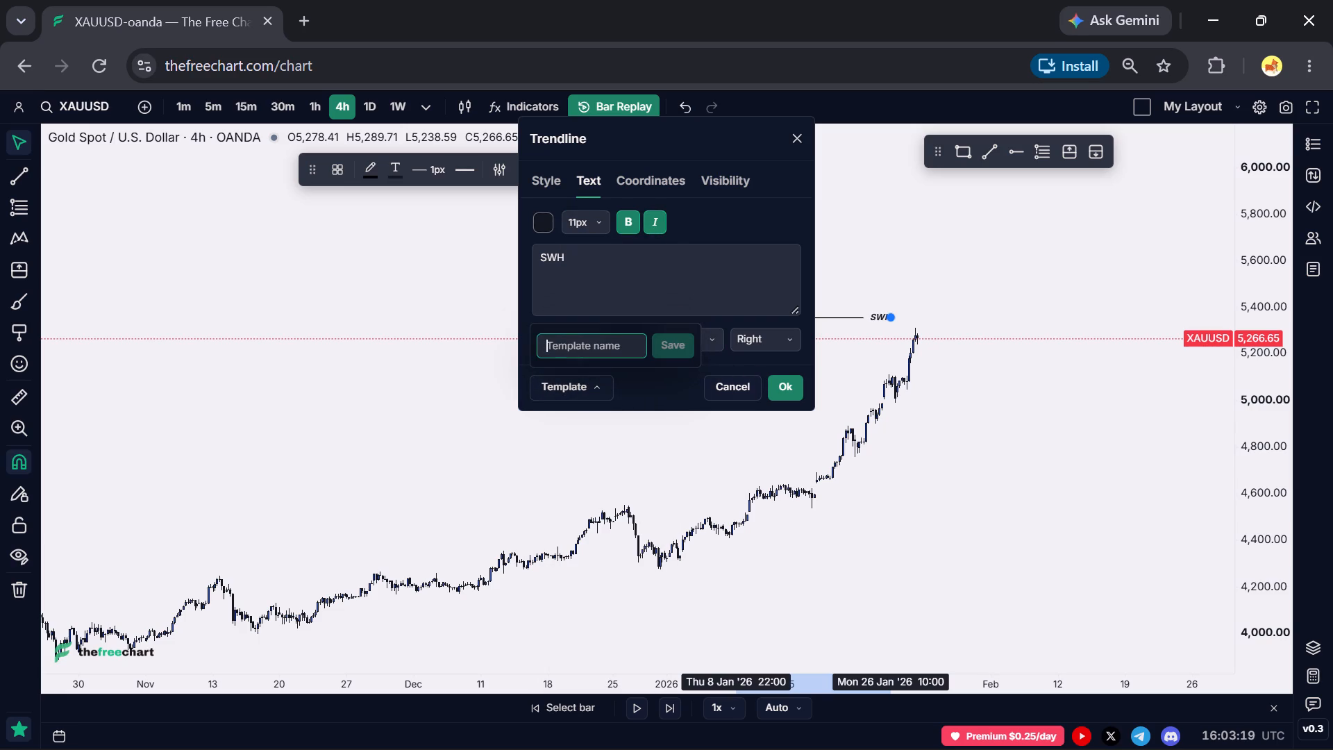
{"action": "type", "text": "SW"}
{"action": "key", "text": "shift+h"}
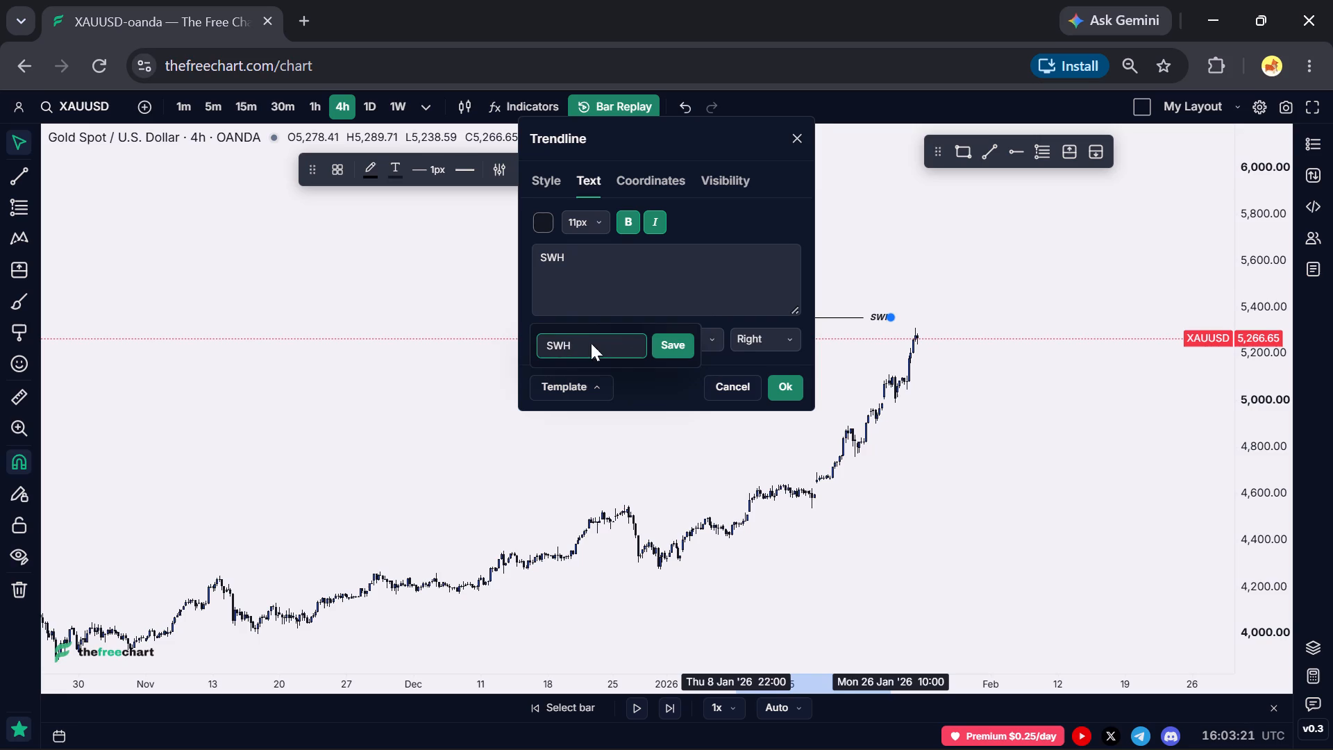
Apply the SWH label settings to the trend line and deselect it.
{"action": "left_click", "coordinate": [789, 387]}
{"action": "left_click", "coordinate": [820, 395]}
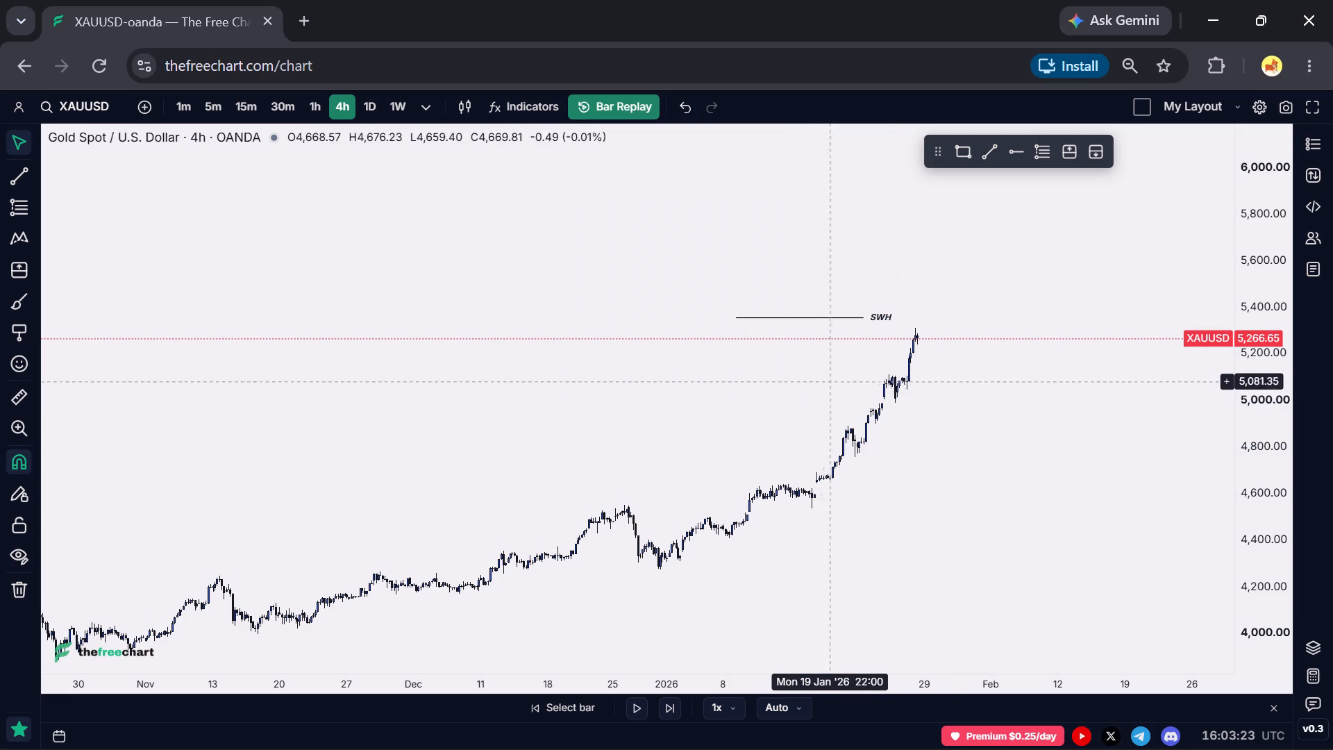
Draw a second trend line above the SWH line, from 8 Jan '26 14:00 to 23 Jan '26 18:00 at about 5,541.
{"action": "left_click", "coordinate": [998, 147]}
{"action": "left_click", "coordinate": [732, 274]}
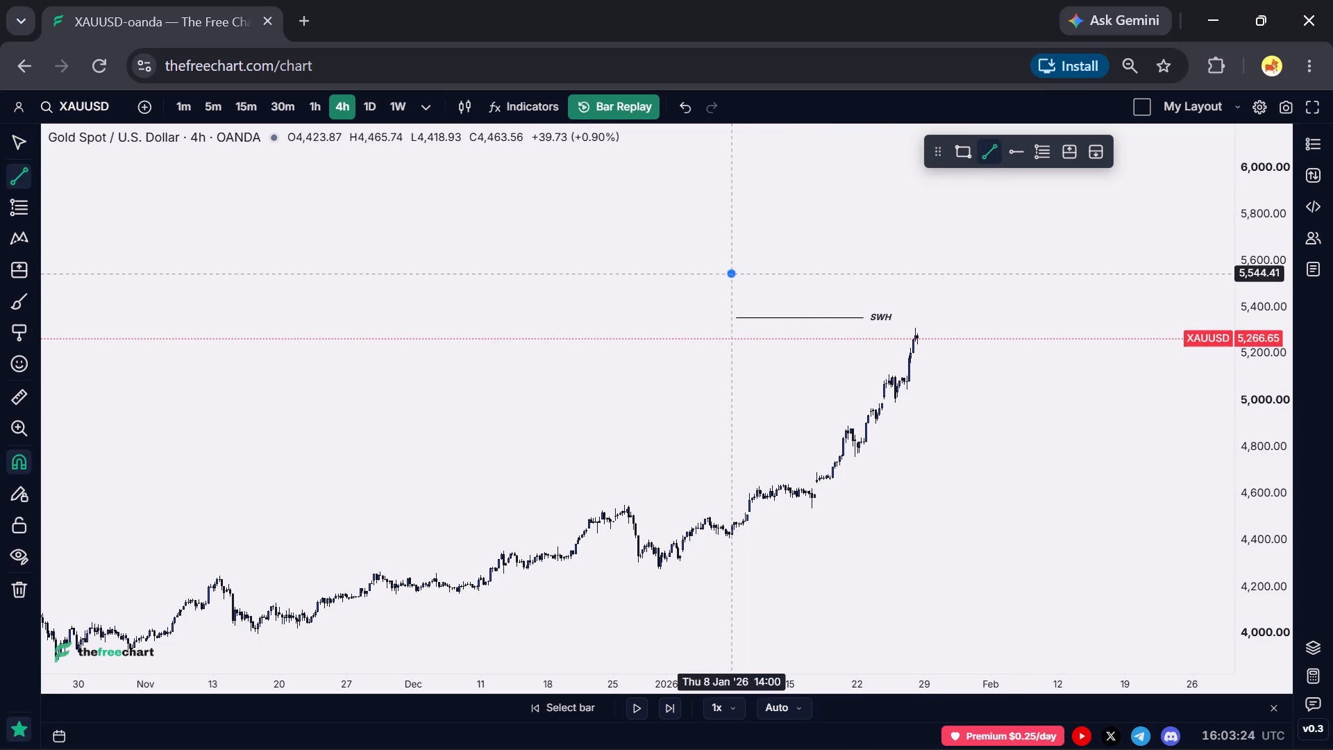
{"action": "left_click", "coordinate": [881, 274], "text": "shift"}
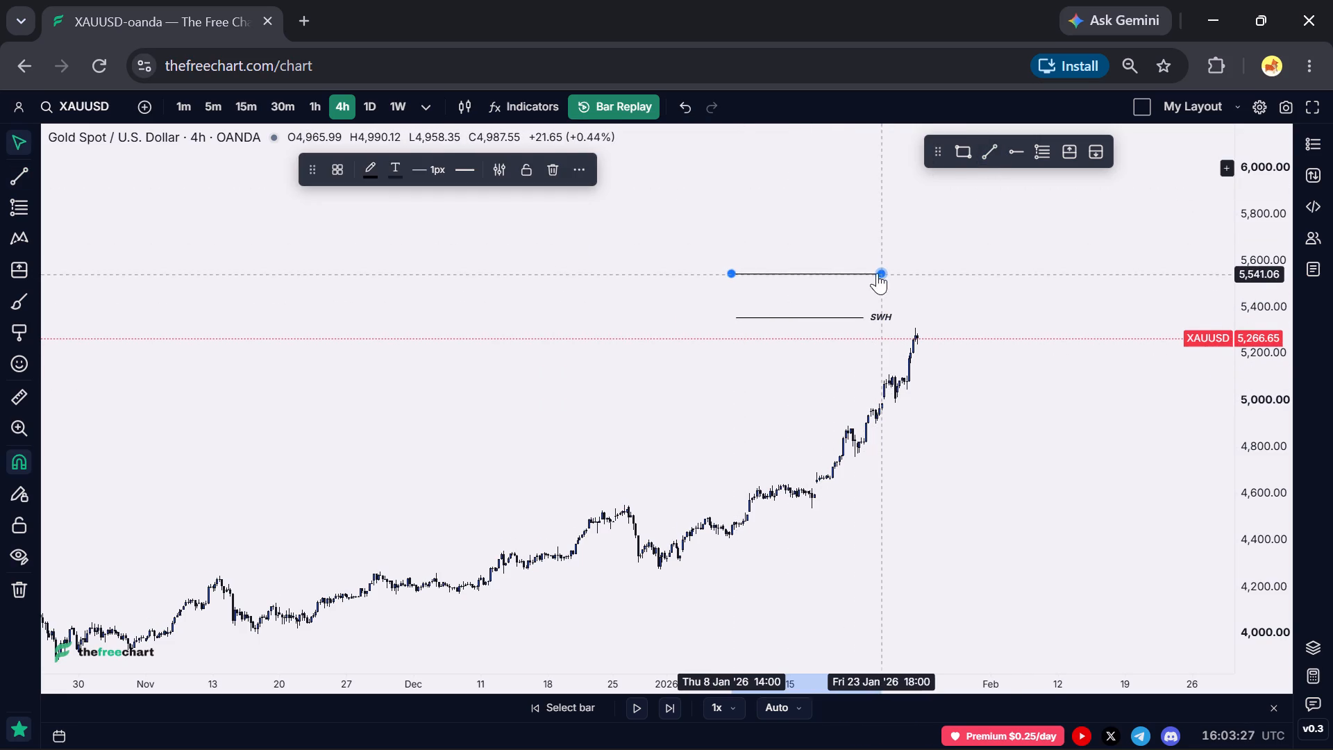
Save the SWH-labelled trend line's style as a drawing template named SWH.
{"action": "left_click", "coordinate": [330, 178]}
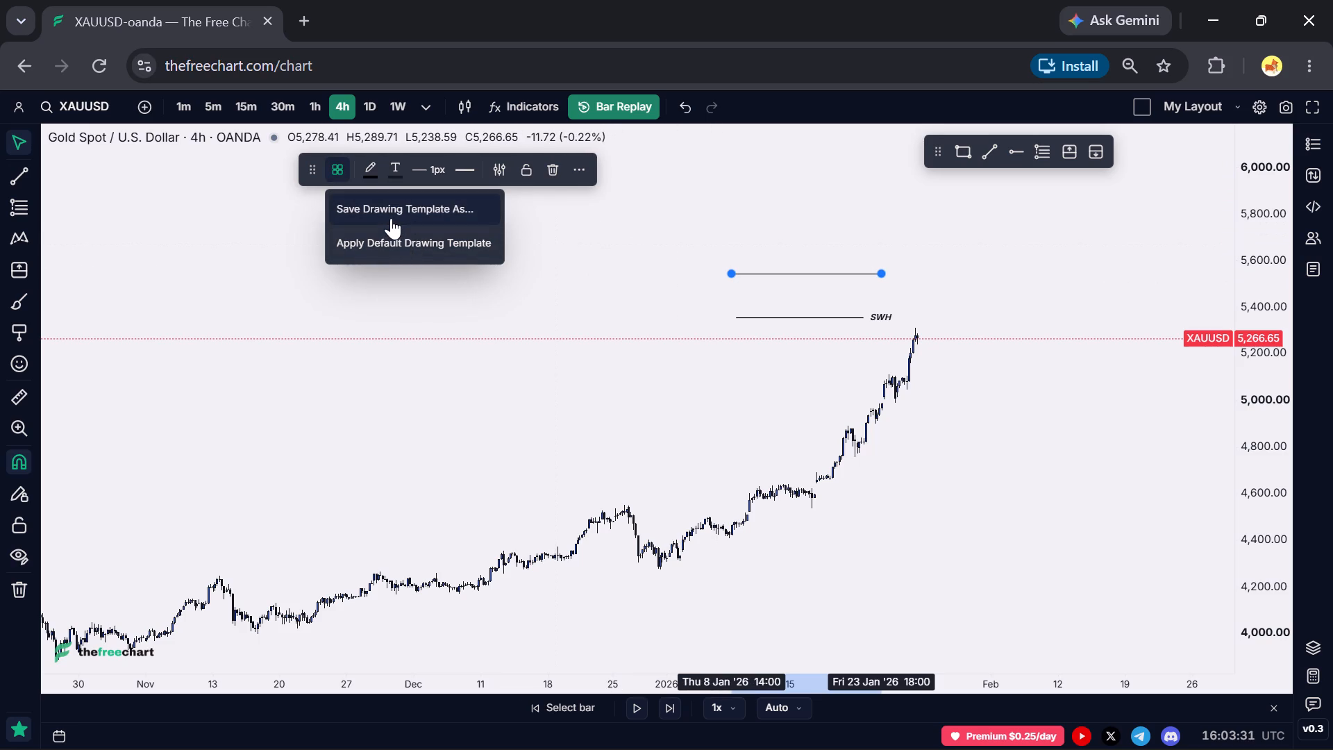
{"action": "left_click", "coordinate": [889, 319]}
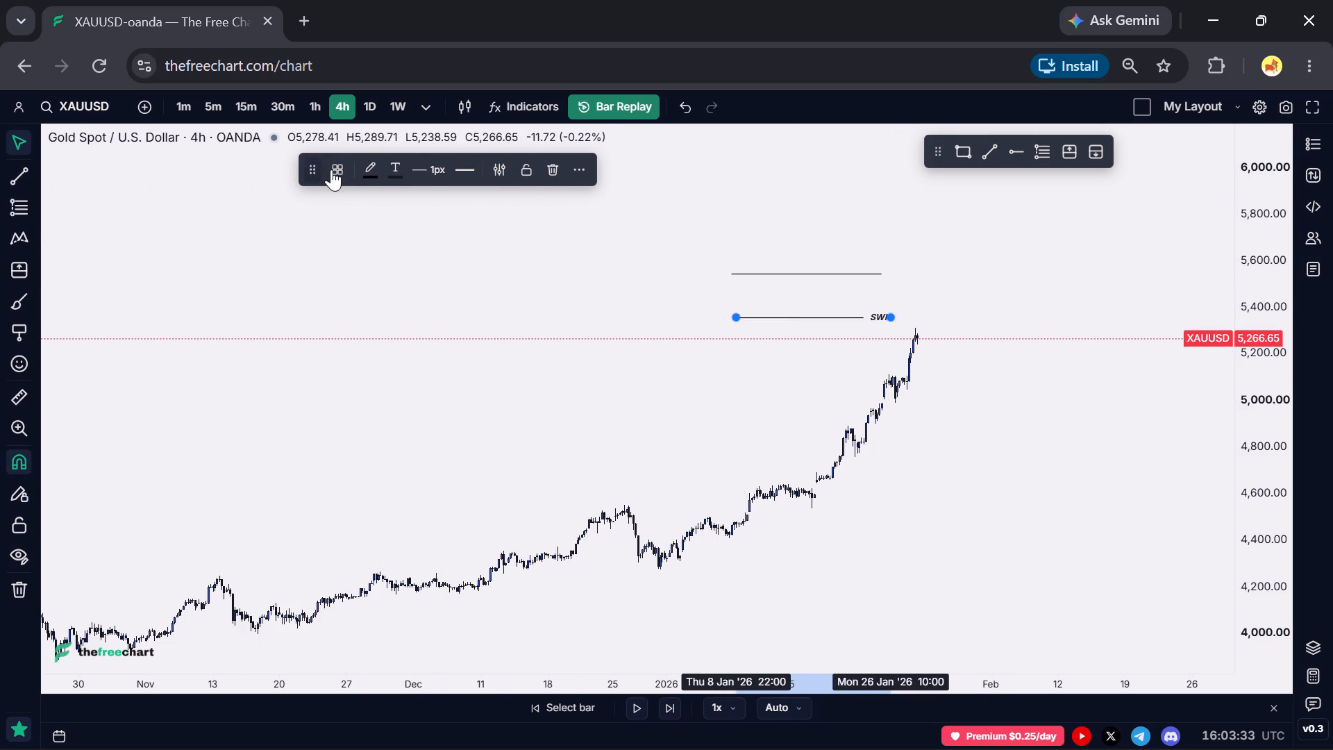
{"action": "left_click", "coordinate": [333, 168]}
{"action": "left_click", "coordinate": [401, 214]}
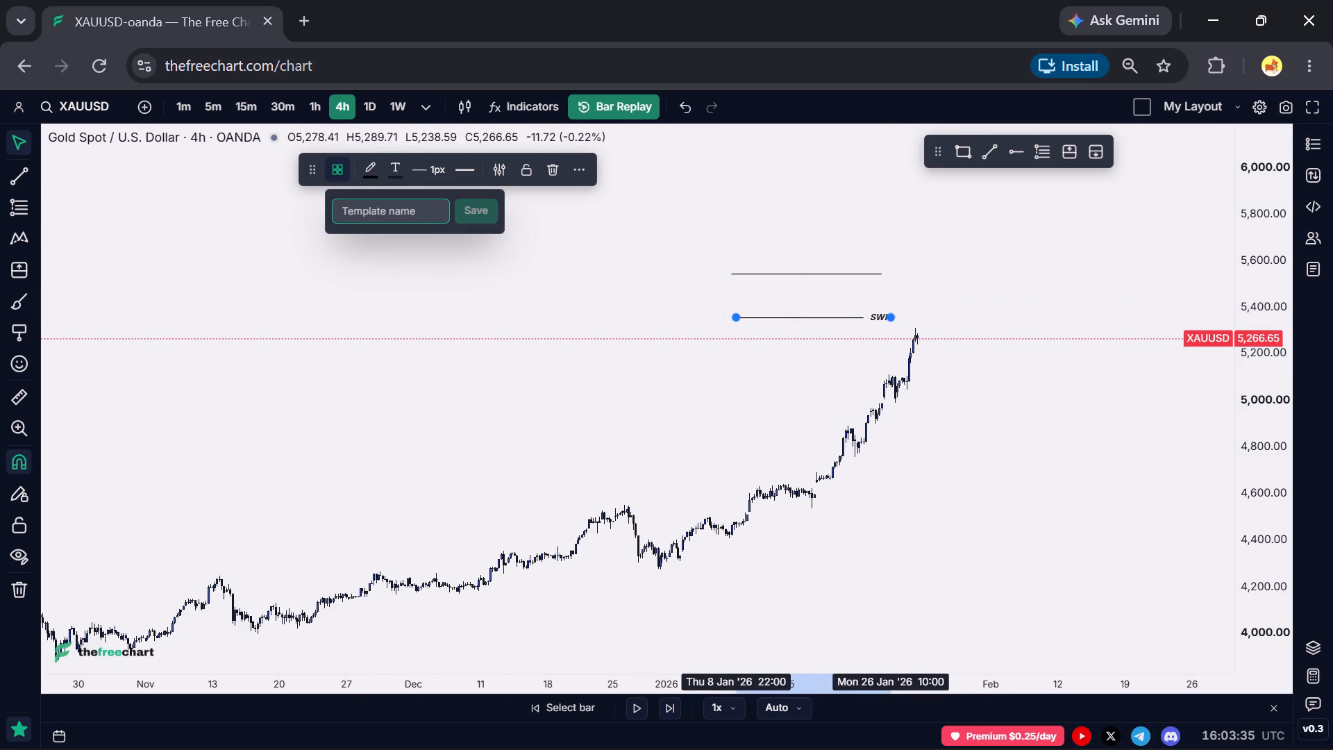
{"action": "key", "text": "shift+s"}
{"action": "key", "text": "shift+w"}
{"action": "key", "text": "shift+h"}
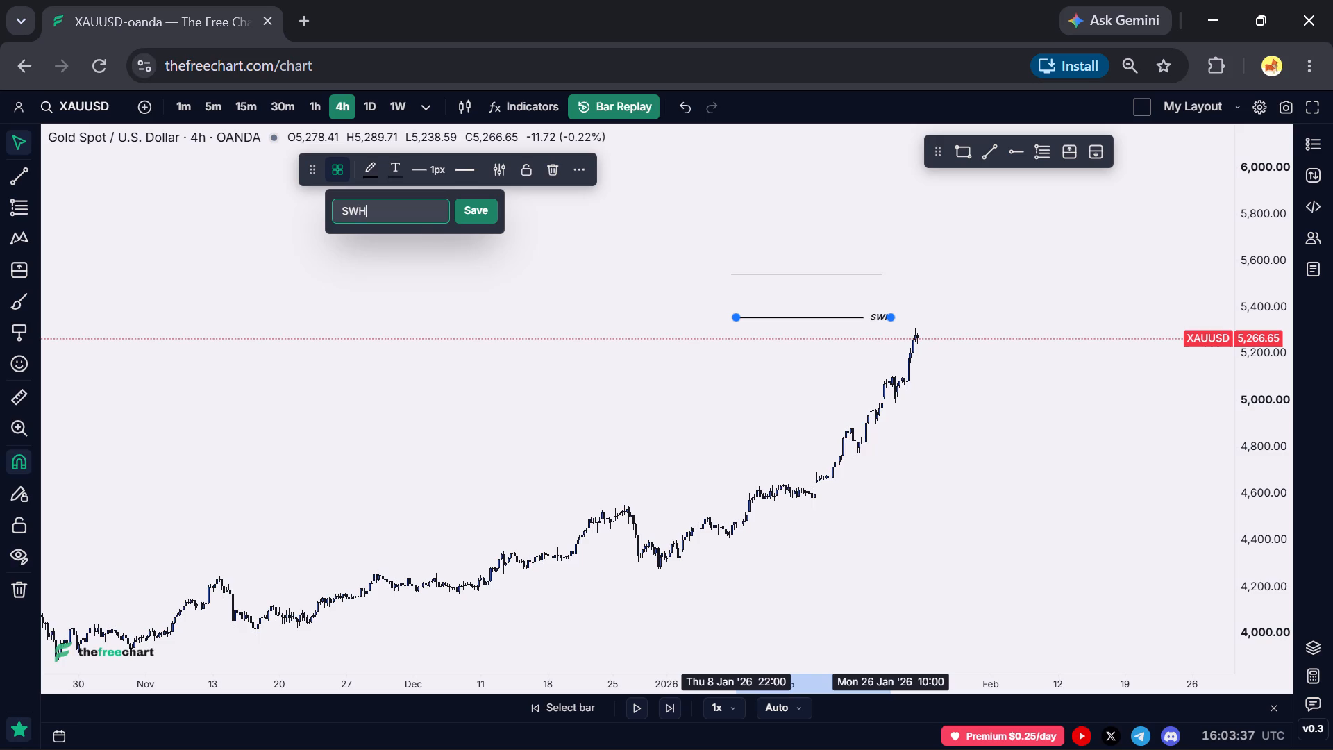
{"action": "left_click", "coordinate": [467, 214]}
{"action": "left_click", "coordinate": [825, 233]}
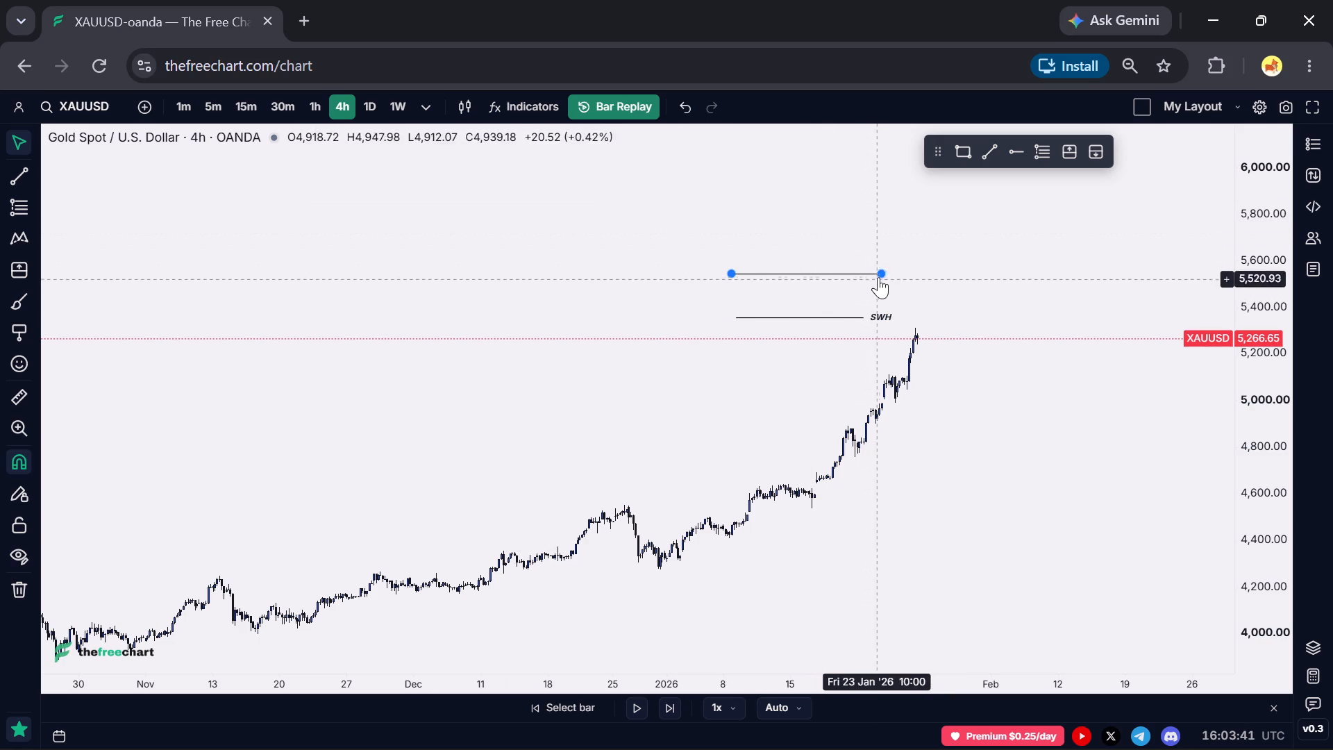
Open the settings of the upper unlabelled trend line and enter SWL as its text label.
{"action": "left_click", "coordinate": [880, 276]}
{"action": "left_click", "coordinate": [344, 169]}
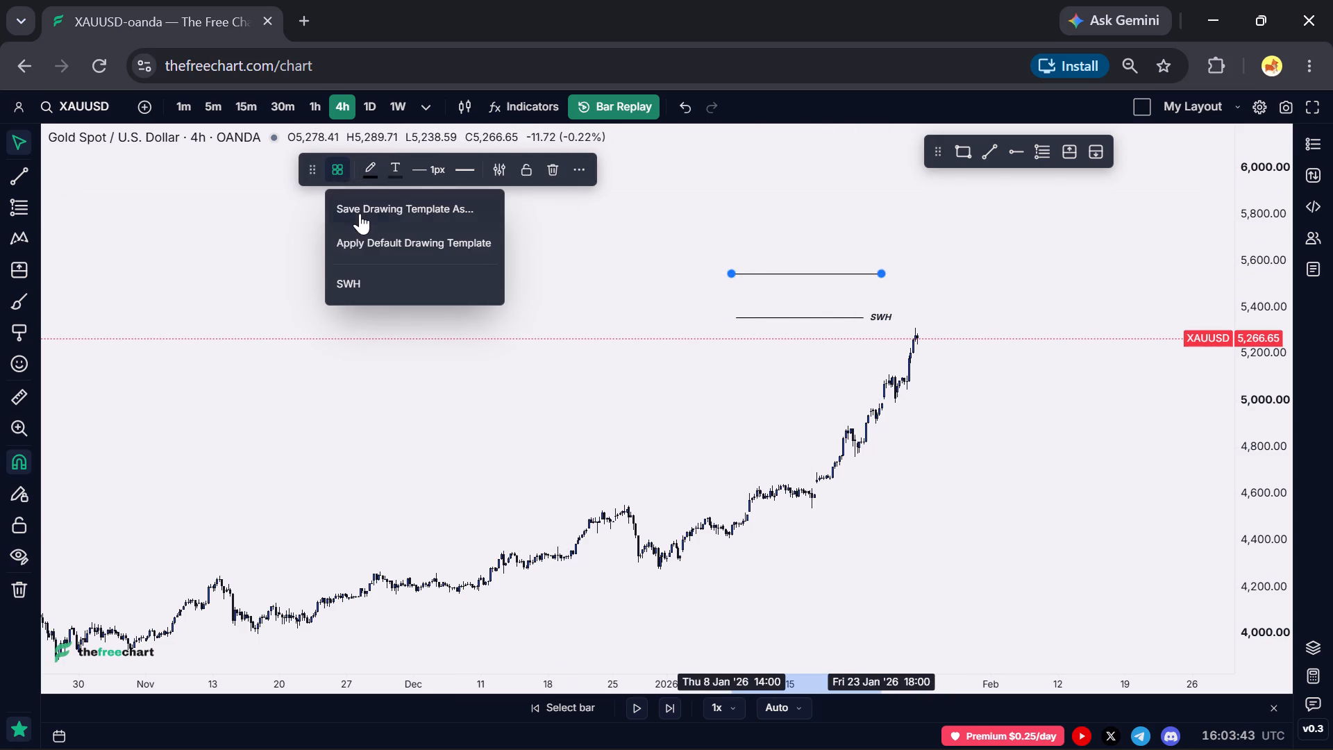
{"action": "left_click", "coordinate": [585, 169]}
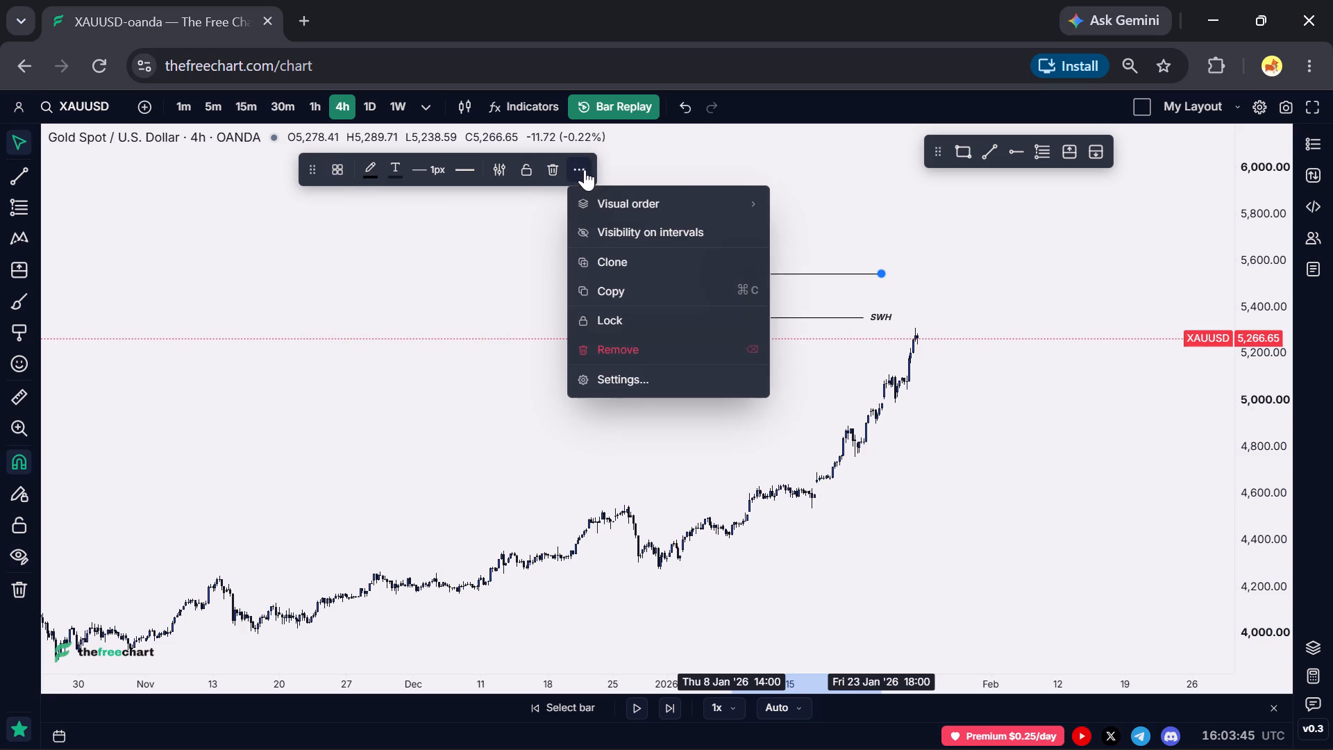
{"action": "left_click", "coordinate": [630, 377]}
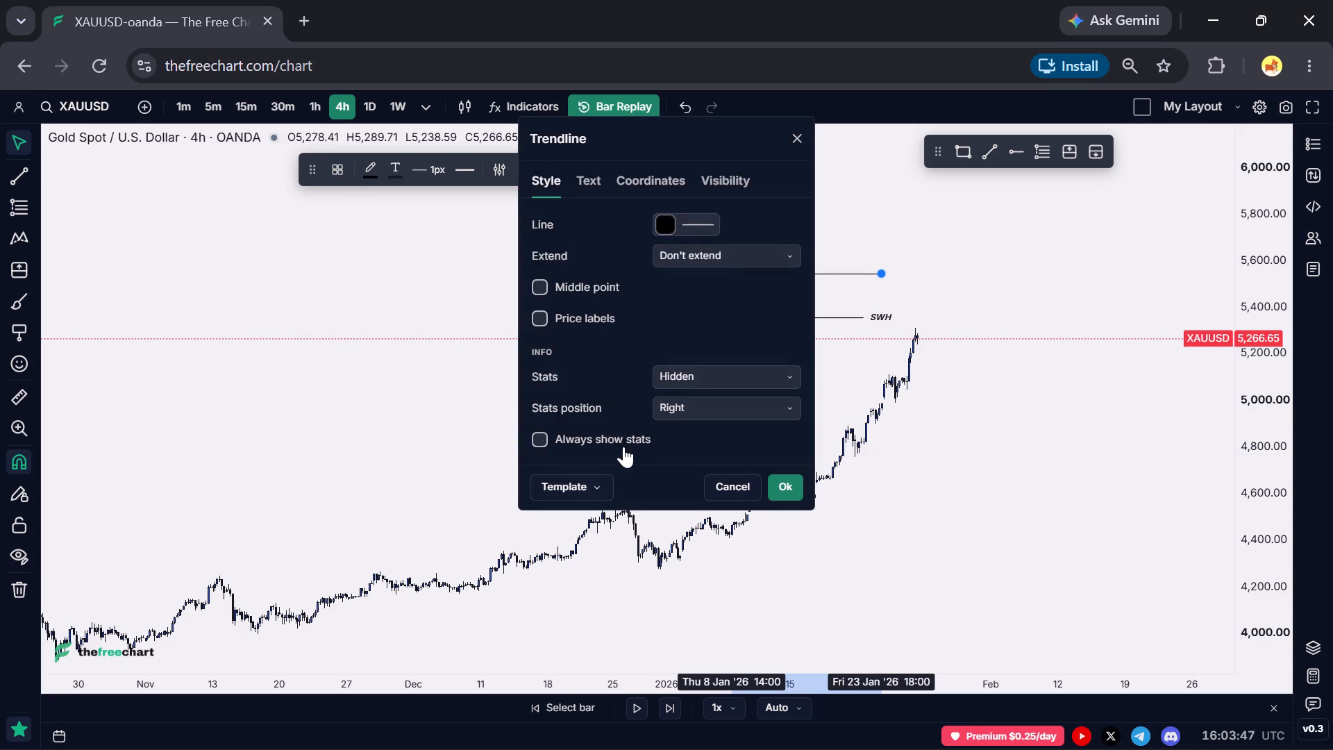
{"action": "left_click", "coordinate": [566, 181]}
{"action": "left_click", "coordinate": [585, 177]}
{"action": "left_click", "coordinate": [603, 255]}
{"action": "type", "text": "SW"}
{"action": "key", "text": "shift+l"}
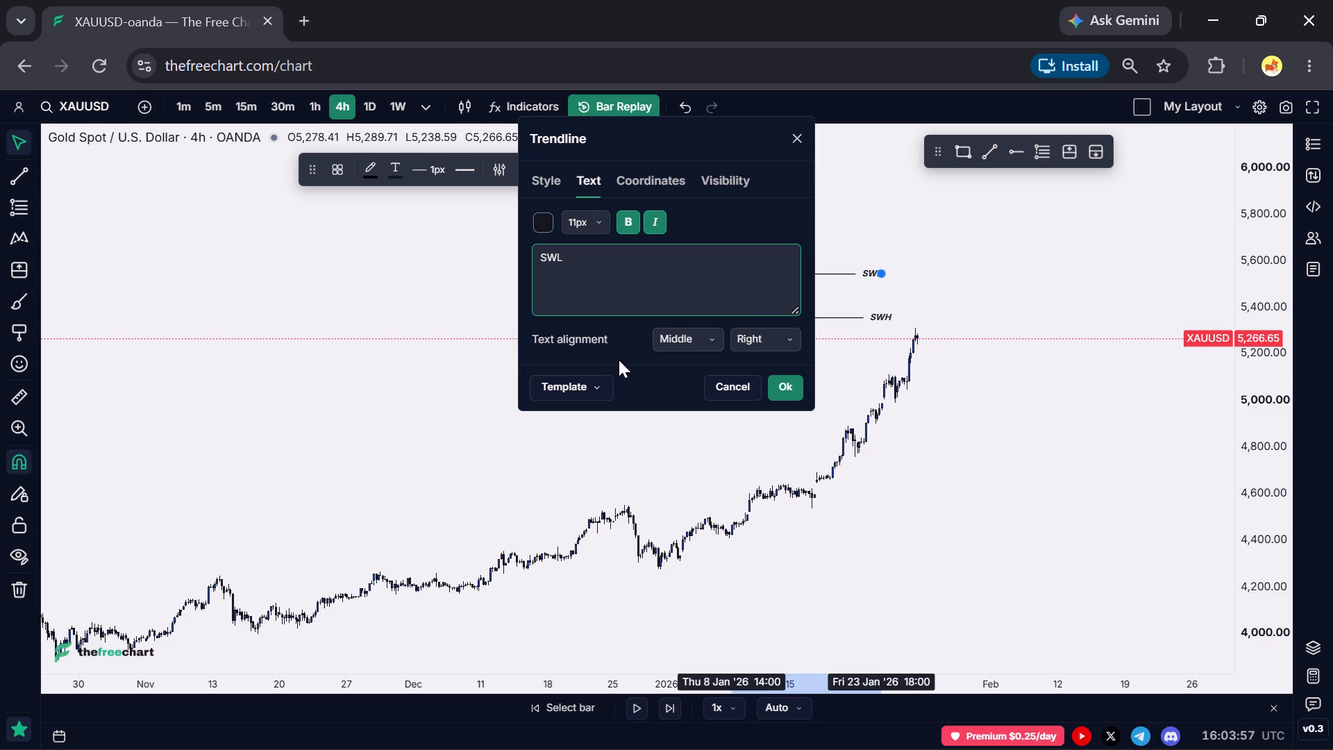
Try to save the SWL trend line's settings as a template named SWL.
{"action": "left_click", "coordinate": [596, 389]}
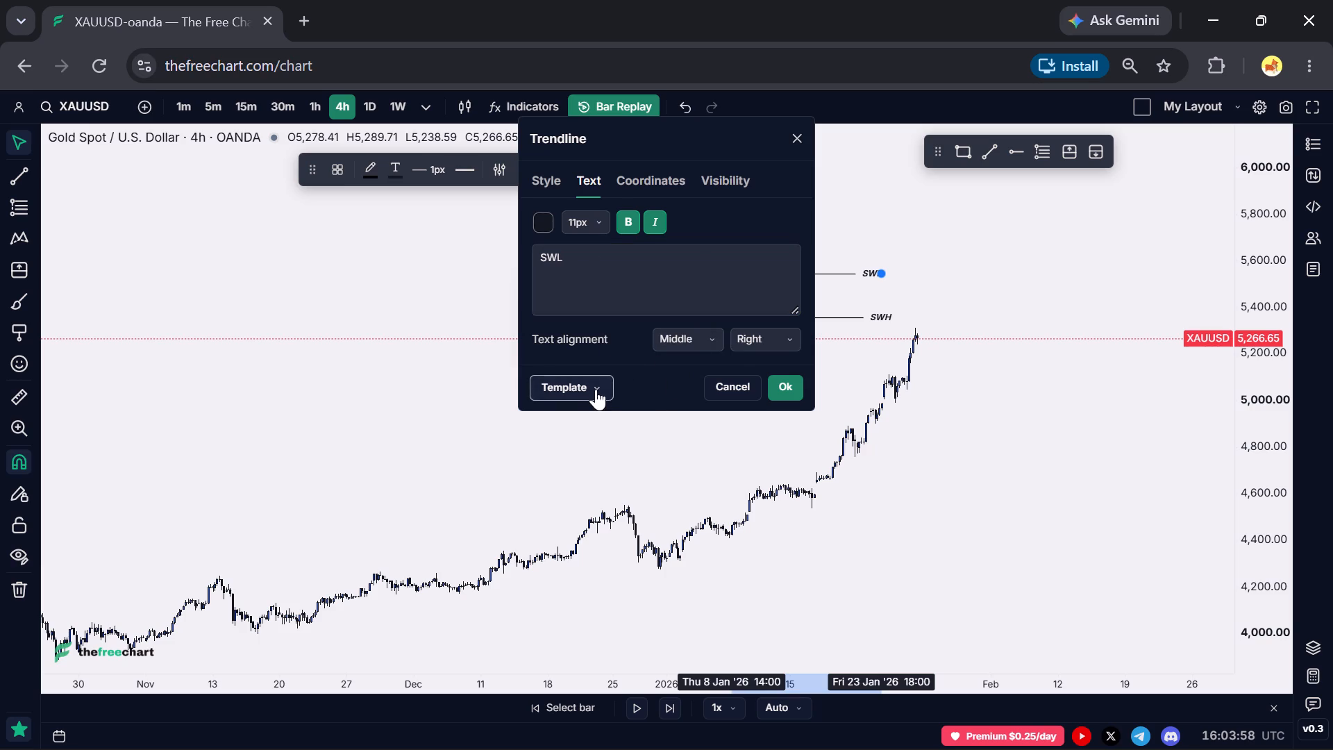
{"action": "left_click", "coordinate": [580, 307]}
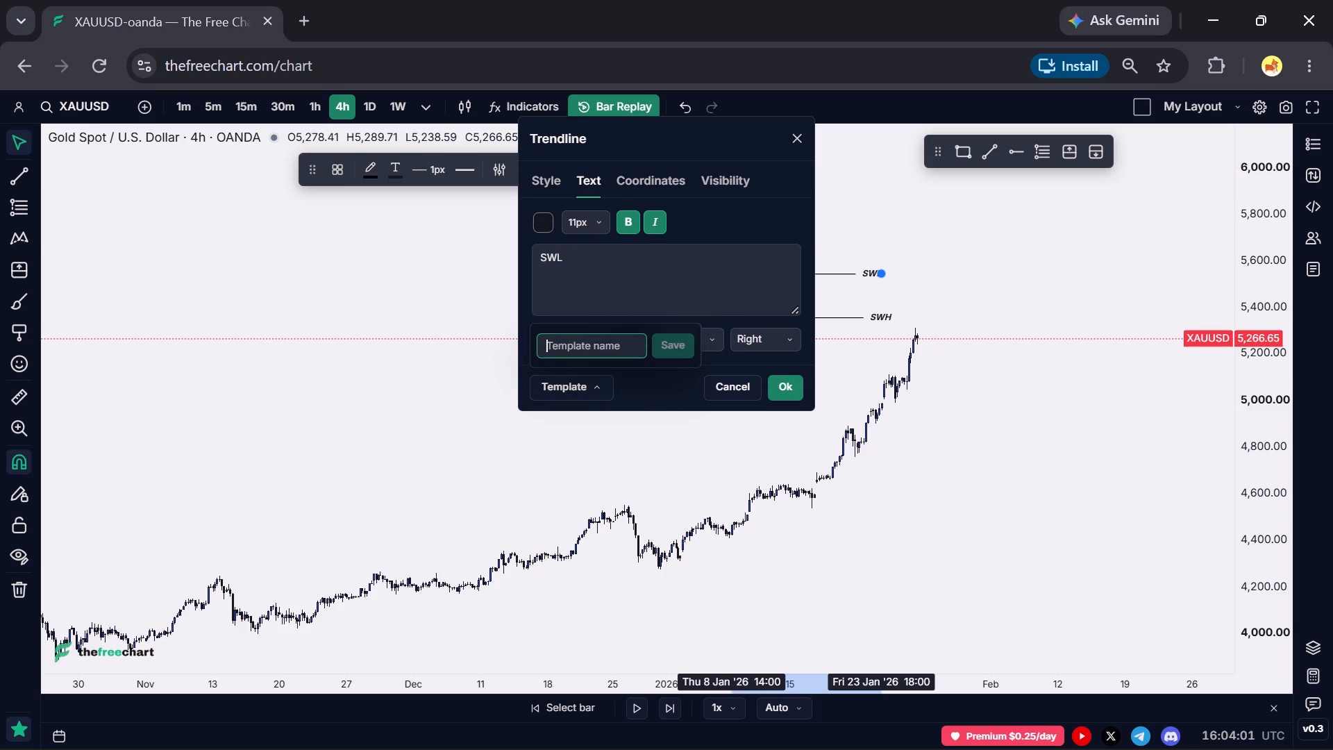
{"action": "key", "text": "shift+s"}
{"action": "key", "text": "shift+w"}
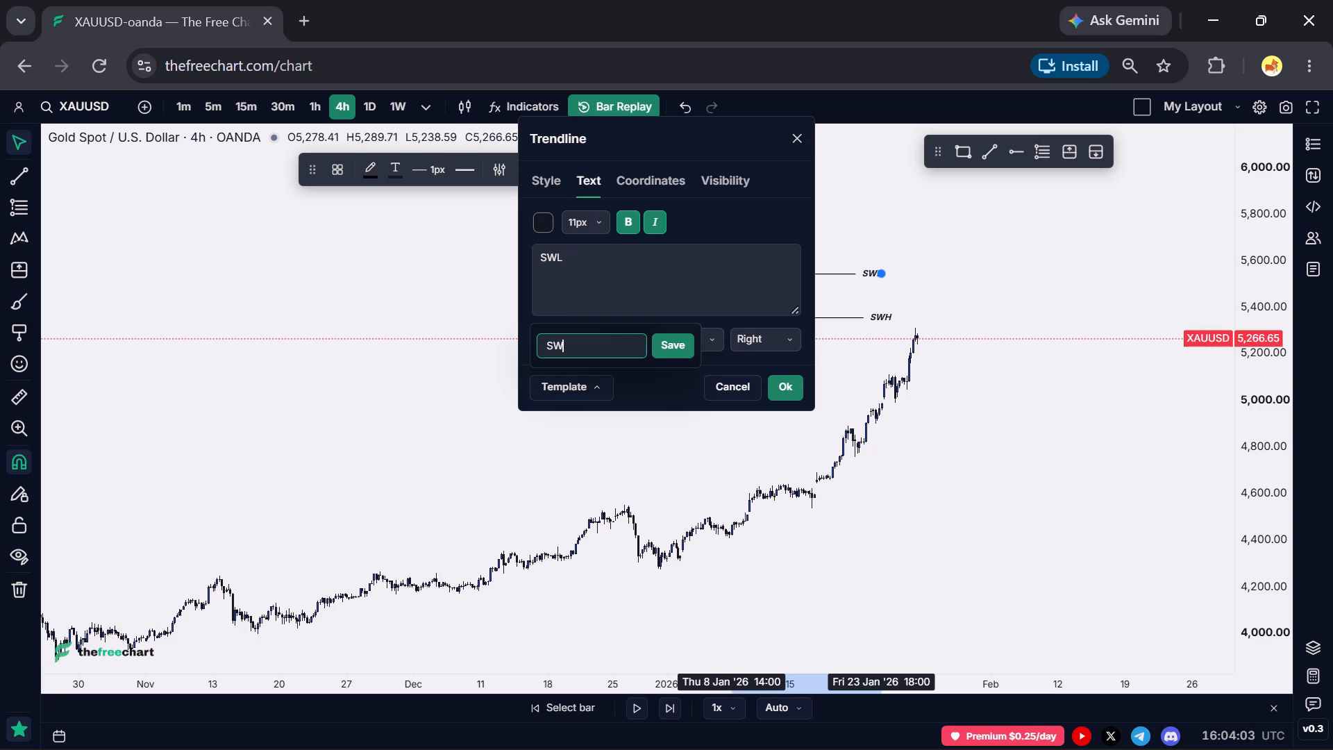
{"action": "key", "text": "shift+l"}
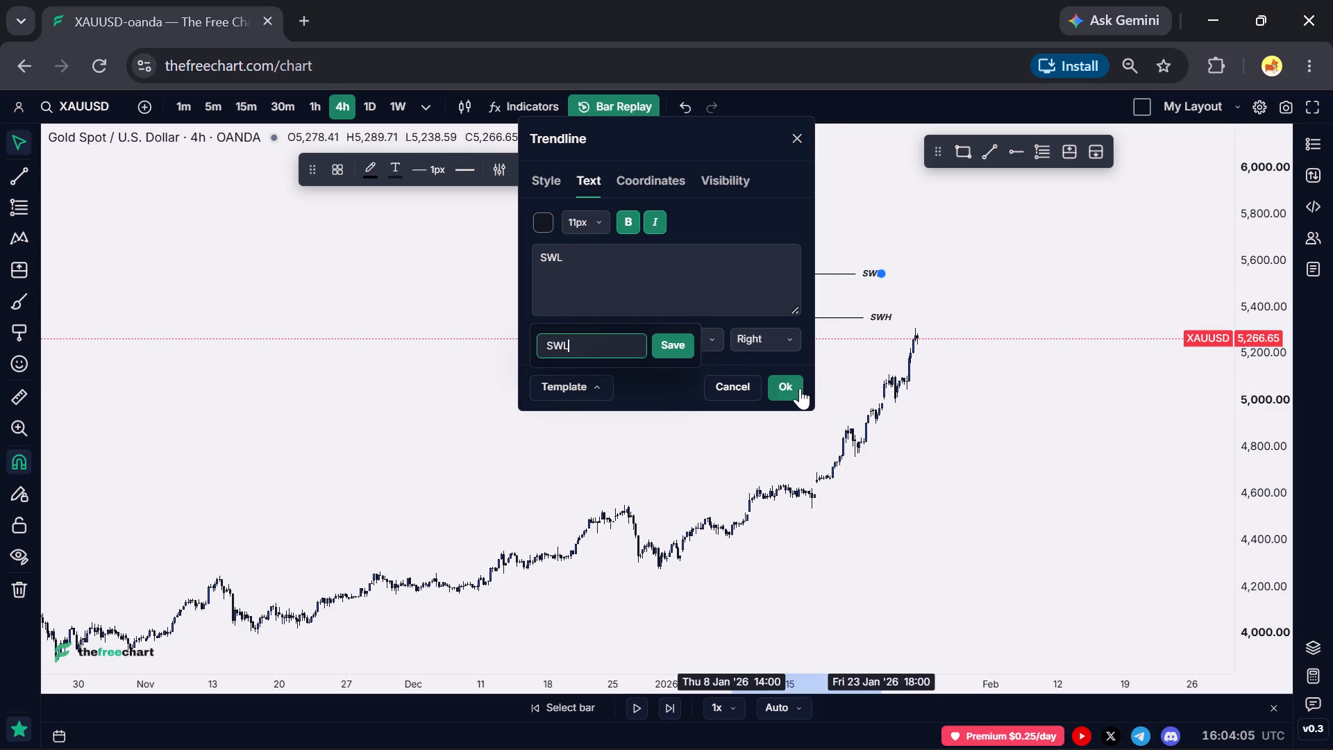
Apply the SWL label settings to the upper trend line and deselect it.
{"action": "left_click", "coordinate": [791, 383]}
{"action": "left_click", "coordinate": [955, 232]}
Save the SWL-labelled trend line's style as a drawing template named SWL and deselect the line.
{"action": "left_click", "coordinate": [880, 278]}
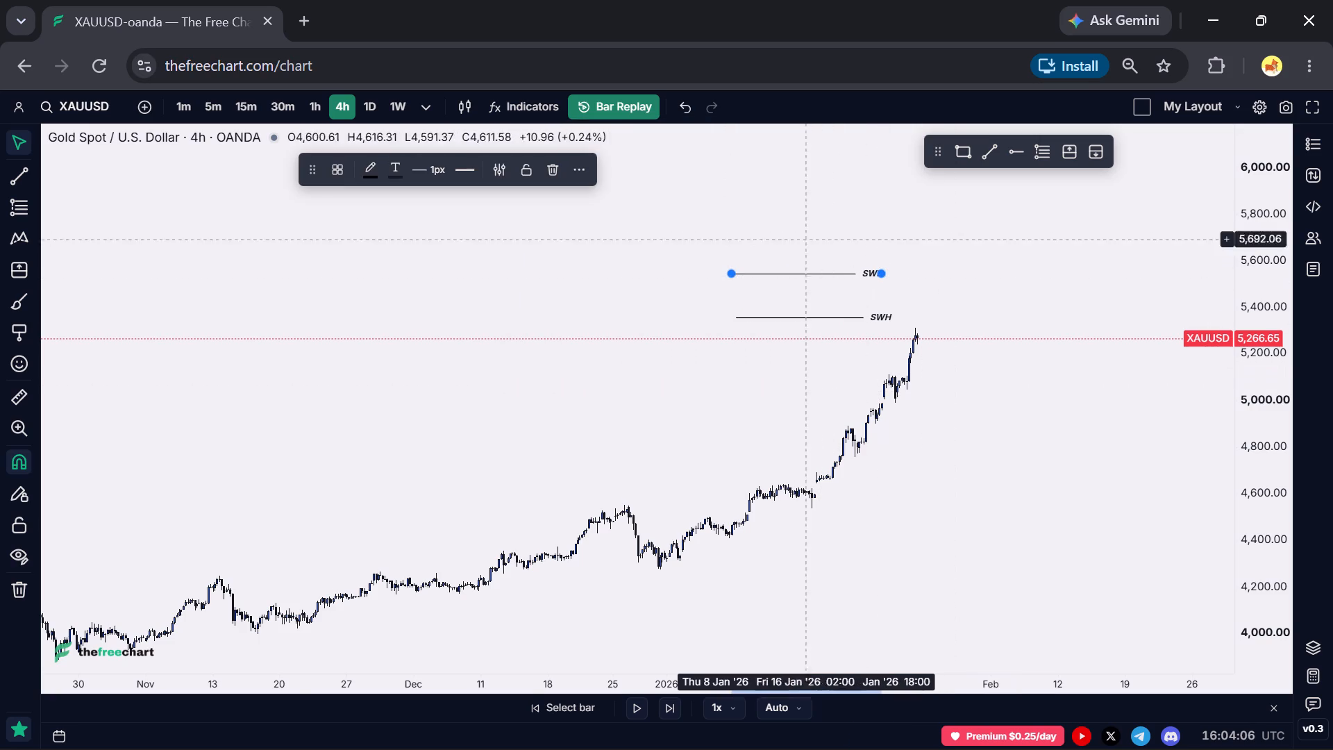
{"action": "left_click", "coordinate": [330, 178]}
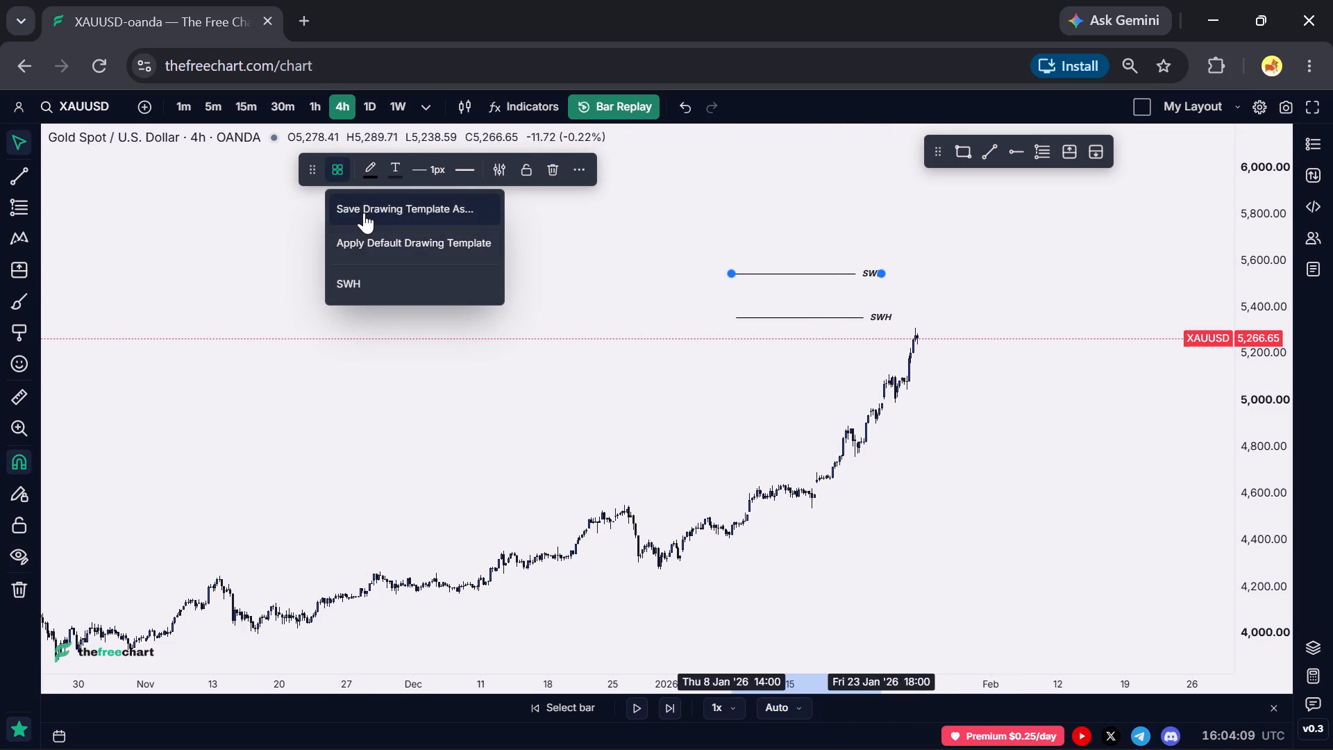
{"action": "left_click", "coordinate": [364, 212]}
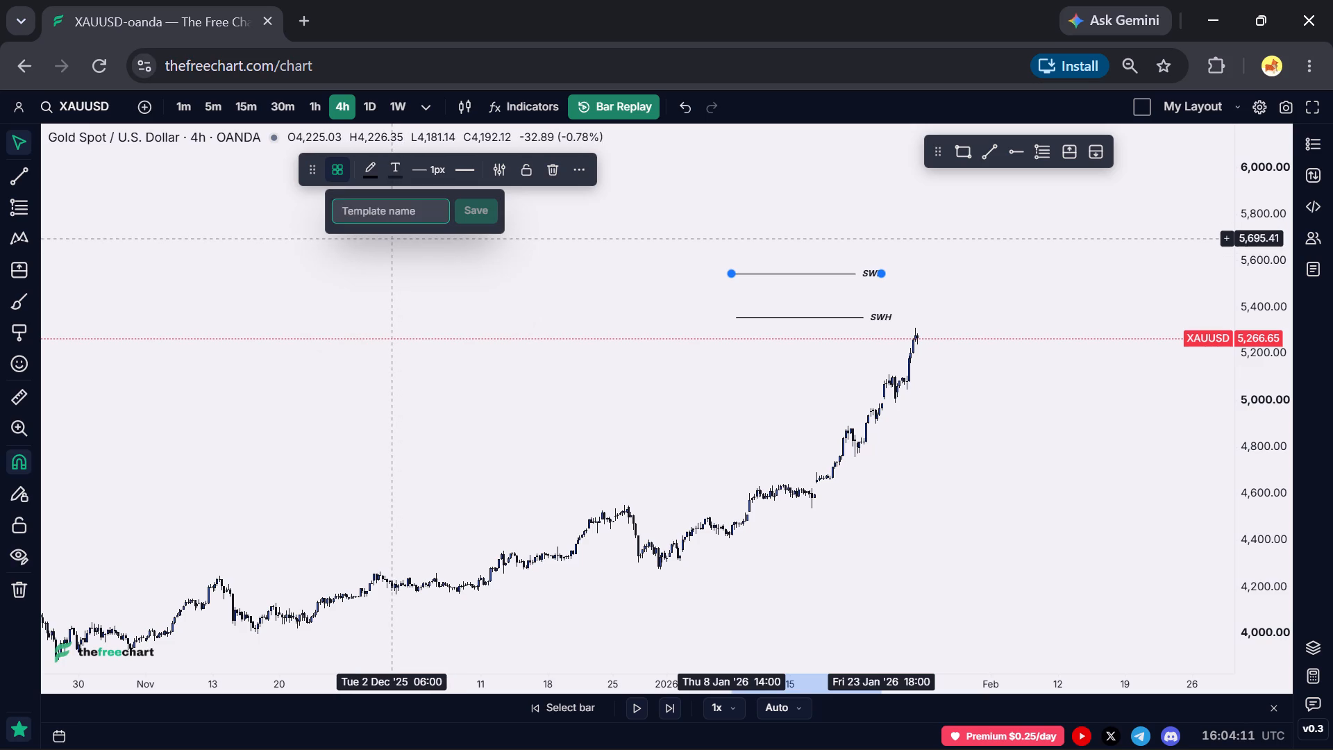
{"action": "type", "text": "SW"}
{"action": "key", "text": "shift+l"}
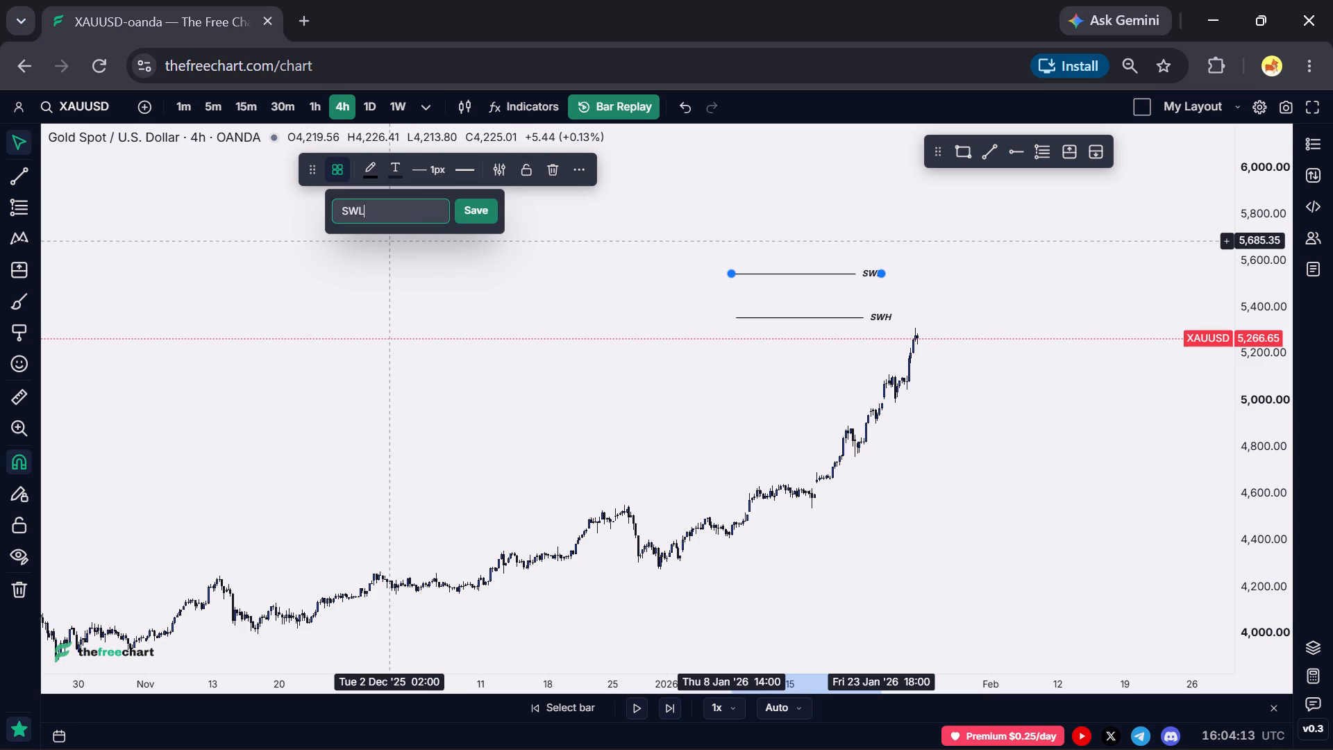
{"action": "left_click", "coordinate": [489, 209]}
{"action": "left_click", "coordinate": [745, 239]}
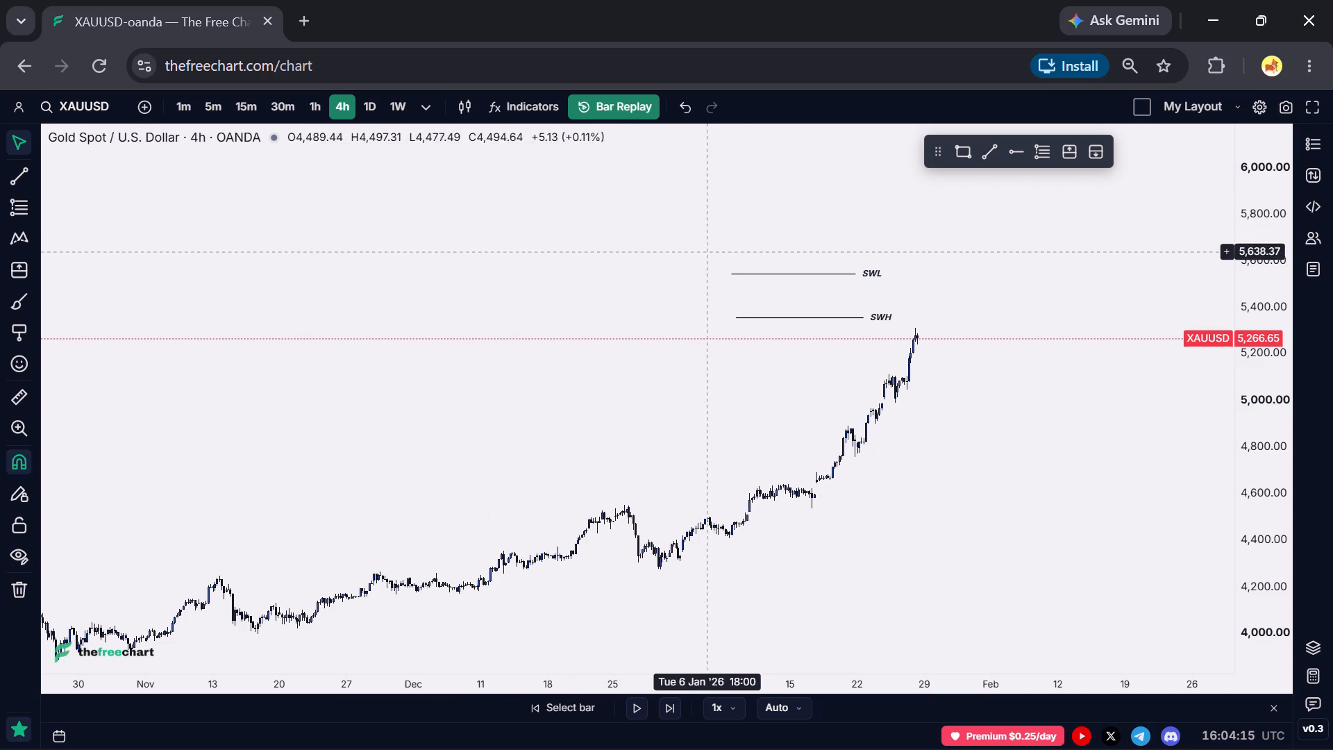
Select the SWL and SWH trend lines together and delete both.
{"action": "left_click_drag", "start_coordinate": [680, 219], "coordinate": [971, 328], "text": "ctrl"}
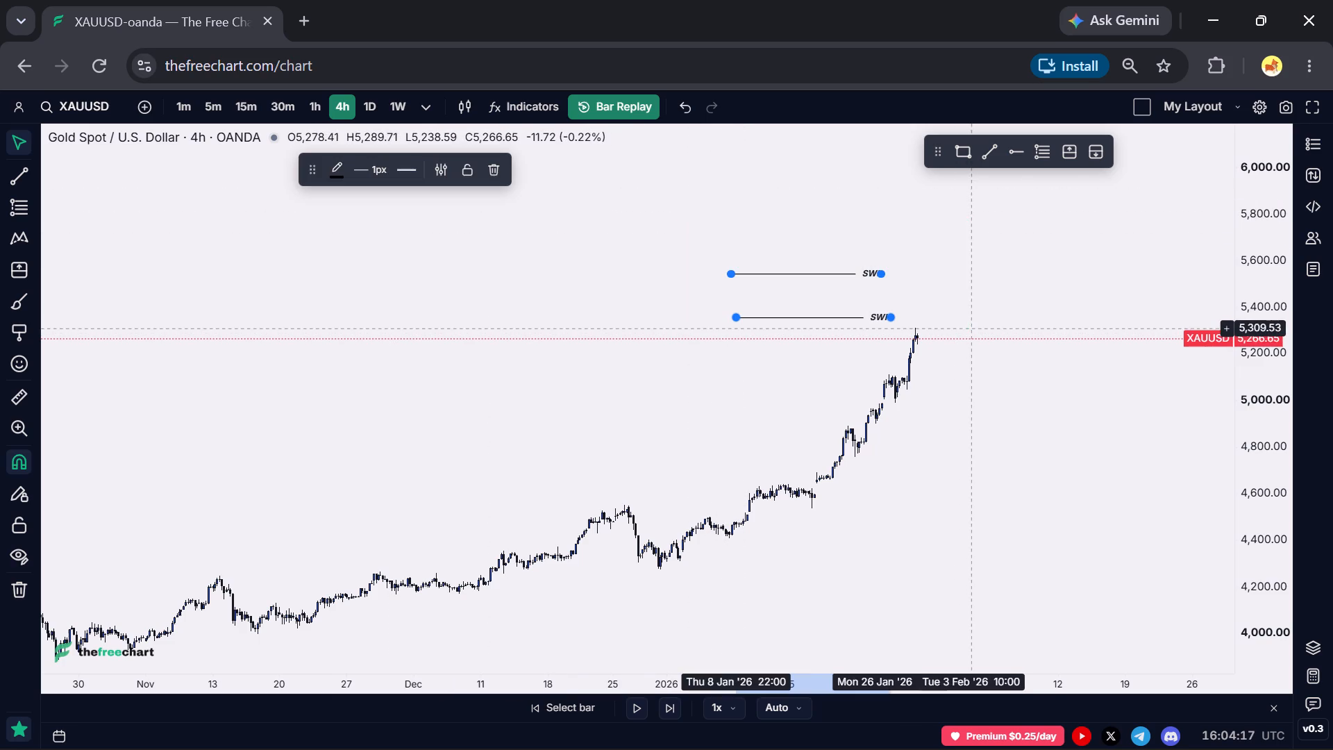
{"action": "left_click", "coordinate": [487, 170]}
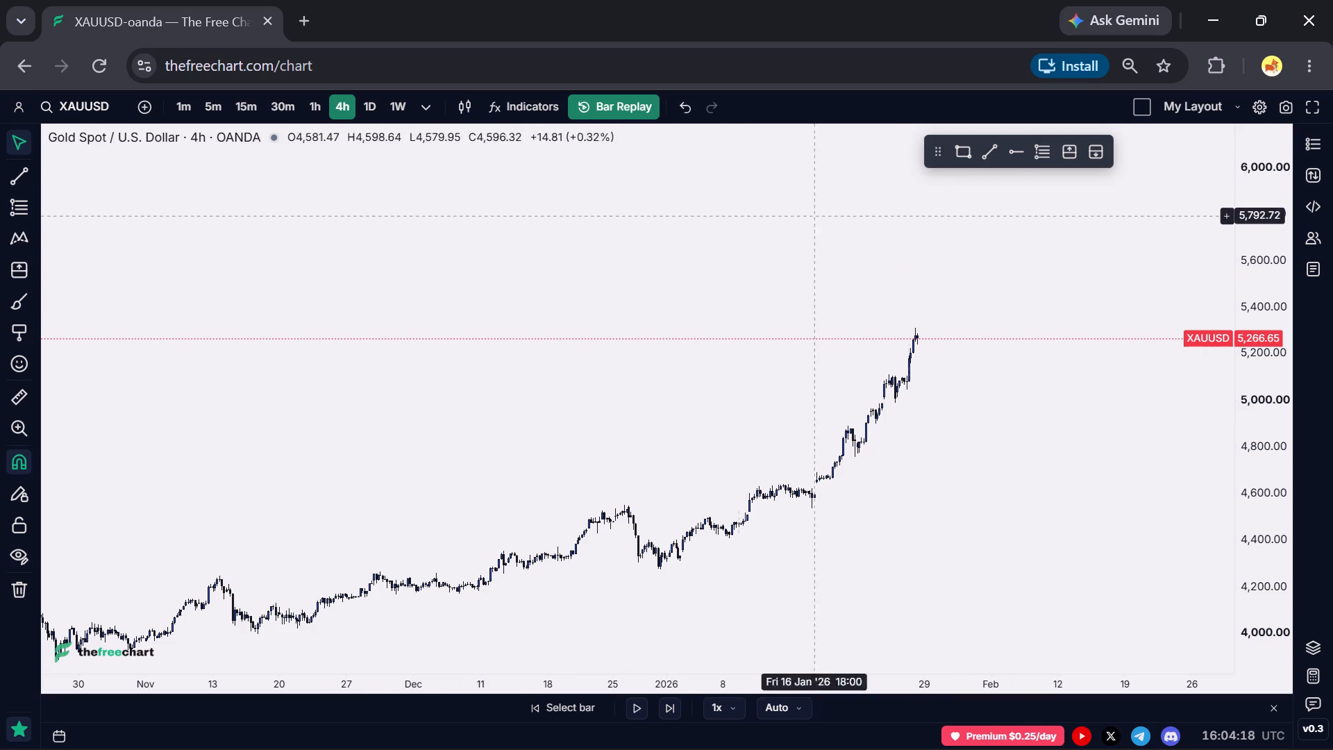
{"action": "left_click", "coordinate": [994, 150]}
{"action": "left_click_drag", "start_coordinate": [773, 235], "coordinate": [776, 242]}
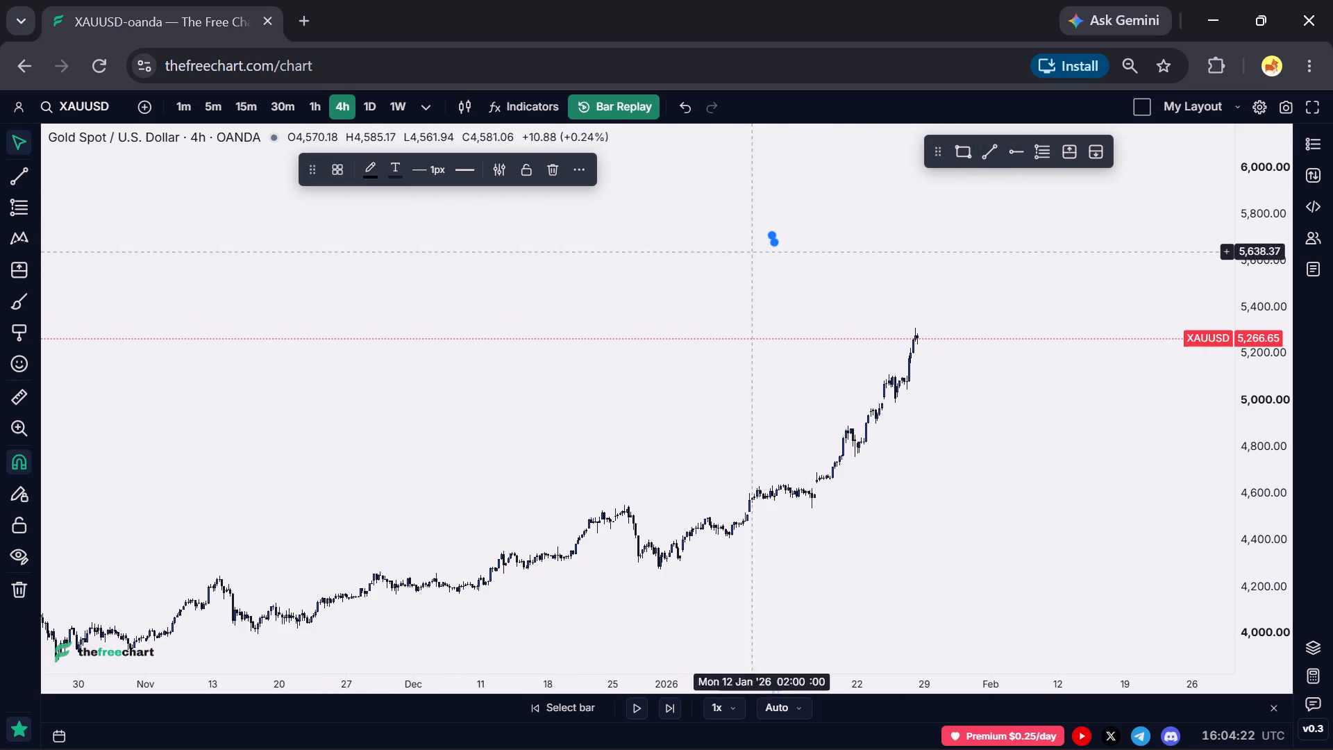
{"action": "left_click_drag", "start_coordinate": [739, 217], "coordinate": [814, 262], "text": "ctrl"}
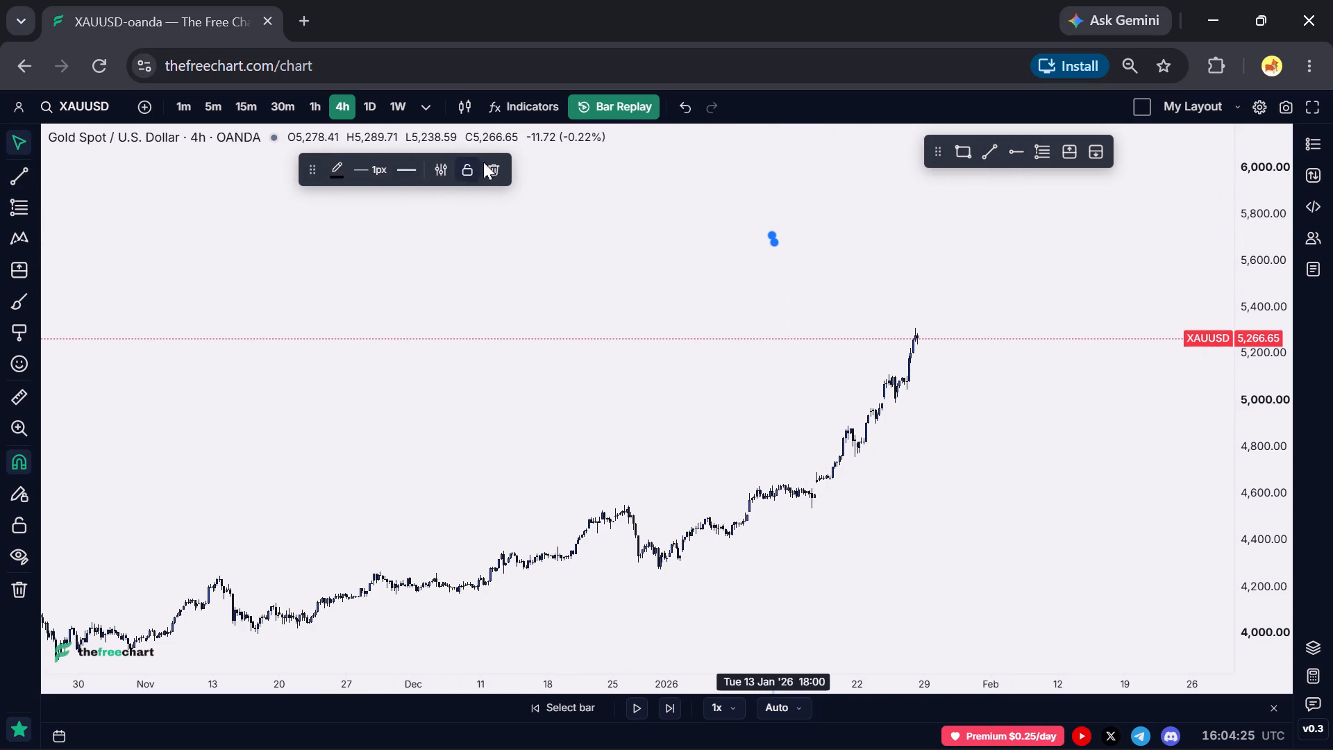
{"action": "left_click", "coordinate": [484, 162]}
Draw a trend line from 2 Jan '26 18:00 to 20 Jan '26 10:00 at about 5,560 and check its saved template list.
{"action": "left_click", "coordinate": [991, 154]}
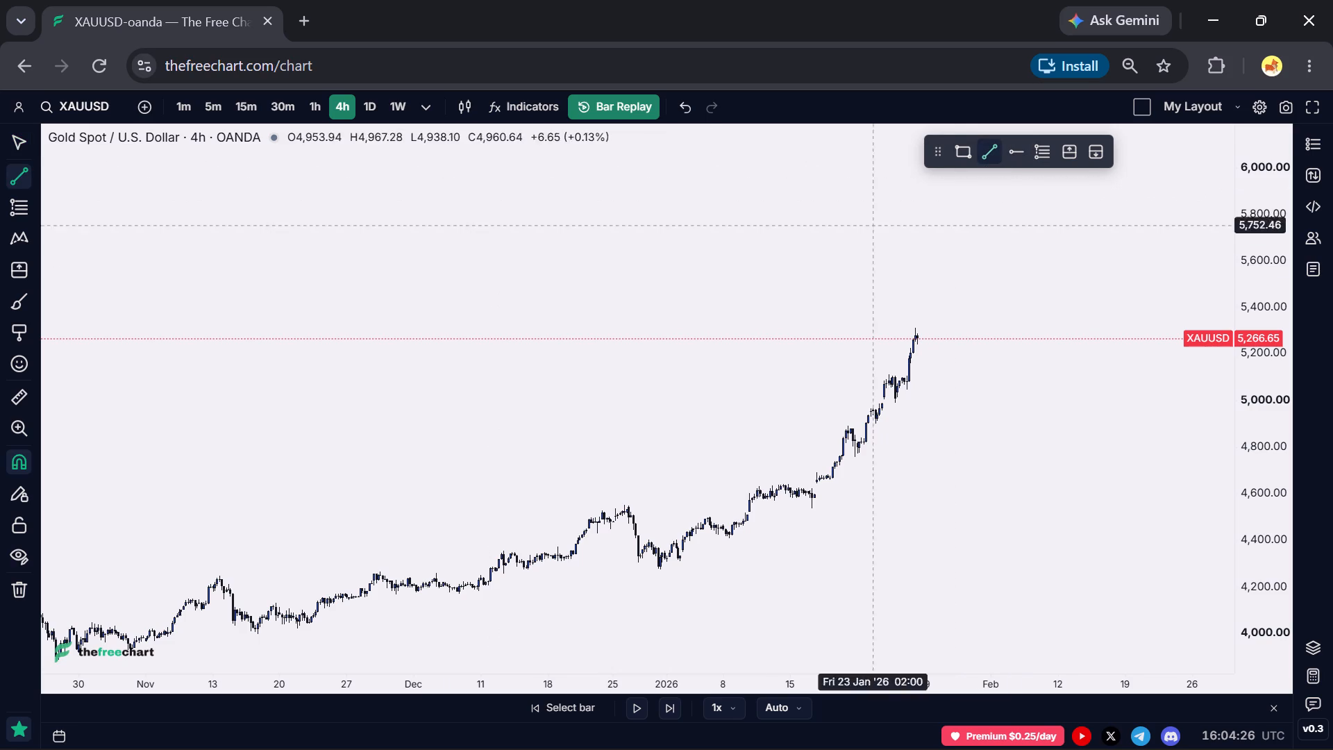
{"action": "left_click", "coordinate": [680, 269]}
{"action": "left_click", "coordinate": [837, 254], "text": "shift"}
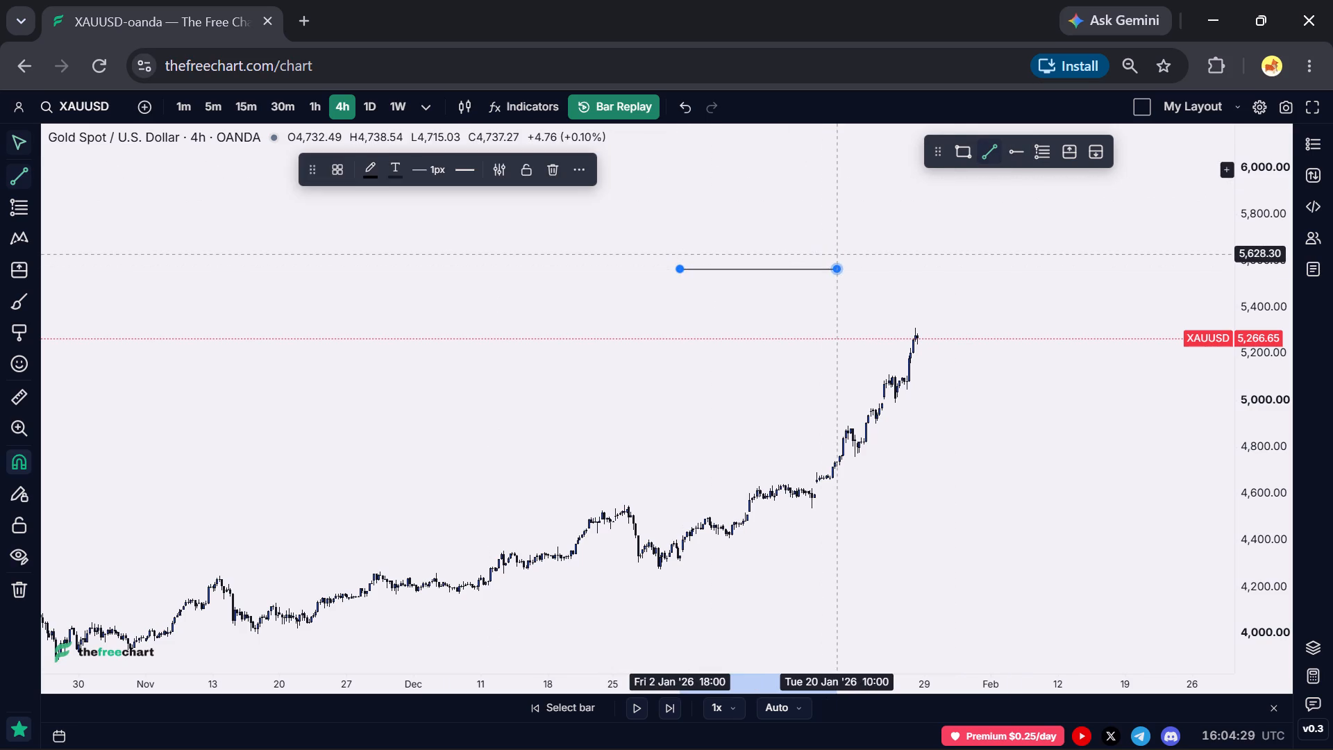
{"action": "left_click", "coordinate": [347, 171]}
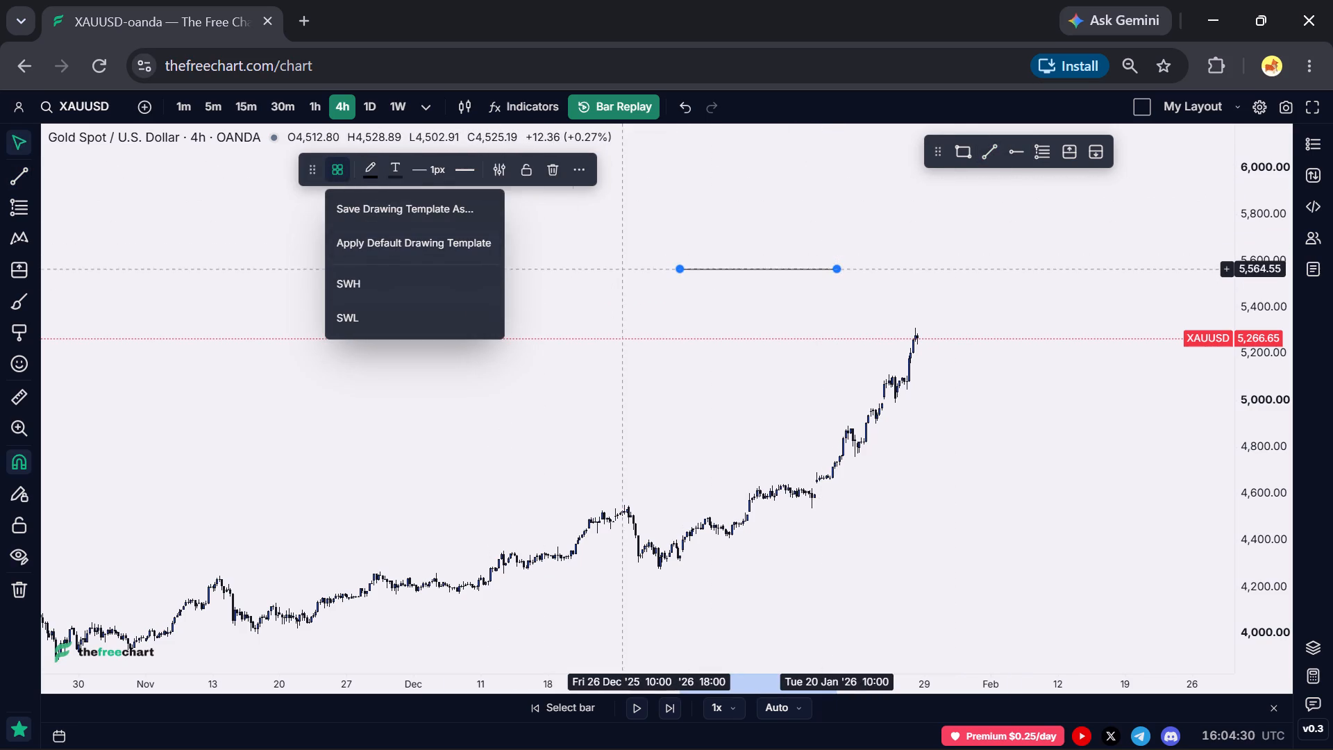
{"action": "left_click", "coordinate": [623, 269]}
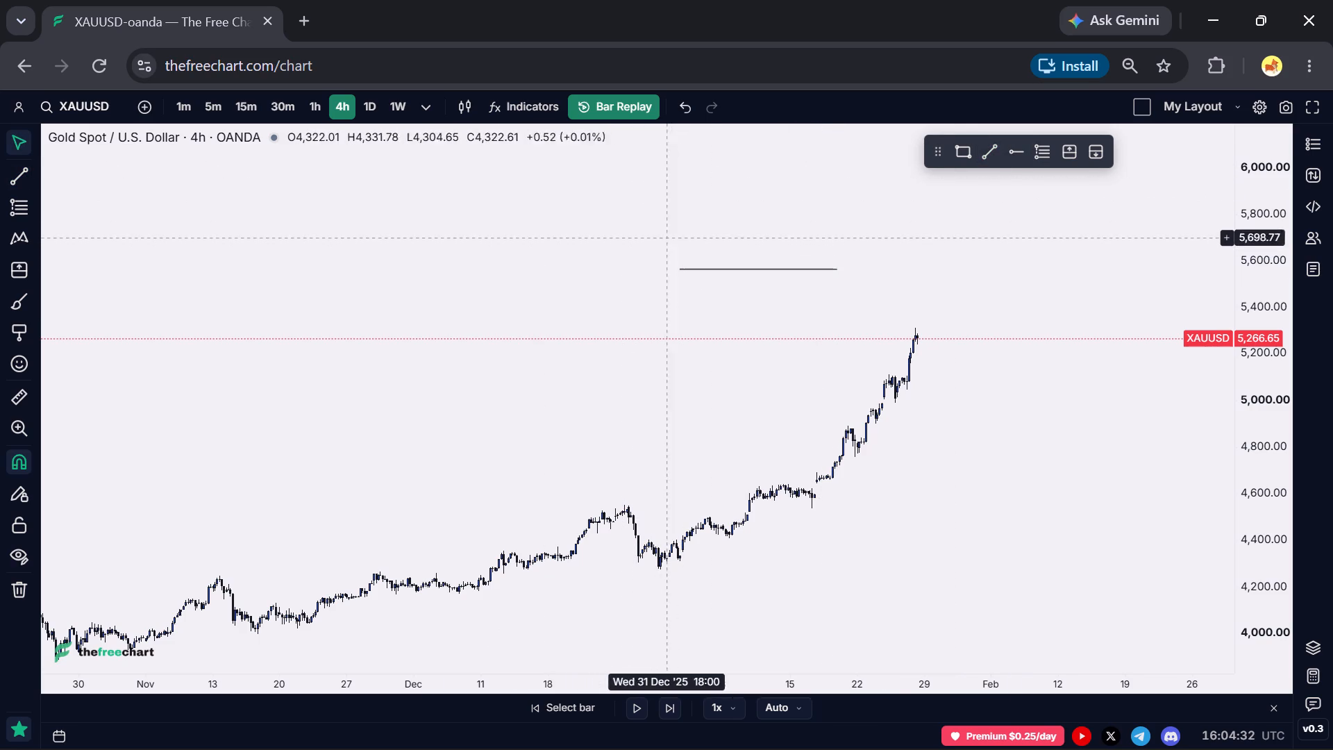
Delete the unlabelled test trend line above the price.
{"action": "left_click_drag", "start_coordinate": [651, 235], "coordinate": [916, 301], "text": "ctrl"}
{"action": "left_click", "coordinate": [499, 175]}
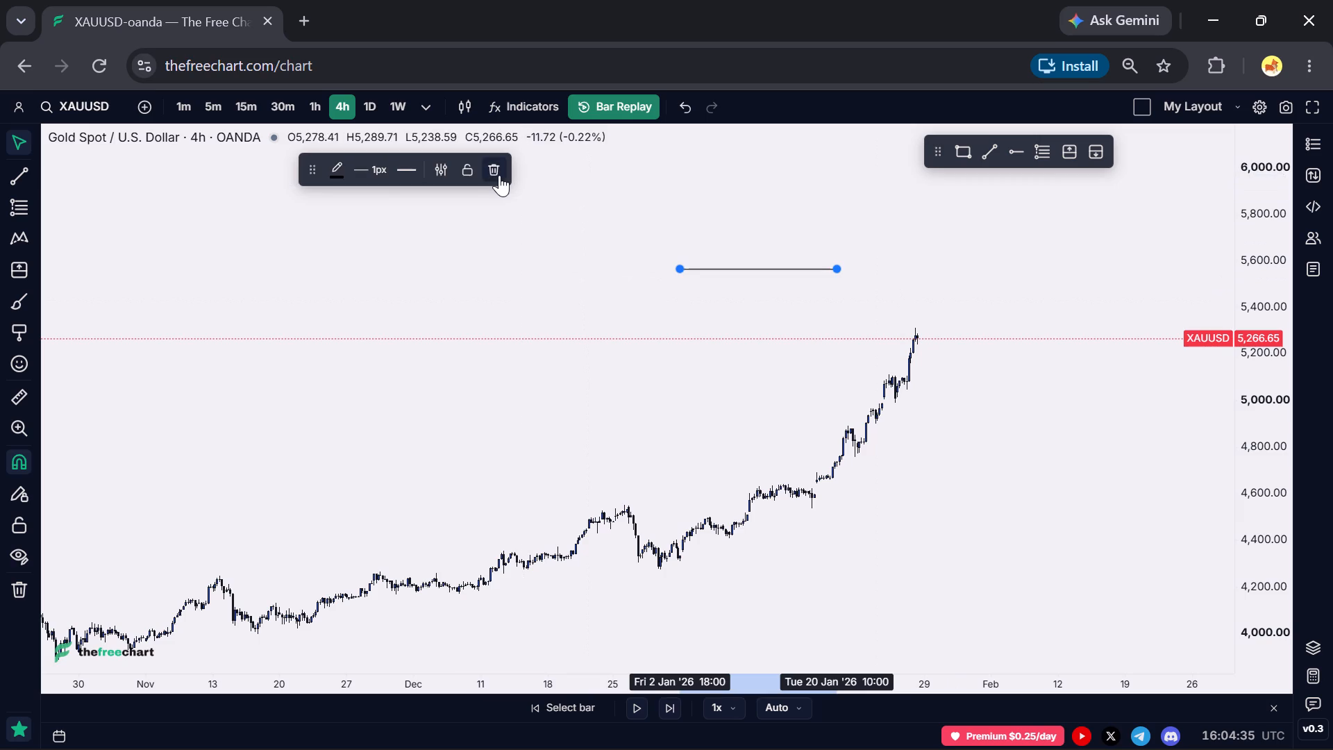
Draw a horizontal ray from 14 Jan '26 22:00 at about 5,481 and colour it black.
{"action": "left_click", "coordinate": [1011, 149]}
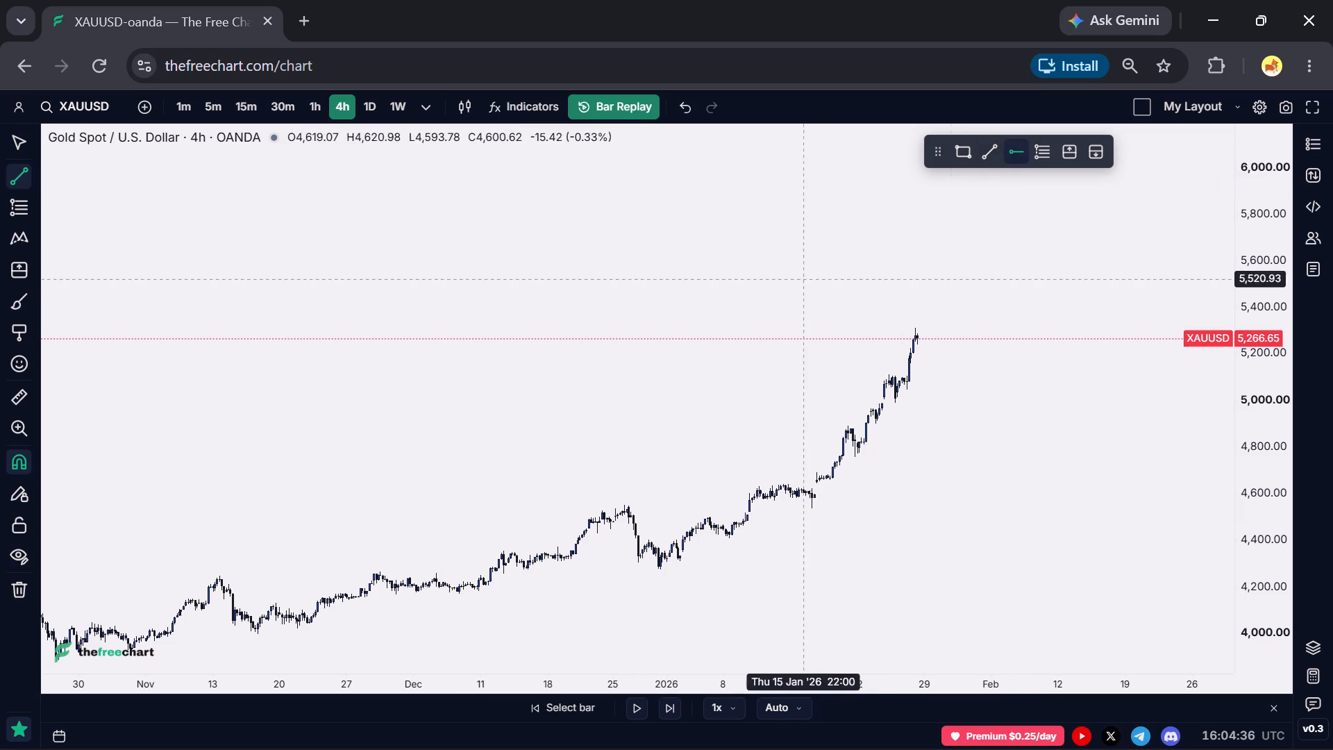
{"action": "left_click", "coordinate": [790, 289]}
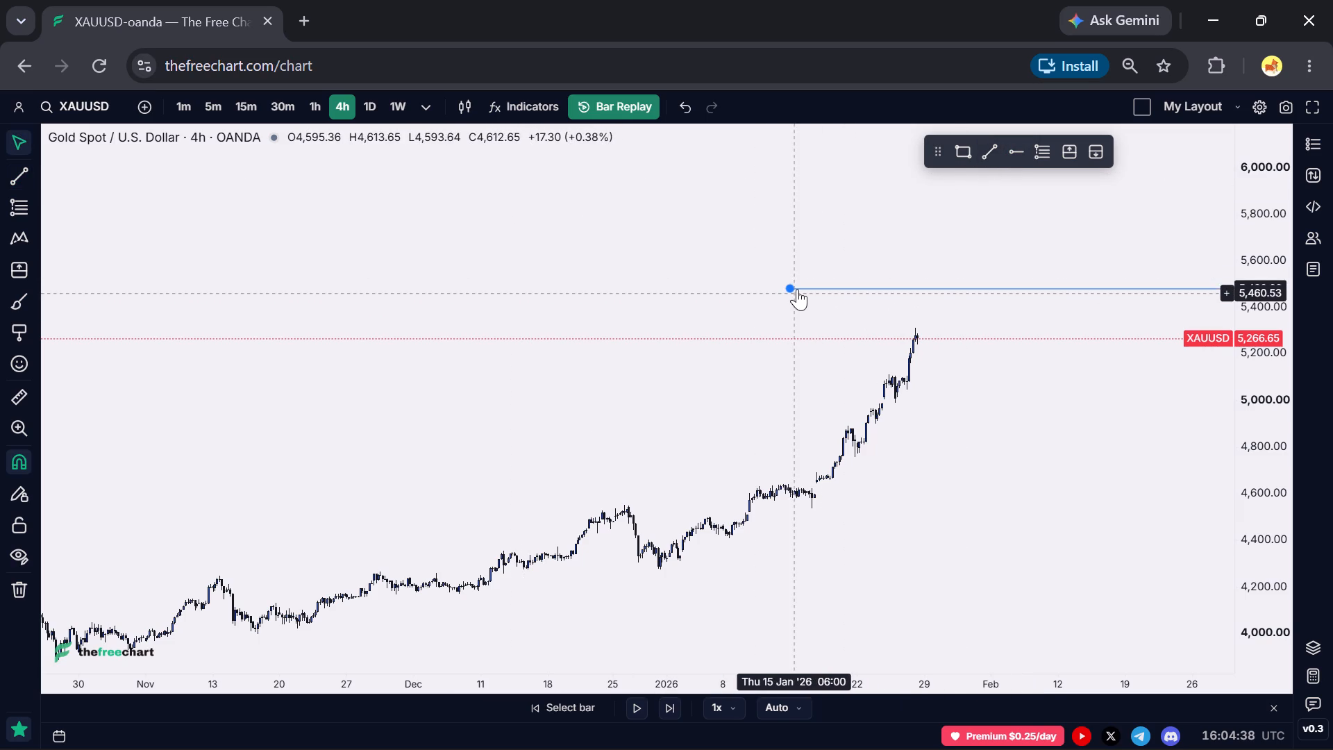
{"action": "left_click", "coordinate": [797, 287]}
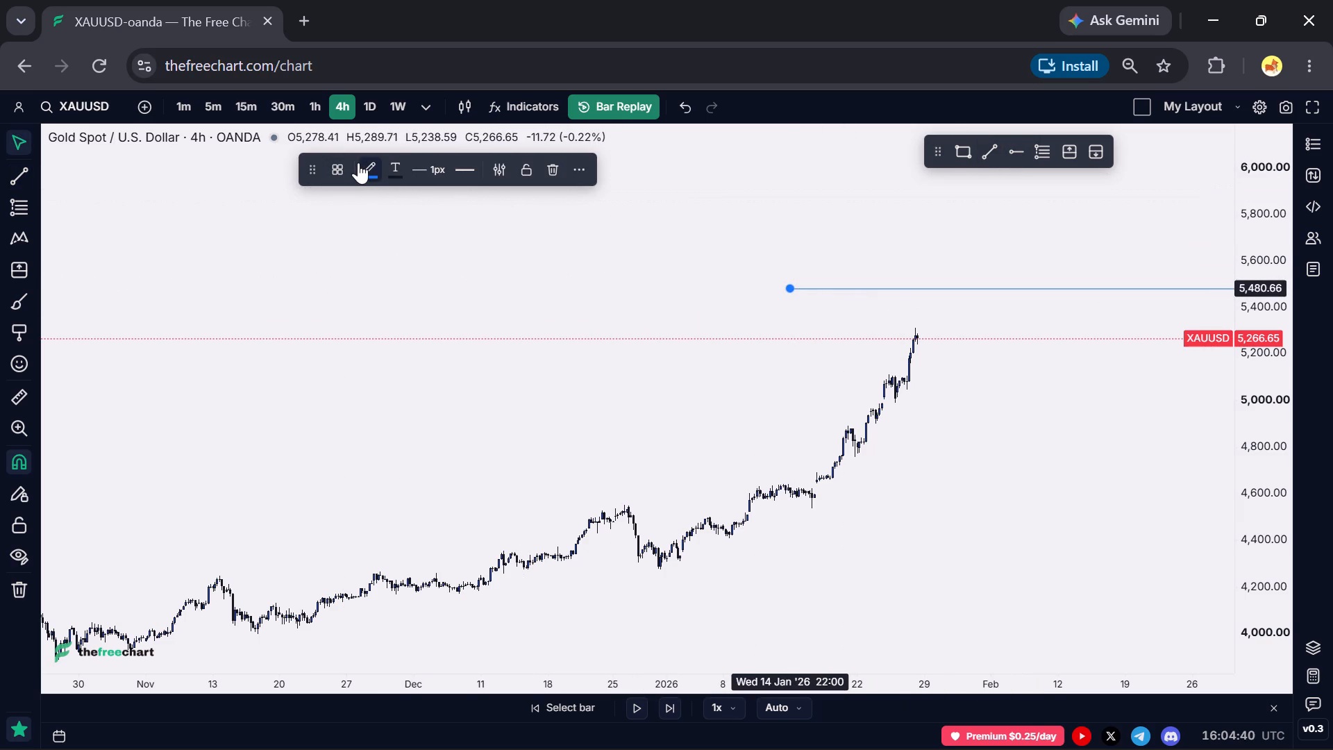
{"action": "left_click", "coordinate": [358, 162]}
{"action": "left_click", "coordinate": [539, 204]}
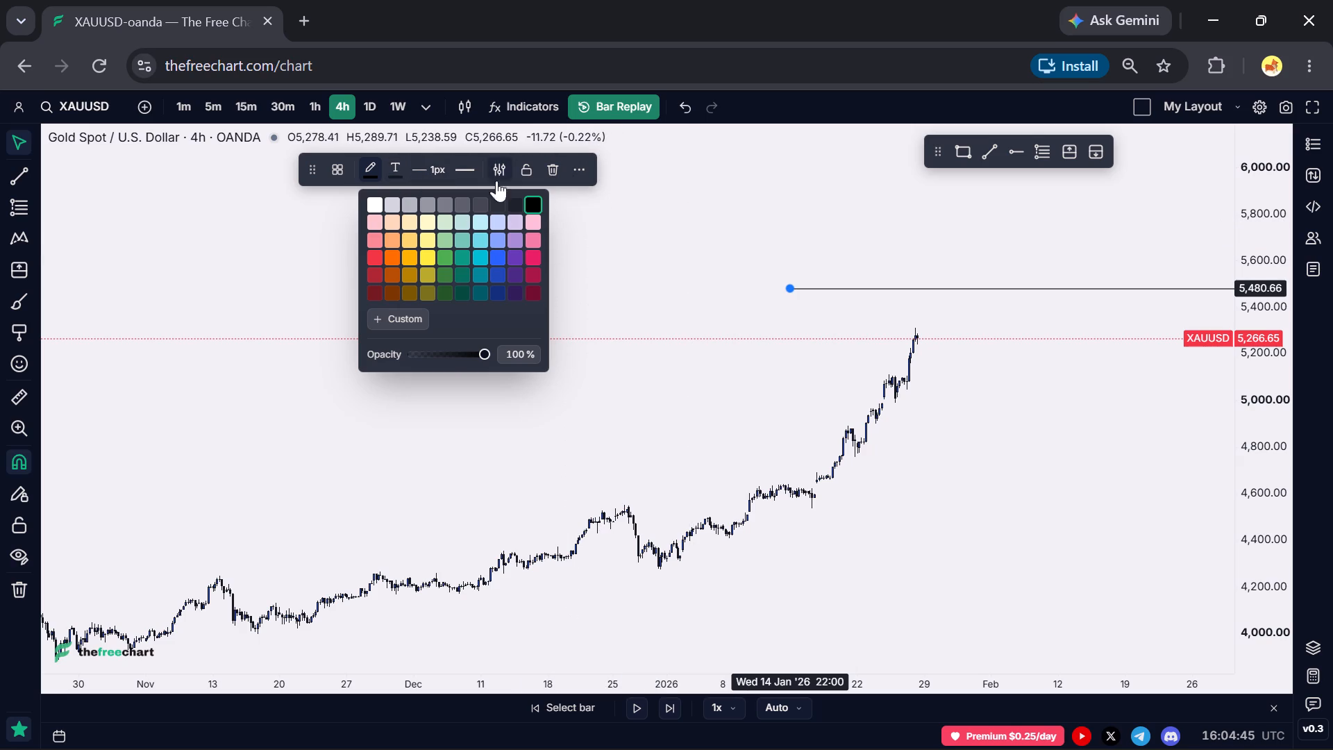
{"action": "left_click", "coordinate": [475, 169]}
Save the black horizontal ray's style as a drawing template named Internal Liq.
{"action": "left_click", "coordinate": [337, 174]}
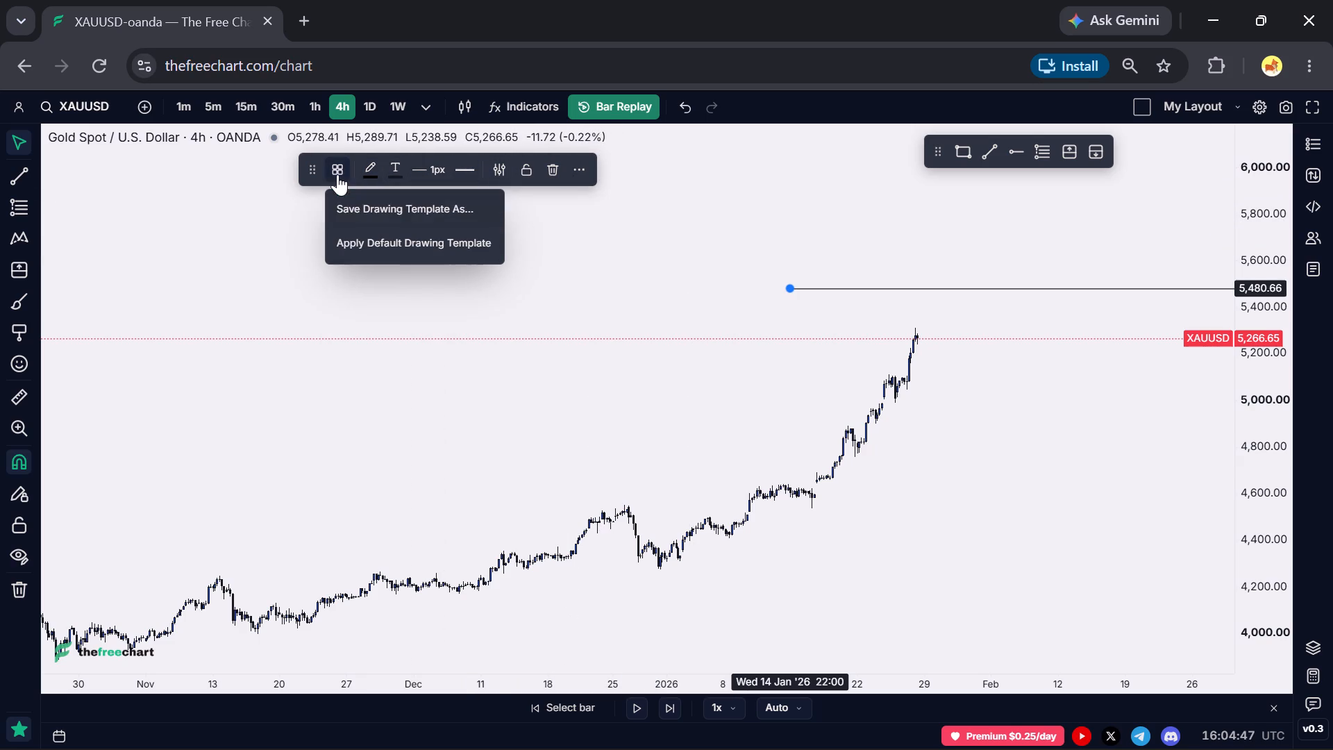
{"action": "left_click", "coordinate": [374, 213]}
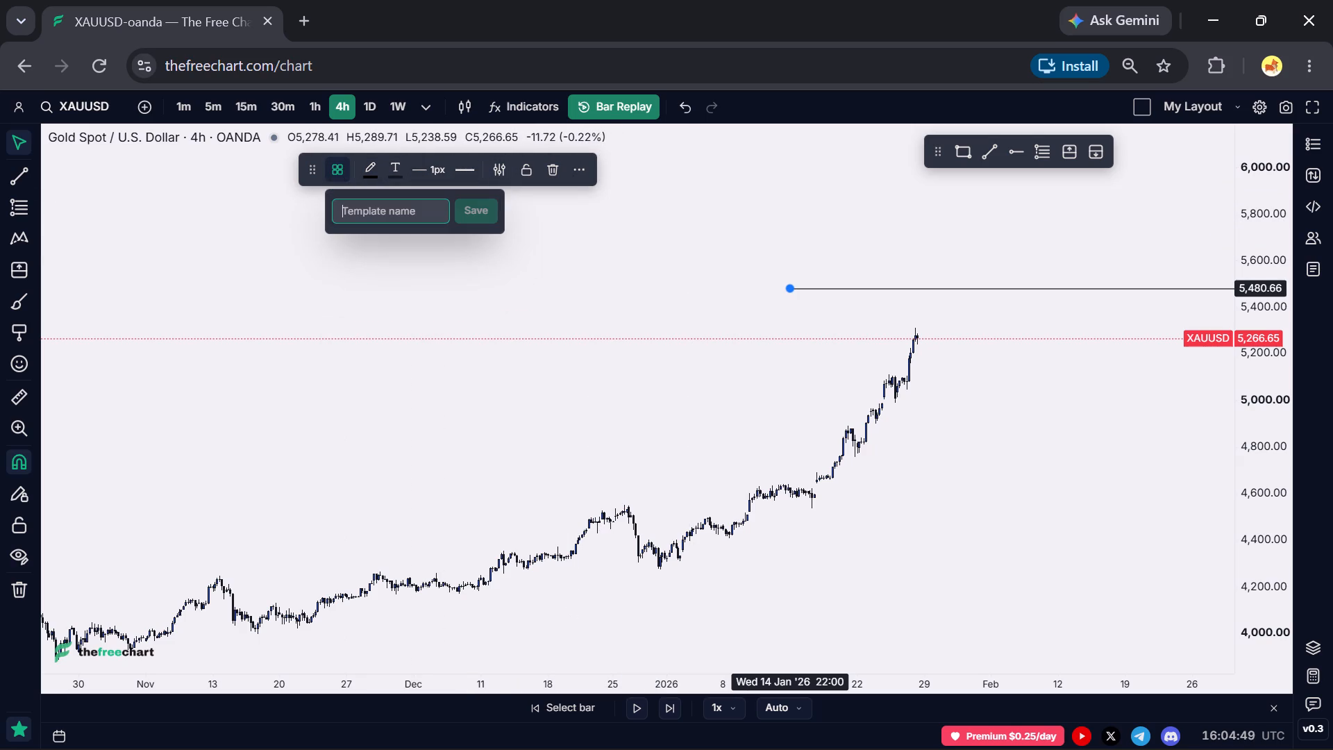
{"action": "key", "text": "shift+i"}
{"action": "type", "text": "nternal LIQ"}
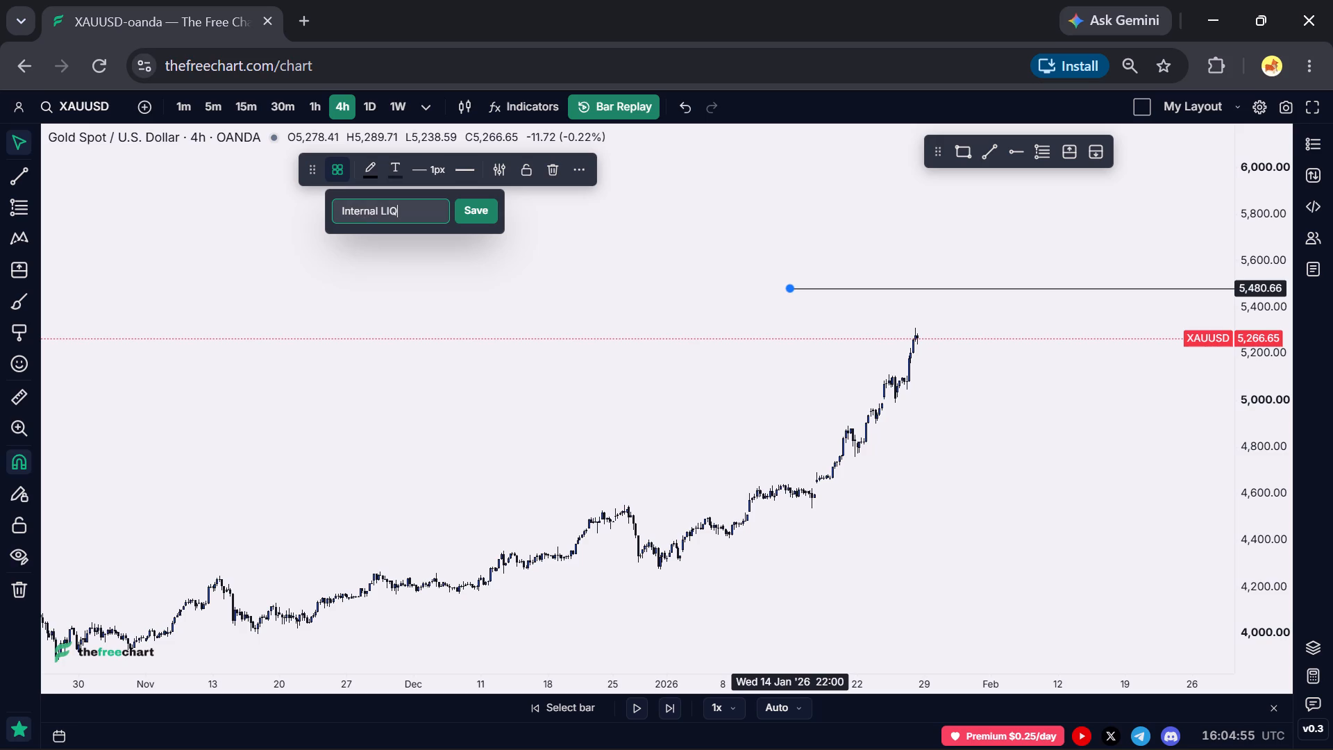
{"action": "key", "text": "BackSpace"}
{"action": "key", "text": "BackSpace"}
{"action": "type", "text": "iq"}
{"action": "left_click", "coordinate": [488, 214]}
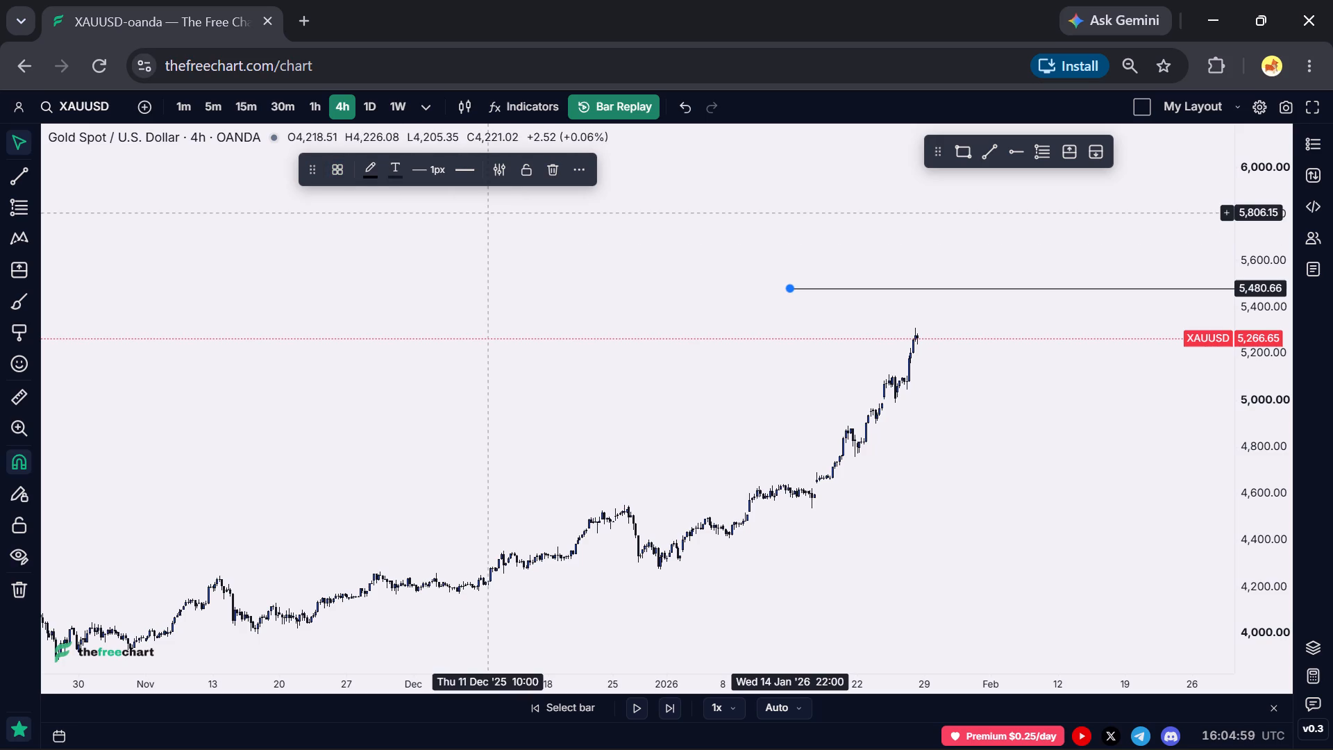
Apply the Internal Liq drawing template to the horizontal ray.
{"action": "left_click", "coordinate": [809, 287]}
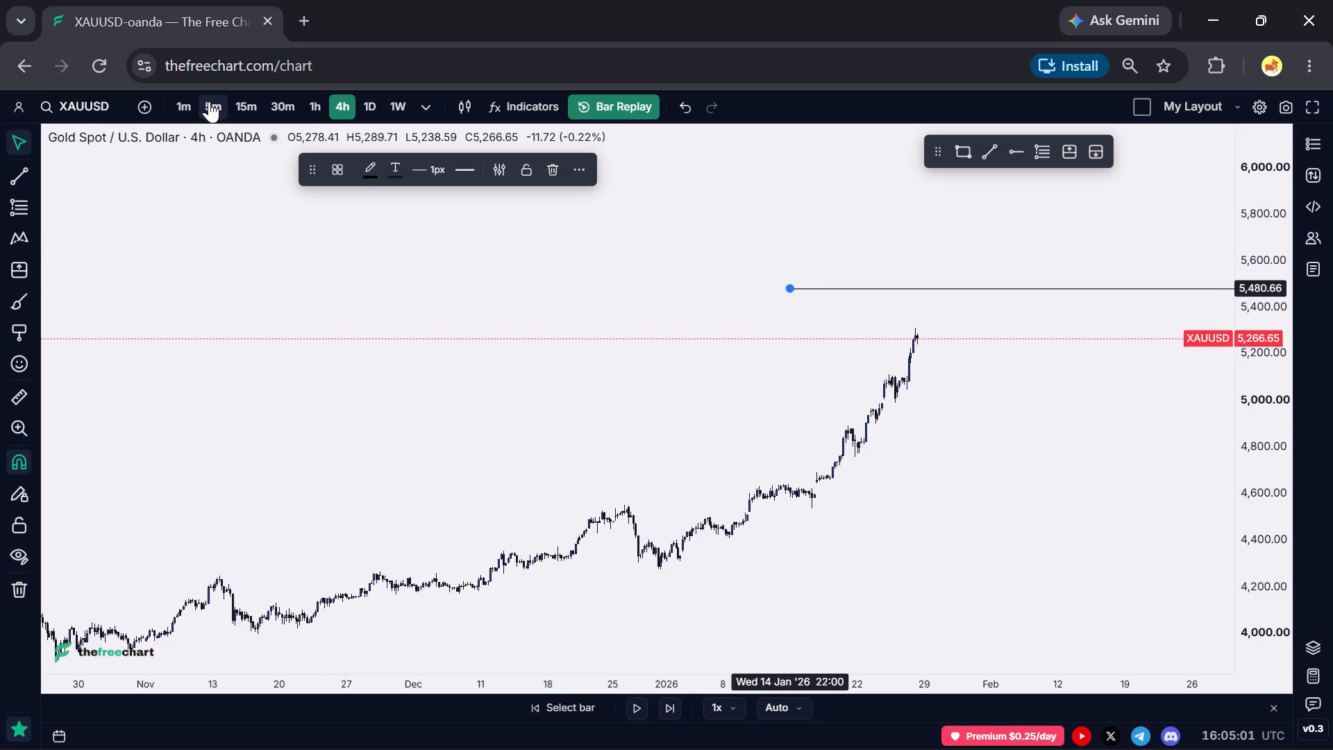
{"action": "left_click", "coordinate": [328, 162]}
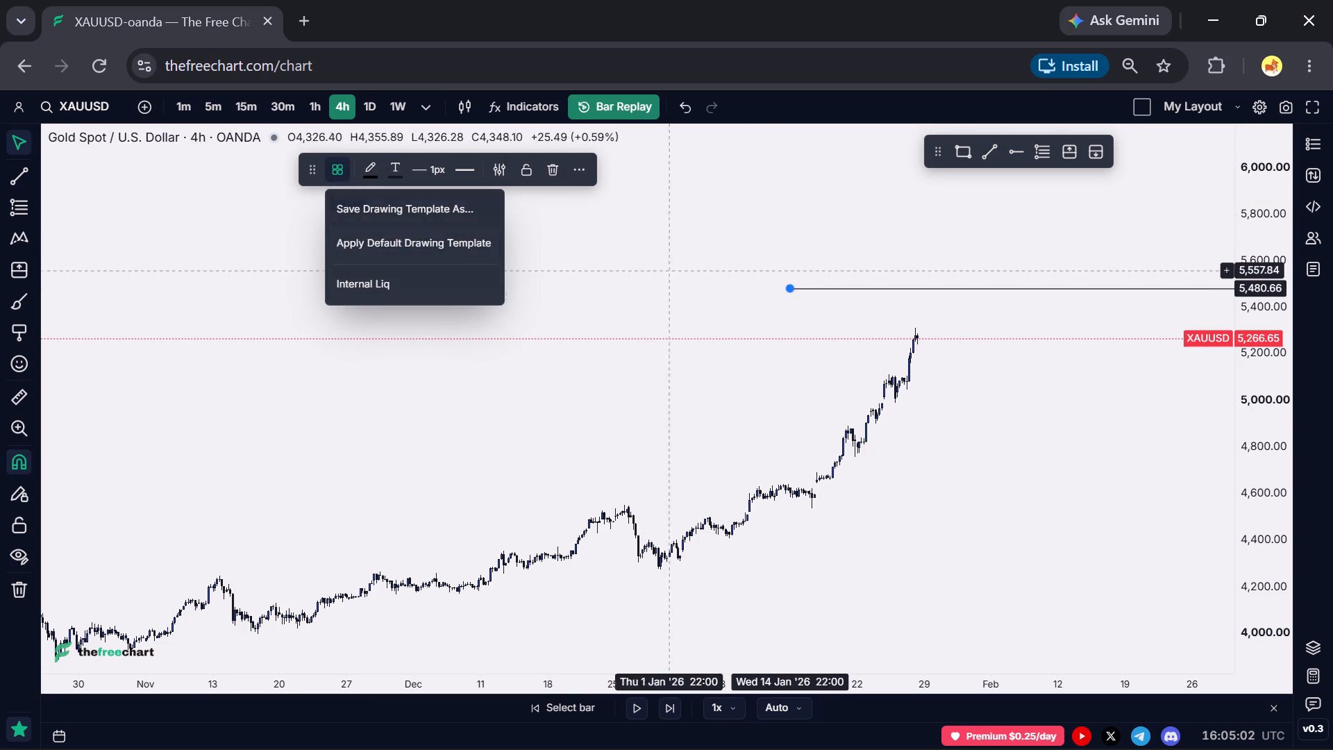
{"action": "left_click", "coordinate": [673, 271]}
{"action": "left_click", "coordinate": [805, 285]}
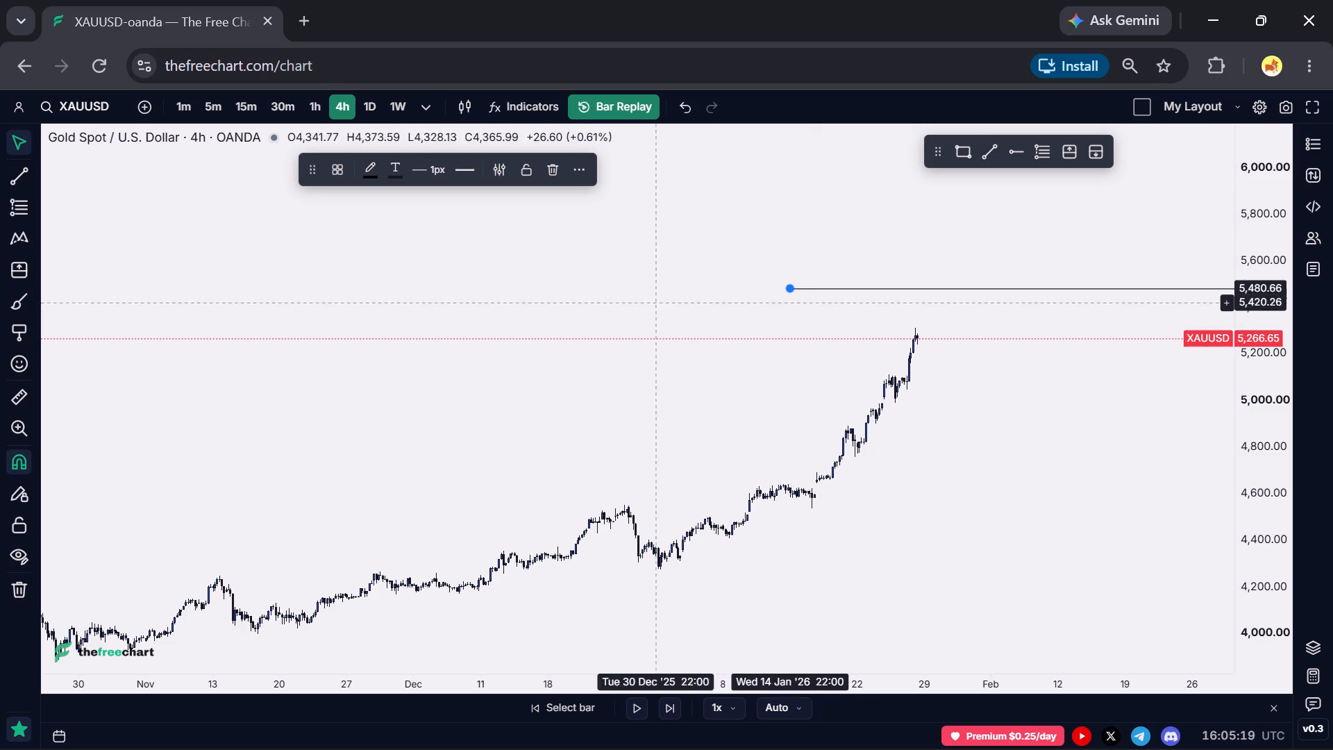
{"action": "left_click", "coordinate": [326, 164]}
{"action": "left_click", "coordinate": [384, 274]}
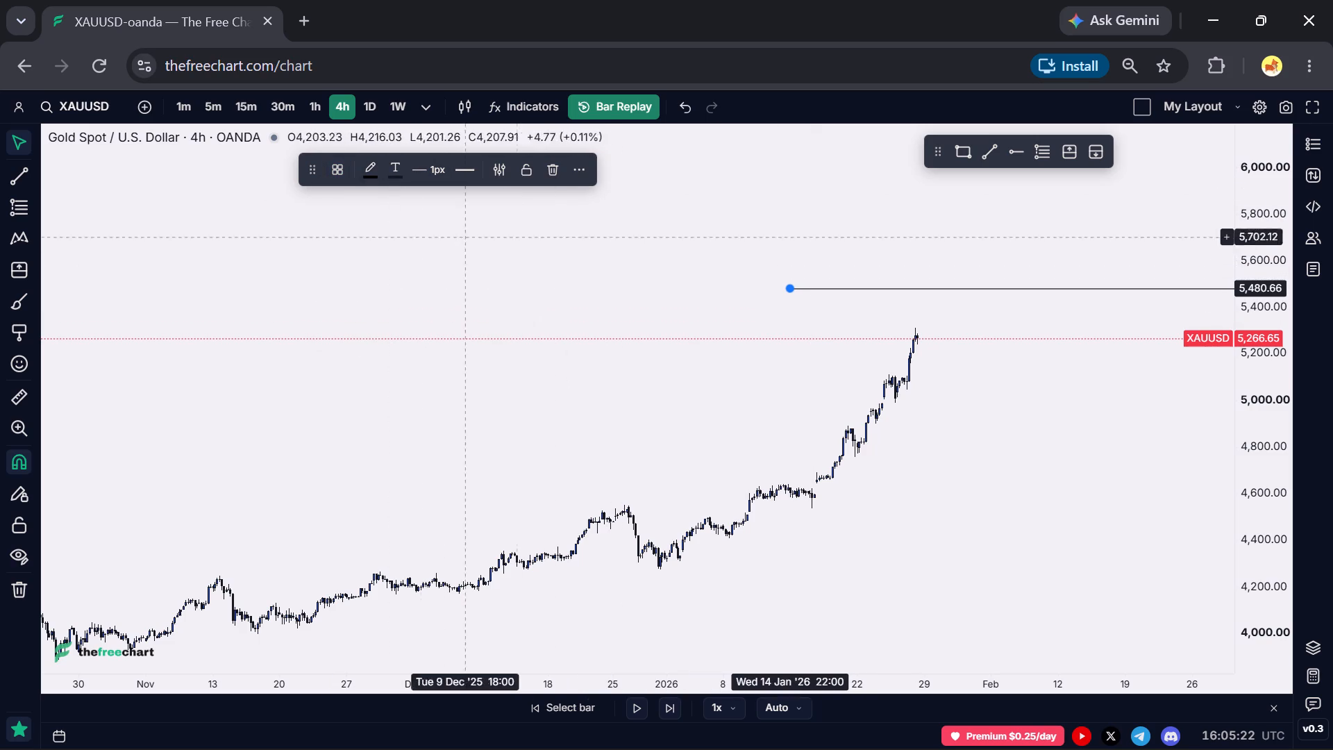
Set the horizontal ray's text colour to red and its line colour to pink.
{"action": "left_click", "coordinate": [383, 175]}
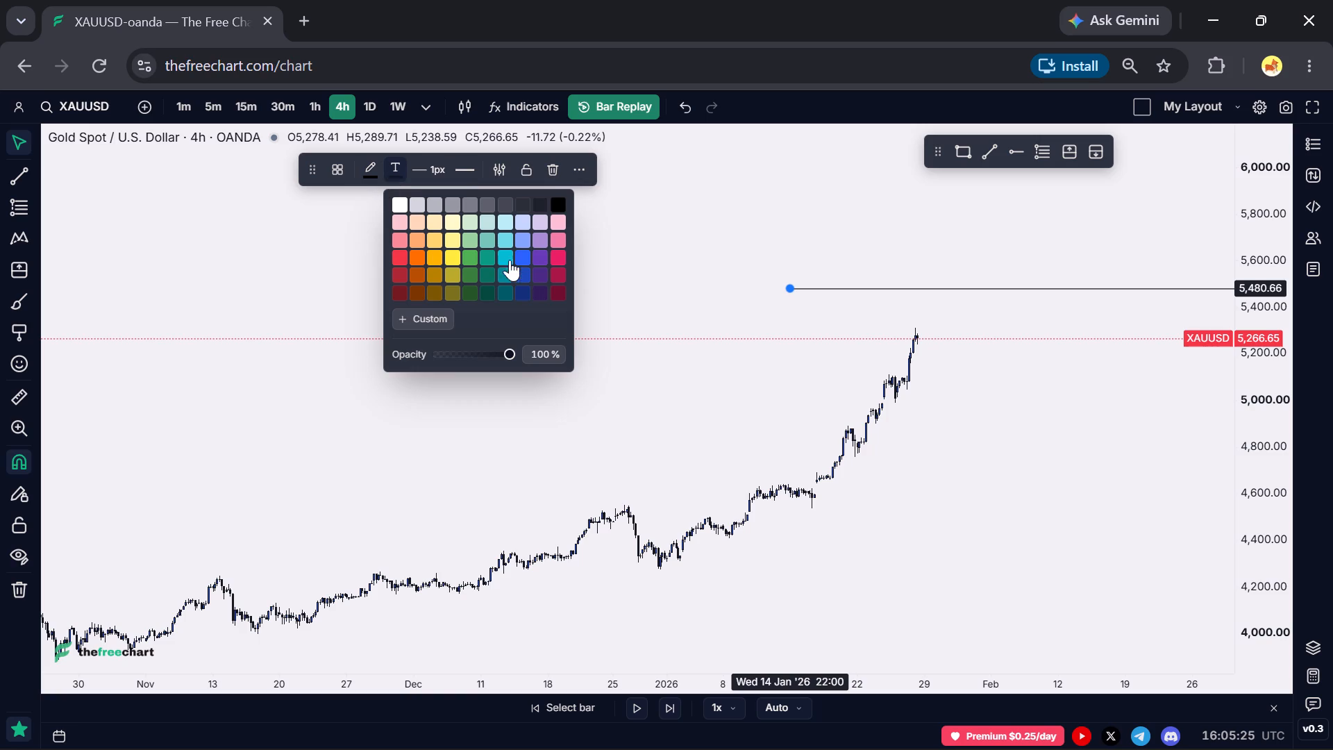
{"action": "left_click", "coordinate": [399, 262]}
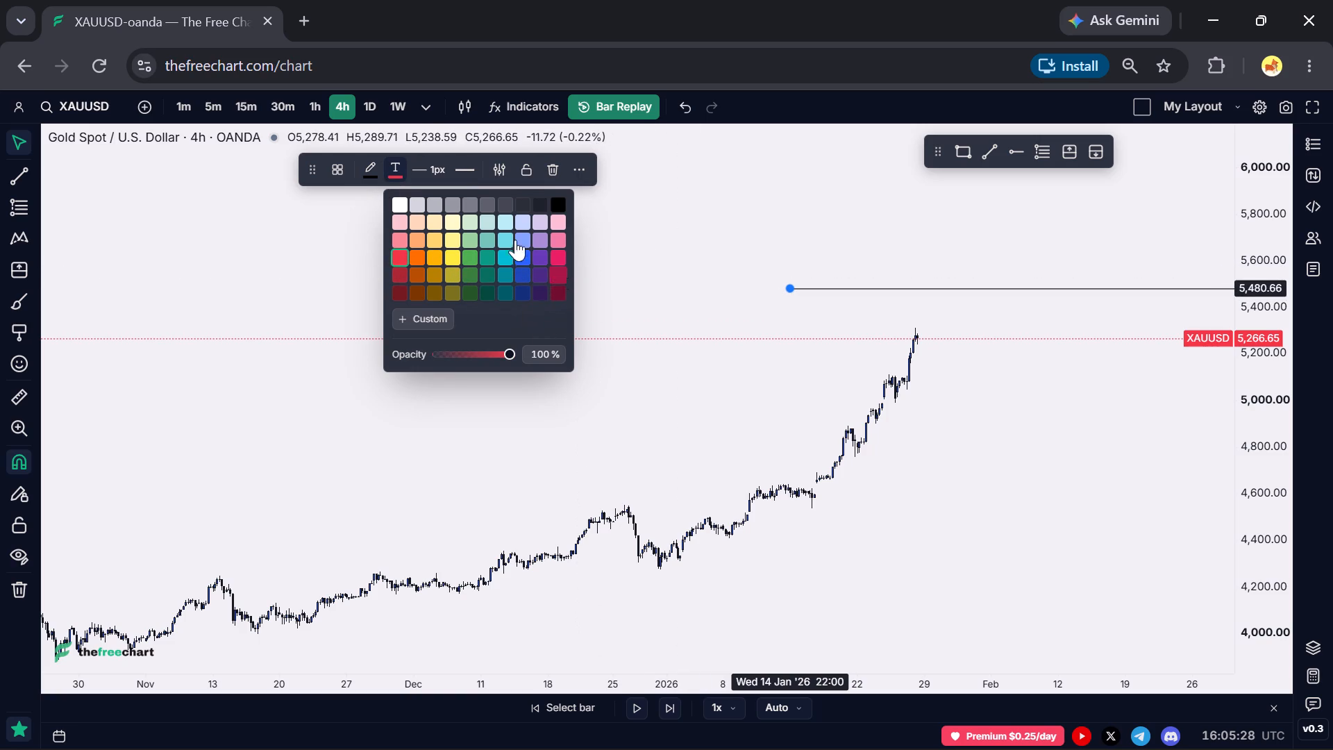
{"action": "left_click", "coordinate": [371, 176]}
{"action": "left_click", "coordinate": [533, 258]}
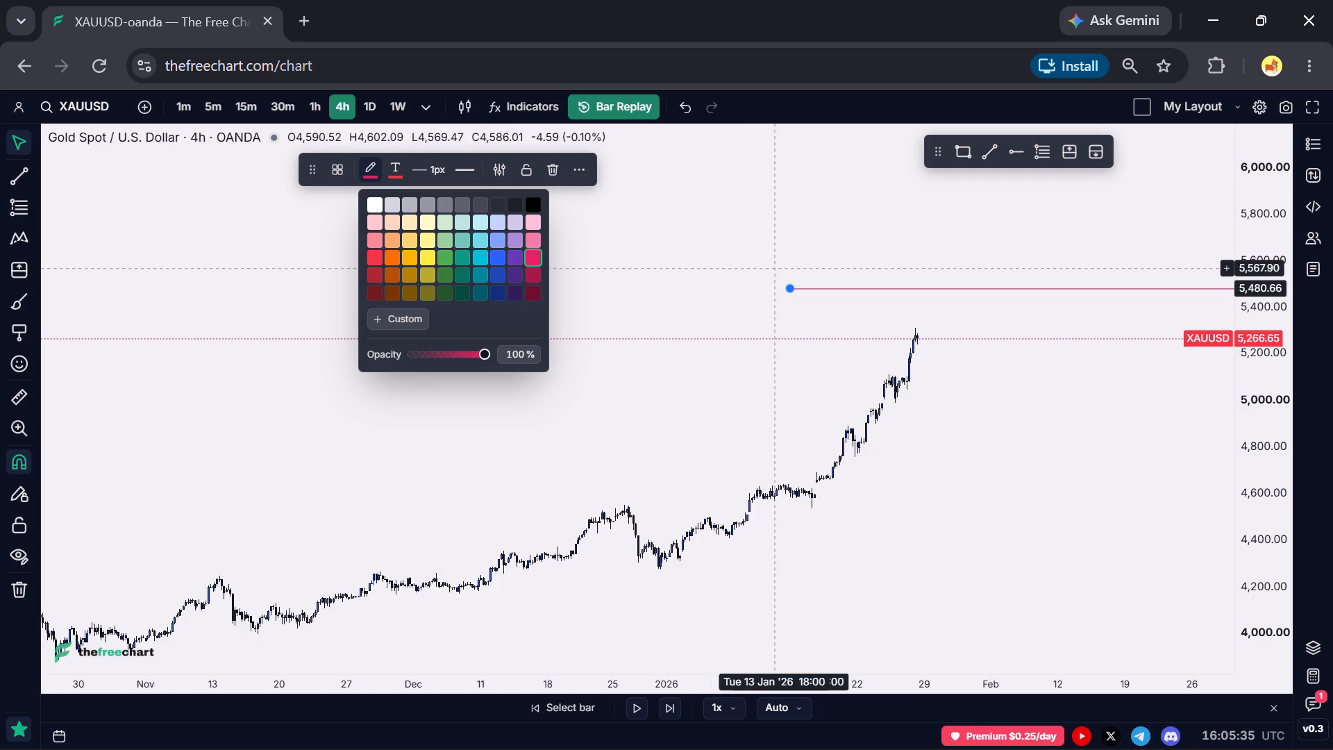
Save the pink horizontal ray's style as a drawing template named External Liq.
{"action": "left_click", "coordinate": [331, 171]}
{"action": "left_click", "coordinate": [381, 208]}
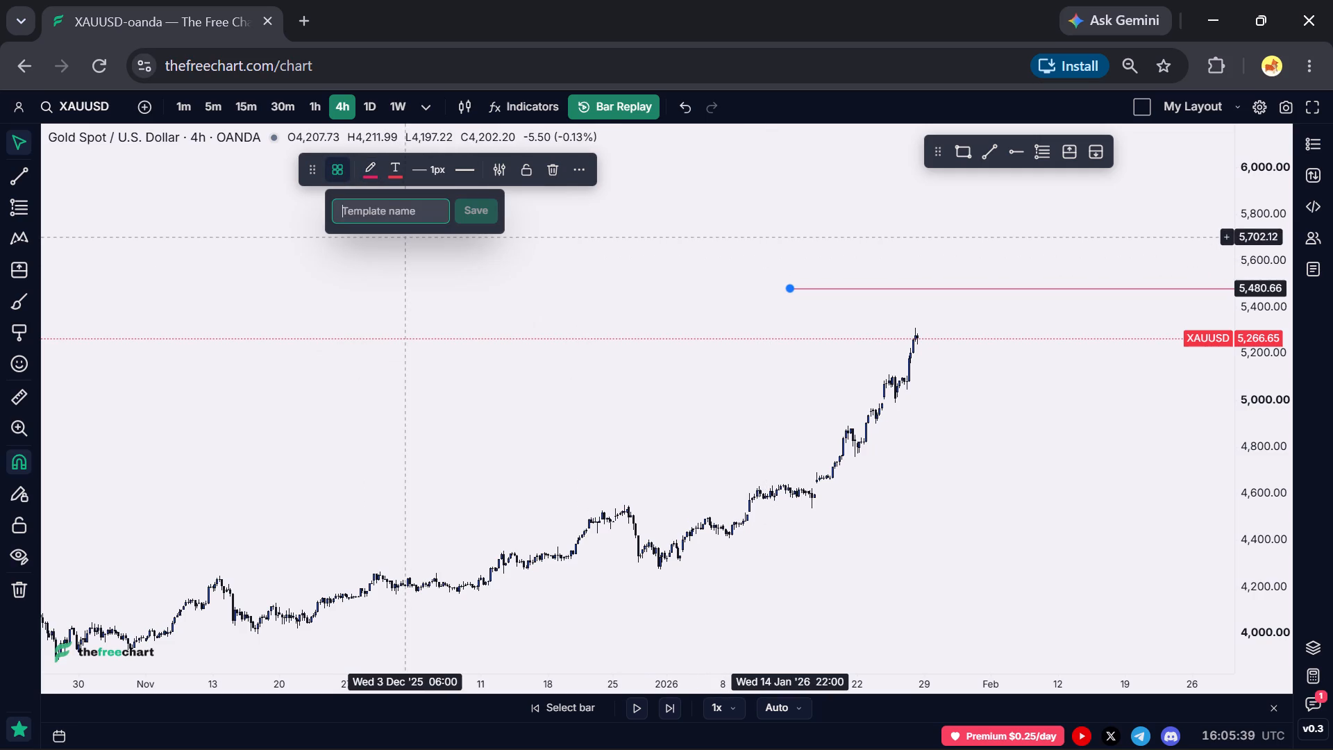
{"action": "key", "text": "shift+e"}
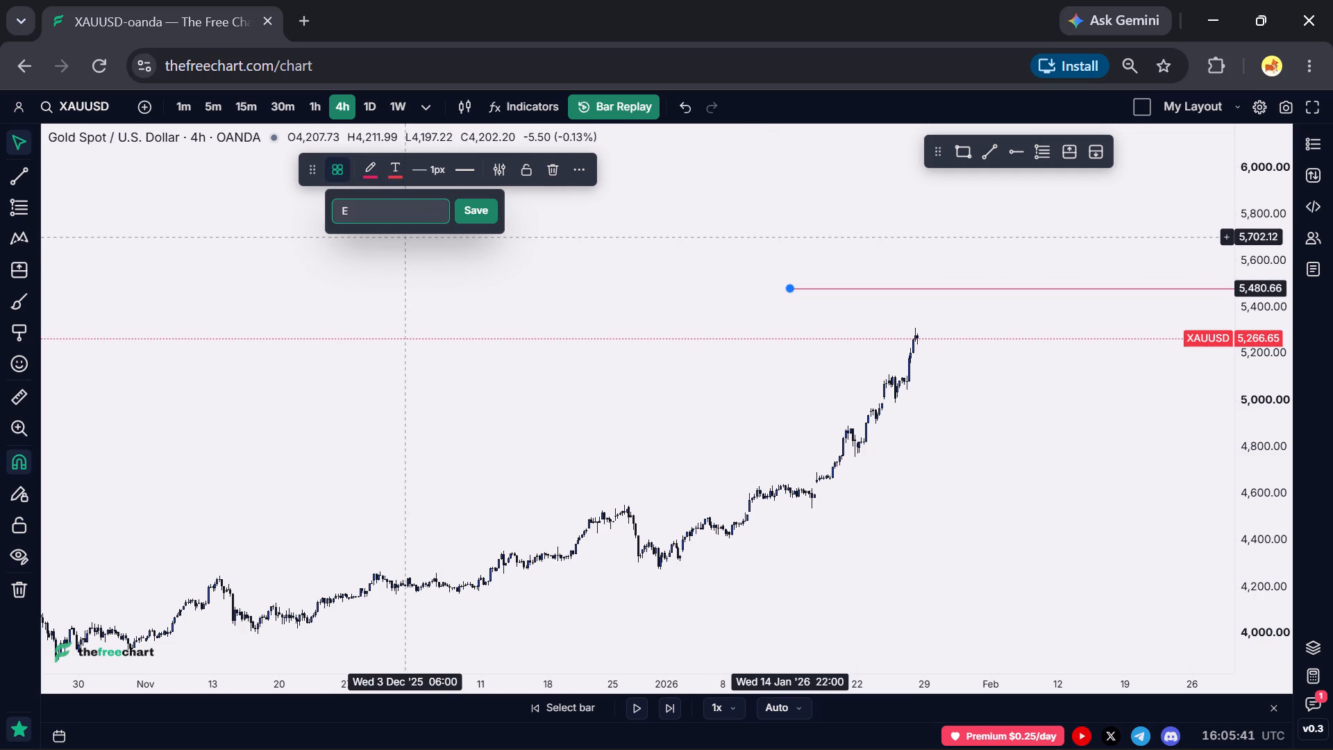
{"action": "type", "text": "xternal Liq"}
{"action": "left_click", "coordinate": [488, 207]}
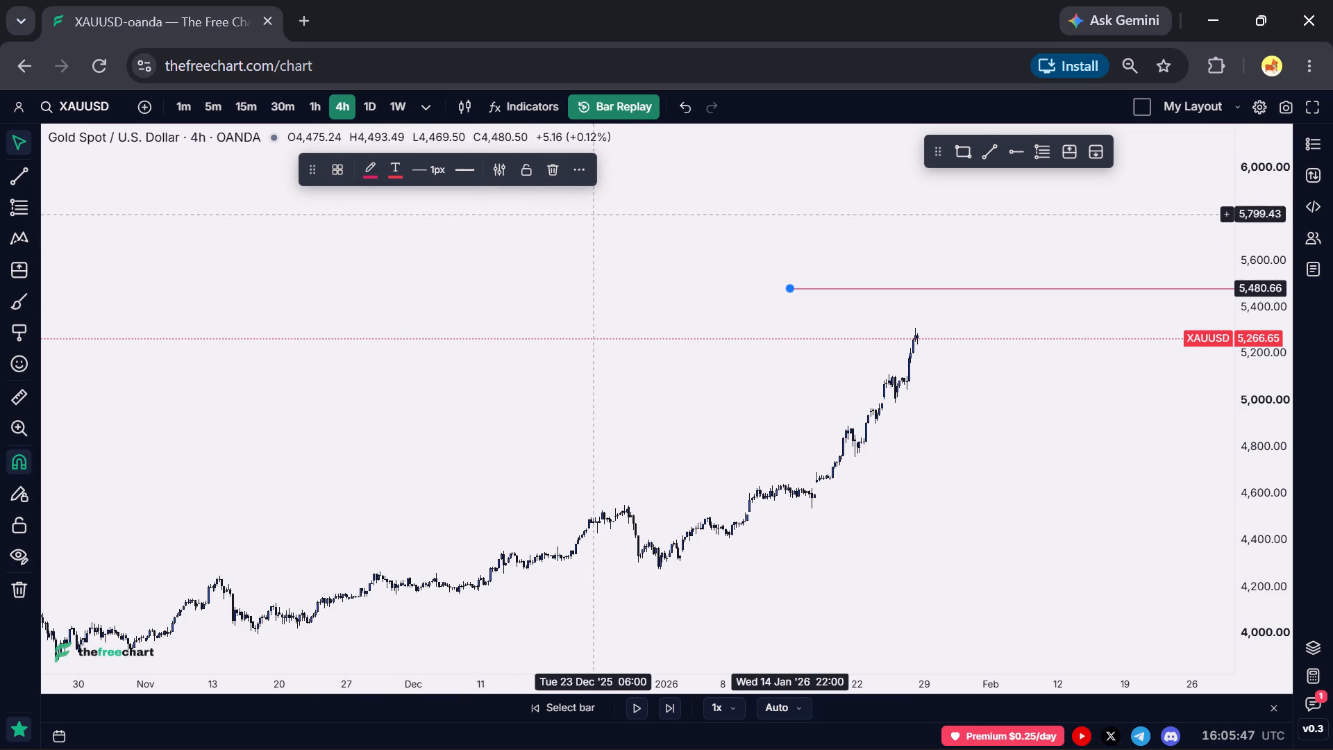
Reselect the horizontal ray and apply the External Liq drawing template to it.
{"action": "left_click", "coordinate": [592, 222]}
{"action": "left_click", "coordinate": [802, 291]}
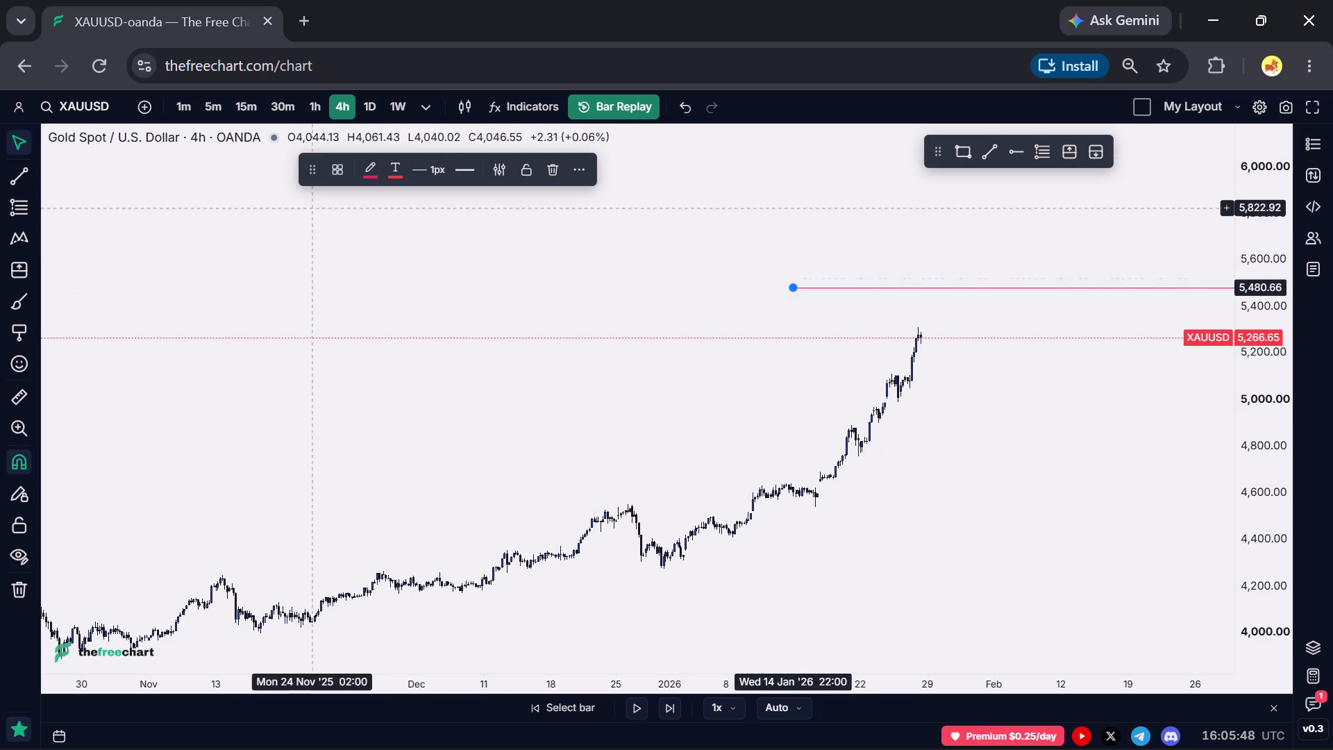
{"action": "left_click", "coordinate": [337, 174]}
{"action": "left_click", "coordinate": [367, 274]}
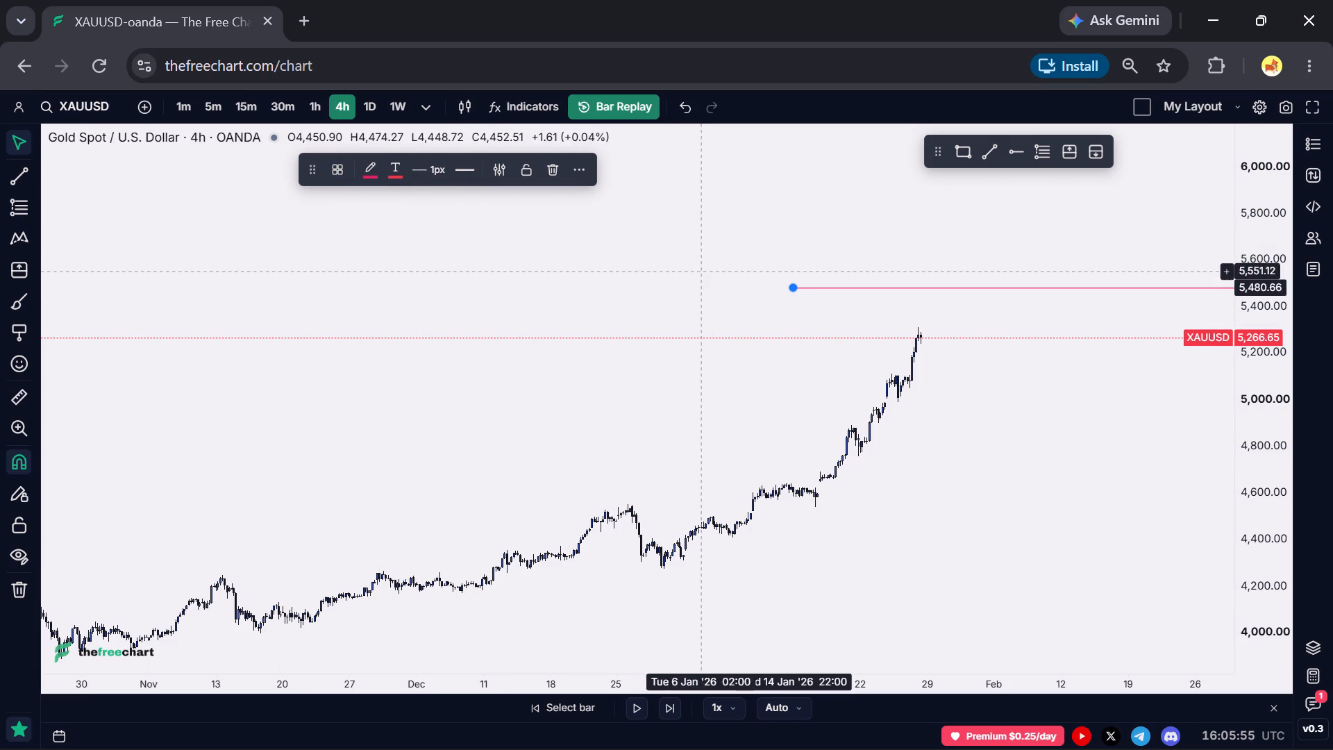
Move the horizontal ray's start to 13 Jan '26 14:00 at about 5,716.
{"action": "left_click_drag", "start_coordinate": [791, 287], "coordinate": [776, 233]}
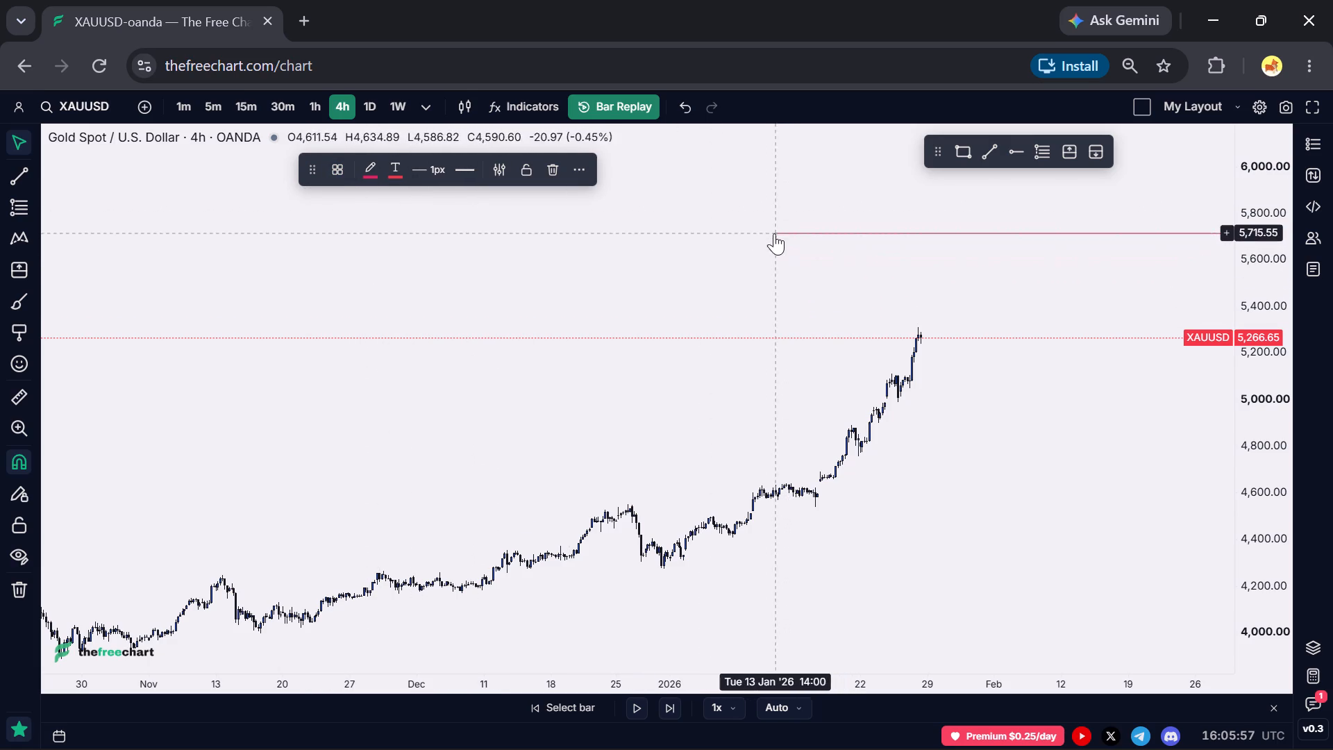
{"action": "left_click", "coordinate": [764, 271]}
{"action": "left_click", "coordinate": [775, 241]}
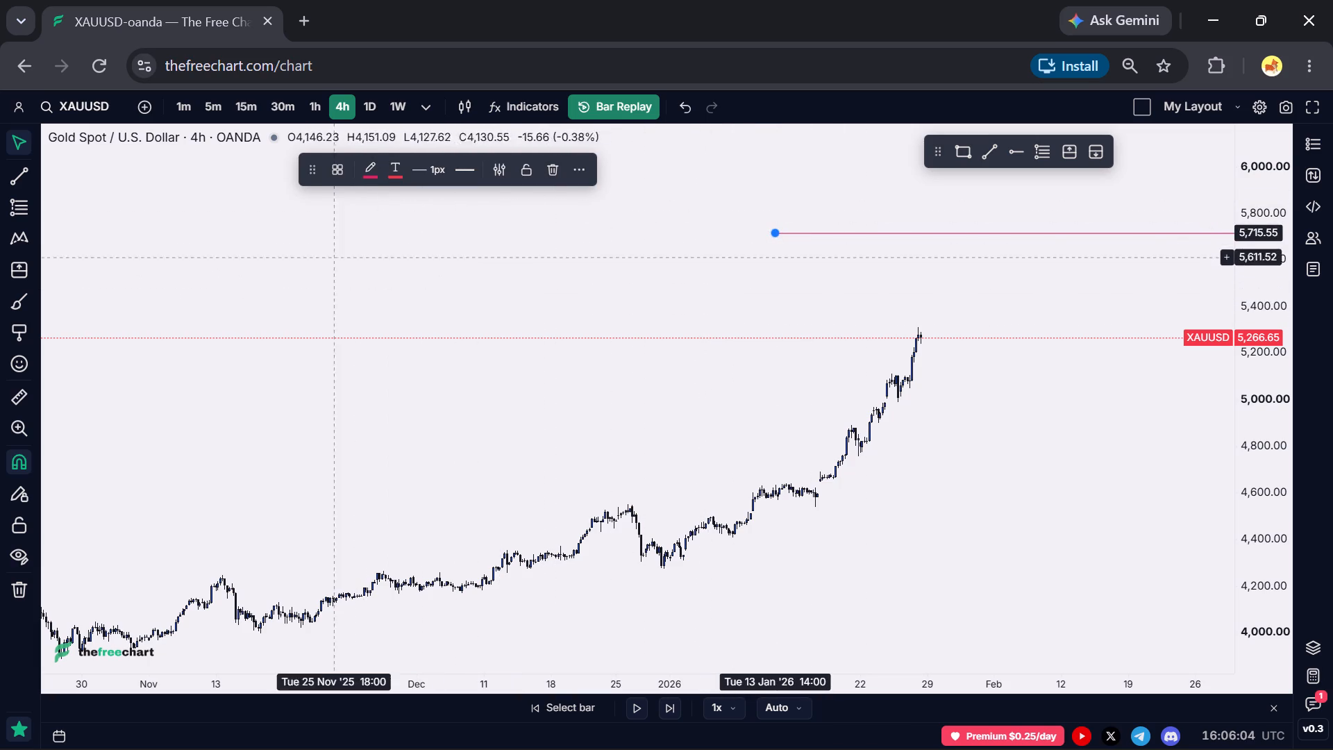
Recolour both the horizontal ray's line and its text amber.
{"action": "left_click", "coordinate": [369, 178]}
{"action": "left_click", "coordinate": [408, 251]}
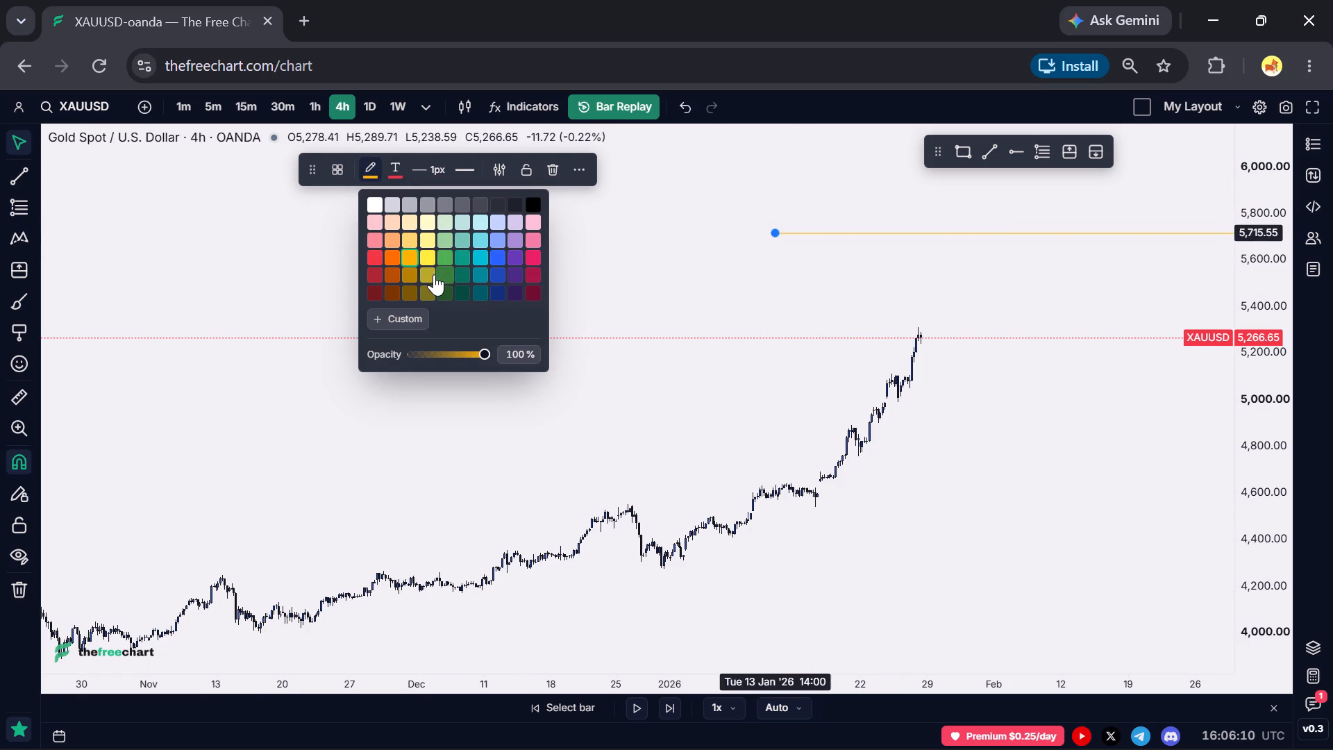
{"action": "left_click", "coordinate": [400, 179]}
{"action": "left_click", "coordinate": [448, 253]}
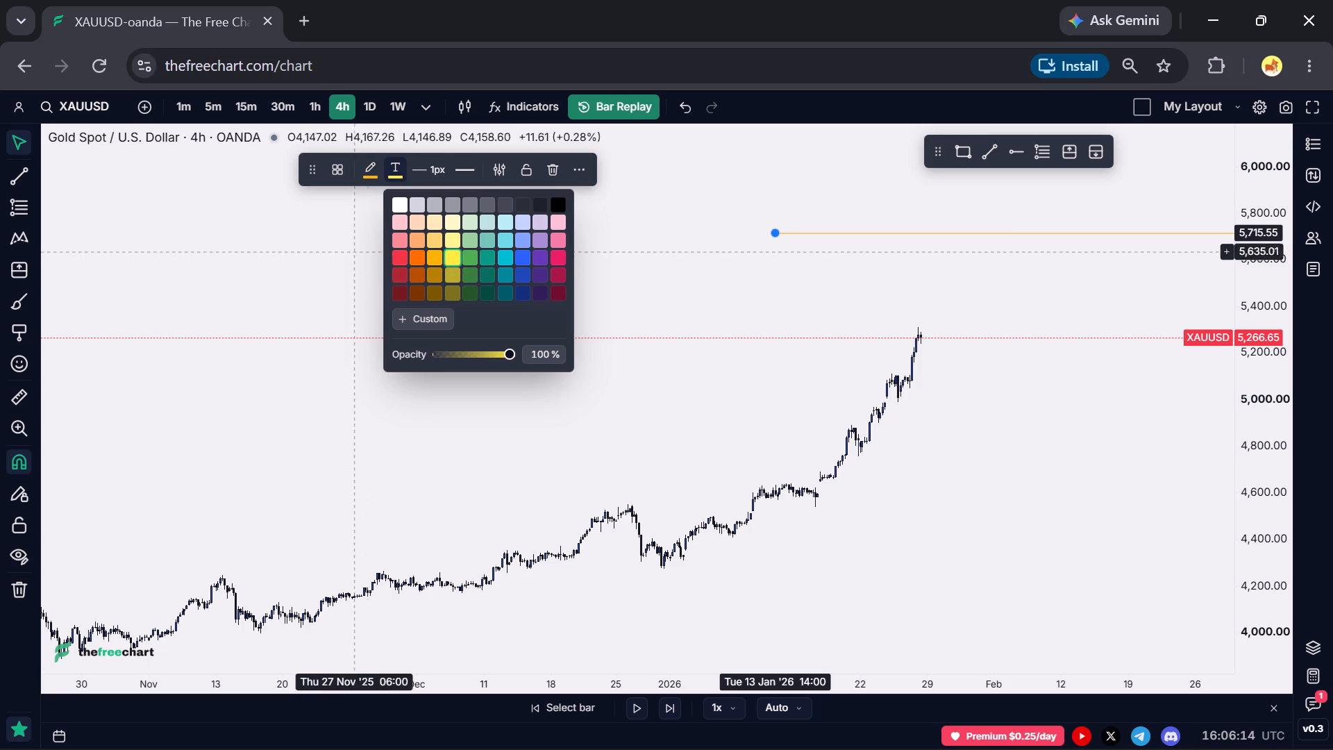
{"action": "left_click", "coordinate": [440, 257]}
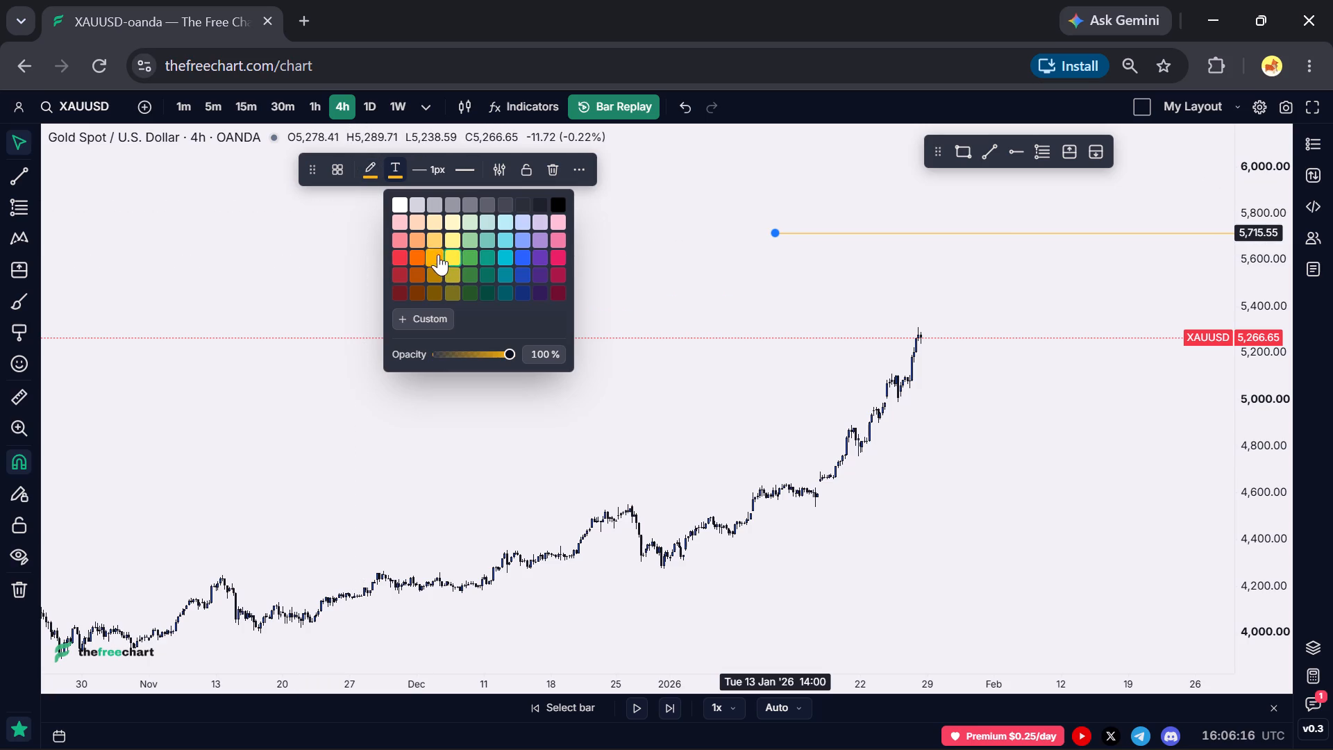
Save the amber horizontal ray's style as a drawing template under the name Internal Liq.
{"action": "left_click", "coordinate": [339, 172]}
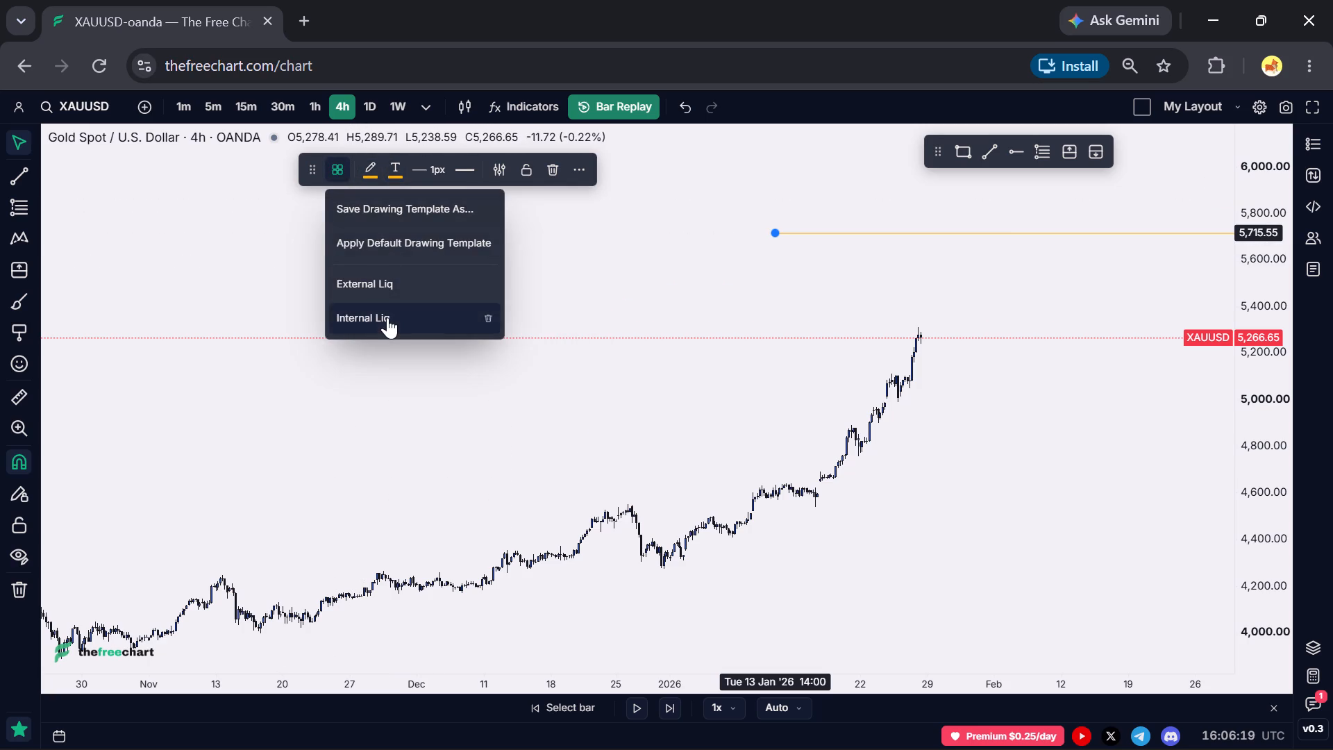
{"action": "left_click", "coordinate": [356, 201]}
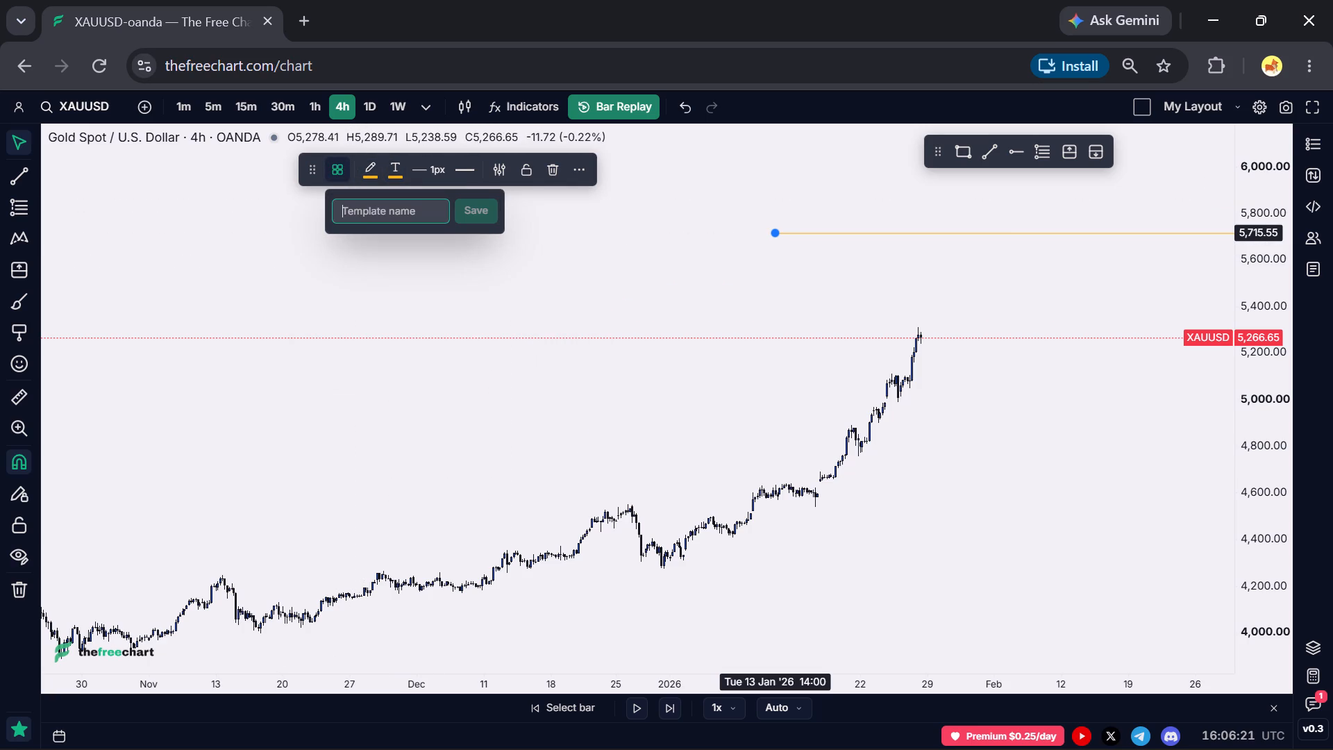
{"action": "type", "text": "Internal"}
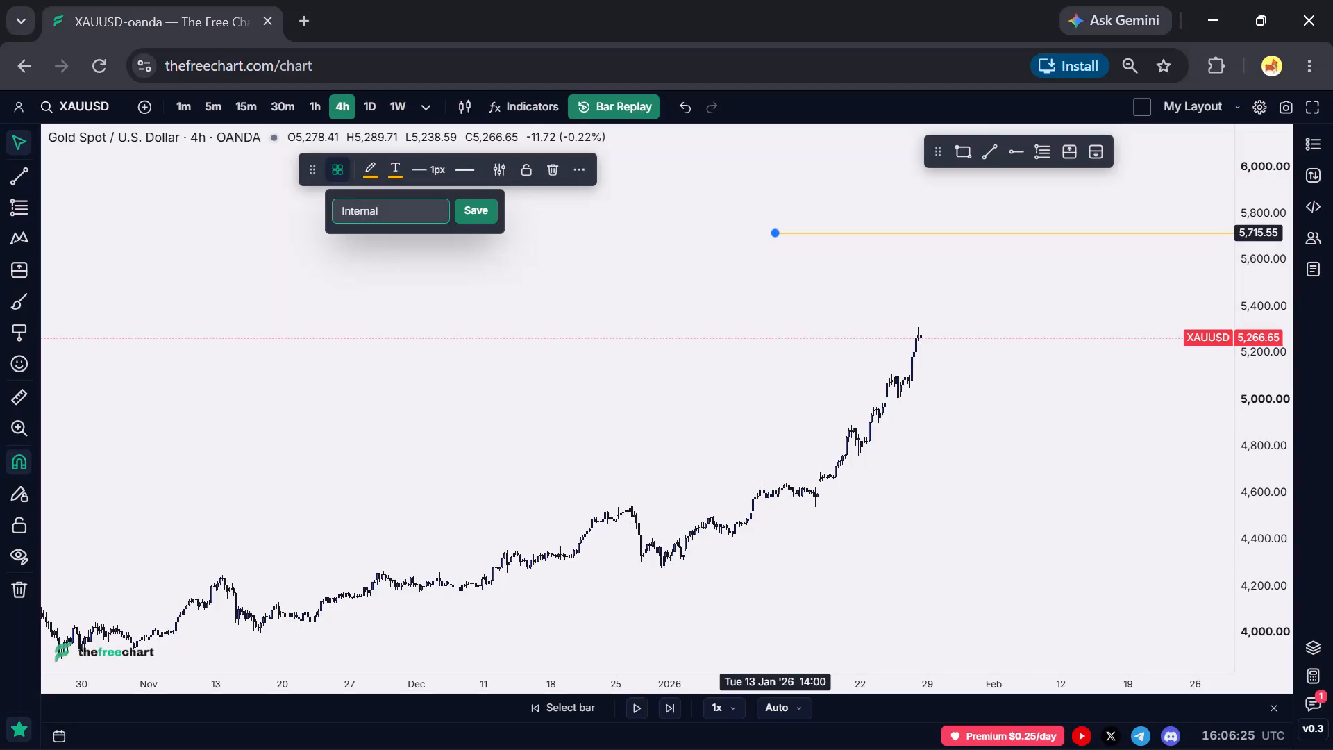
{"action": "key", "text": "space"}
{"action": "type", "text": "Liq"}
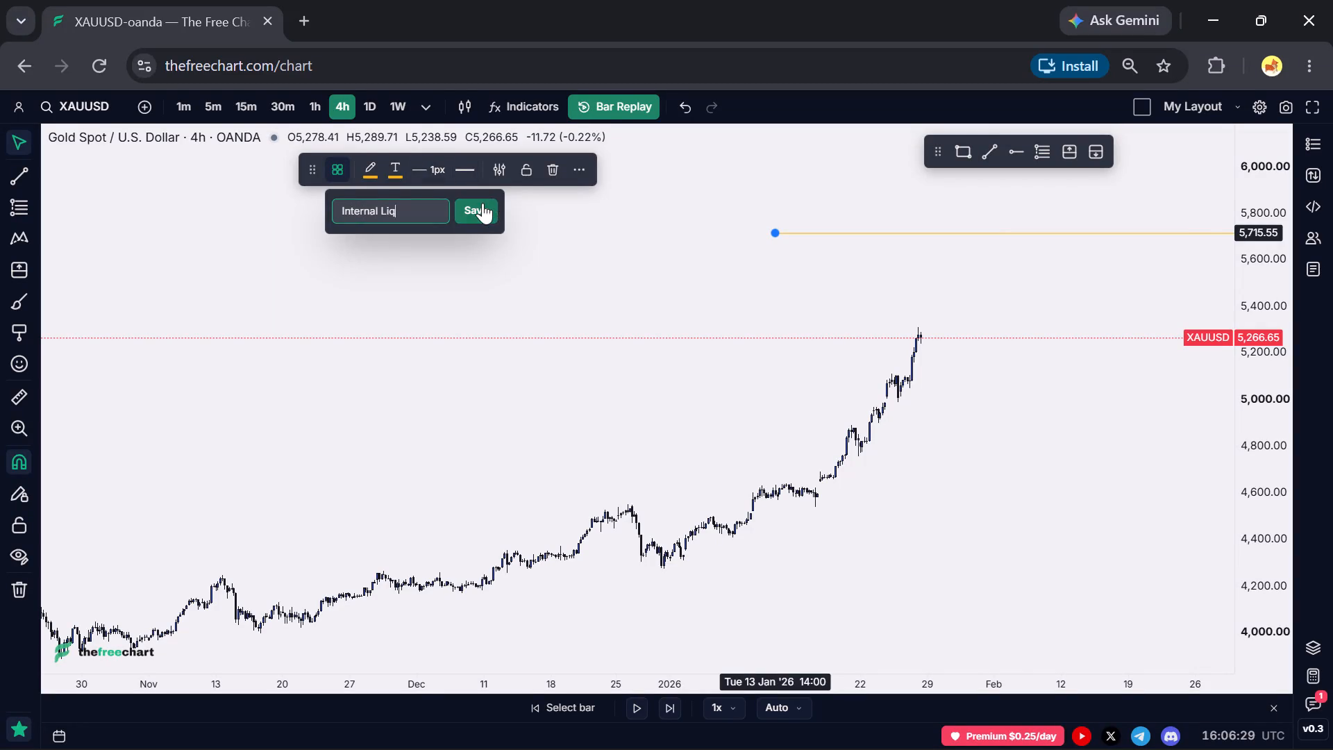
{"action": "left_click", "coordinate": [481, 203]}
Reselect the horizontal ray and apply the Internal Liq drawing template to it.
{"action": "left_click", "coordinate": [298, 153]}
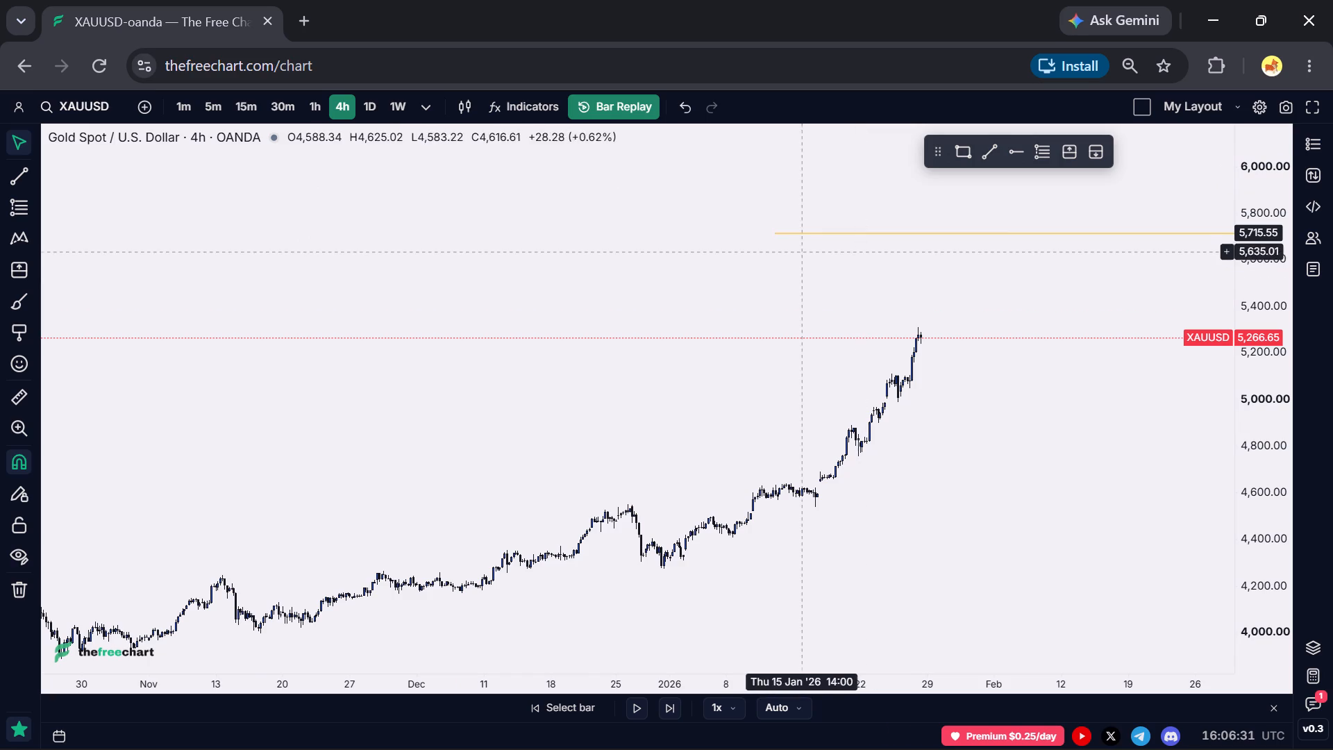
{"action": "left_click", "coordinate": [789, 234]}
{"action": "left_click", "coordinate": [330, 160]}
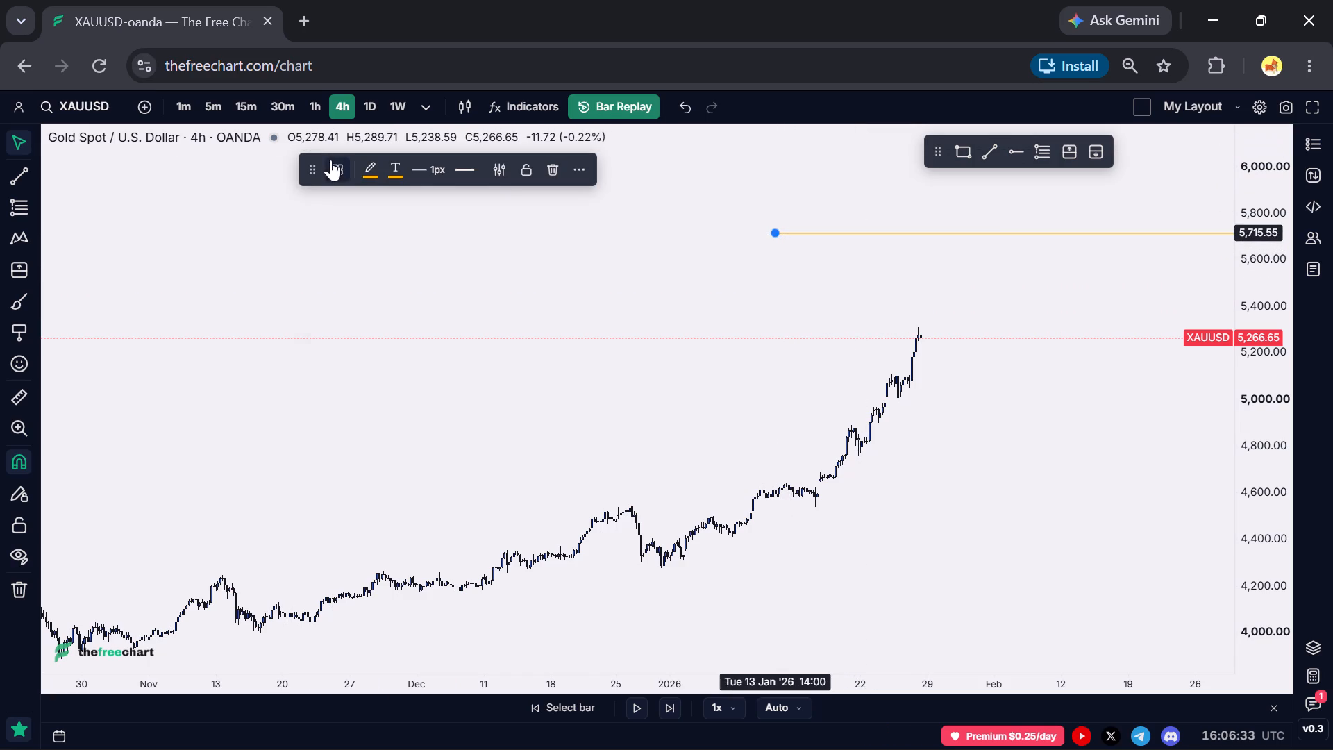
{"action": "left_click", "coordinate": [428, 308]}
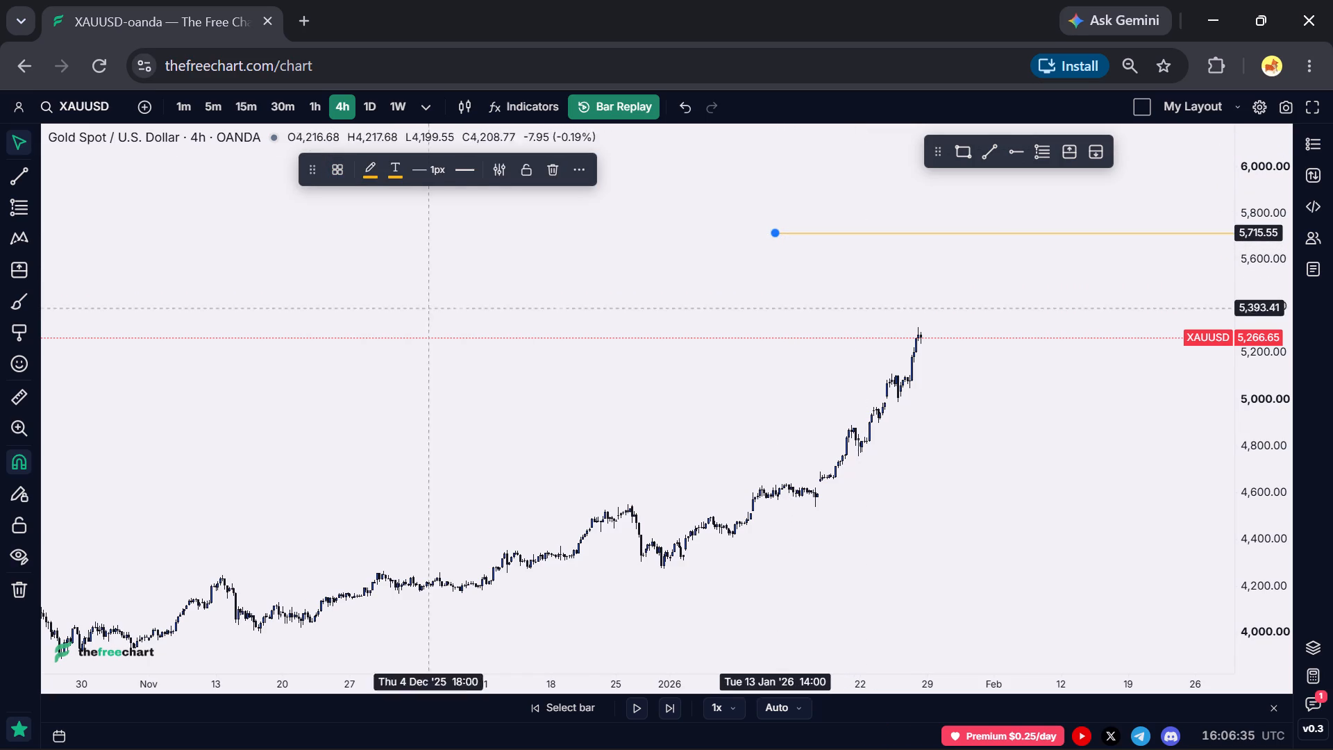
Delete the amber horizontal ray above the price.
{"action": "left_click", "coordinate": [744, 282]}
{"action": "left_click_drag", "start_coordinate": [781, 190], "coordinate": [848, 266], "text": "ctrl"}
{"action": "left_click", "coordinate": [498, 171]}
Switch the XAUUSD chart to the 1h timeframe.
{"action": "scroll", "coordinate": [1011, 491], "scroll_direction": "down", "scroll_amount": 3}
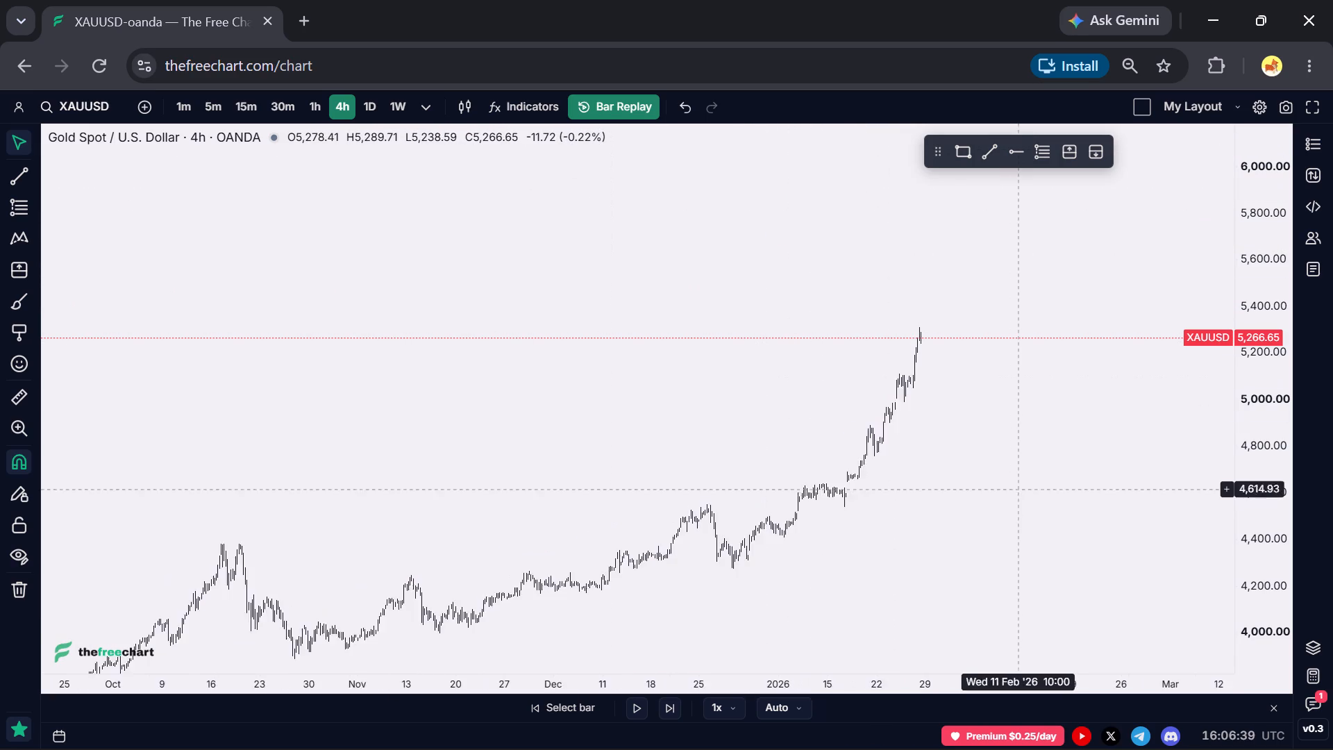
{"action": "scroll", "coordinate": [1019, 488], "scroll_direction": "up", "scroll_amount": 4}
{"action": "scroll", "coordinate": [1227, 527], "scroll_direction": "up", "scroll_amount": 10}
{"action": "left_click_drag", "start_coordinate": [1125, 541], "coordinate": [1032, 483]}
{"action": "scroll", "coordinate": [1285, 578], "scroll_direction": "up", "scroll_amount": 5}
{"action": "scroll", "coordinate": [898, 557], "scroll_direction": "up", "scroll_amount": 3}
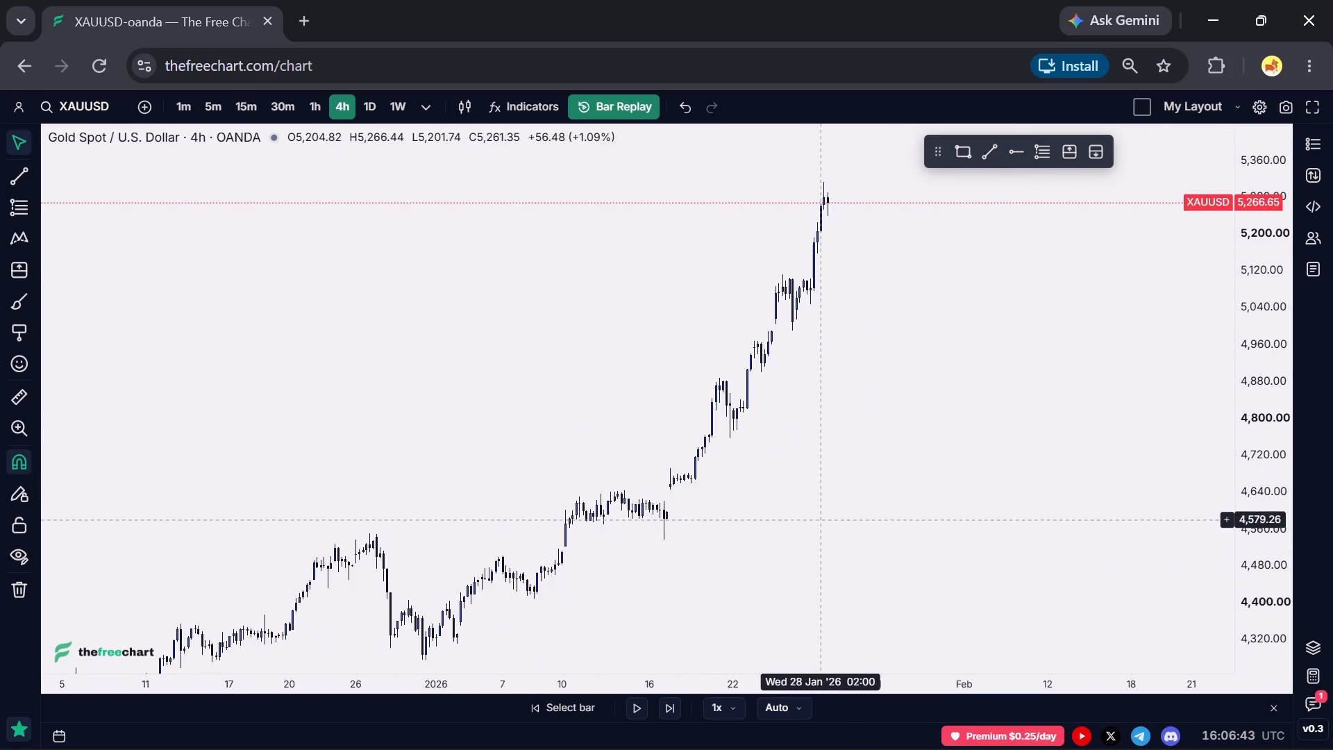
{"action": "scroll", "coordinate": [1238, 609], "scroll_direction": "up", "scroll_amount": 3}
{"action": "left_click_drag", "start_coordinate": [1014, 570], "coordinate": [875, 594]}
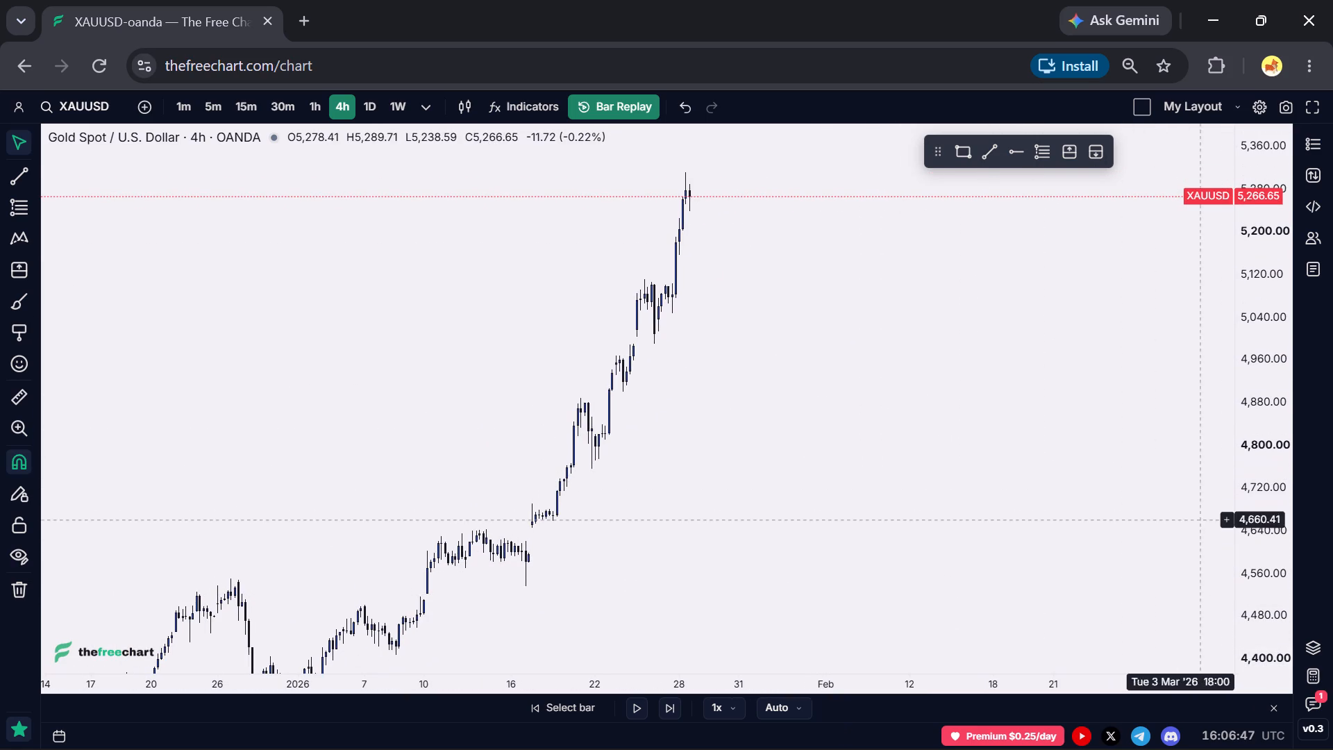
{"action": "left_click", "coordinate": [321, 110]}
Examine the January 2026 price swings on the 1h chart at closer range.
{"action": "scroll", "coordinate": [910, 403], "scroll_direction": "down", "scroll_amount": 3}
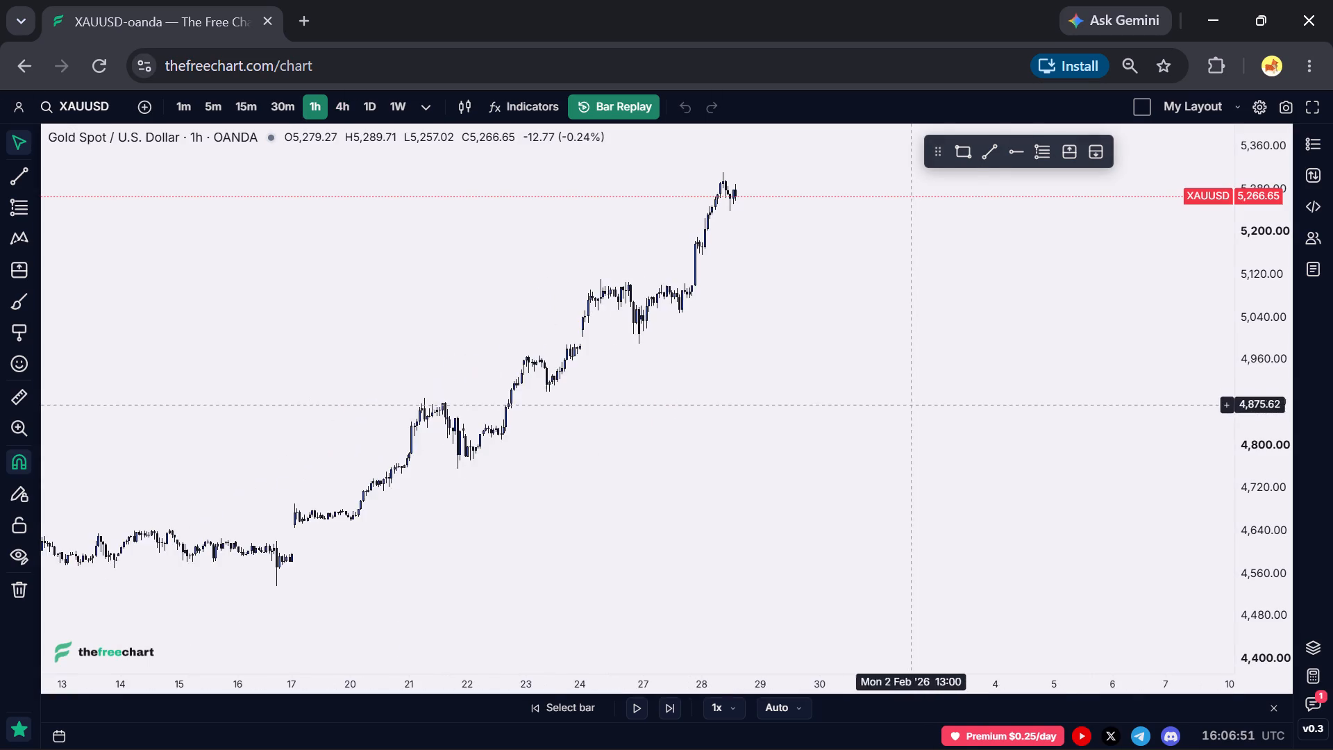
{"action": "scroll", "coordinate": [1029, 444], "scroll_direction": "down", "scroll_amount": 2}
{"action": "left_click_drag", "start_coordinate": [494, 592], "coordinate": [672, 608]}
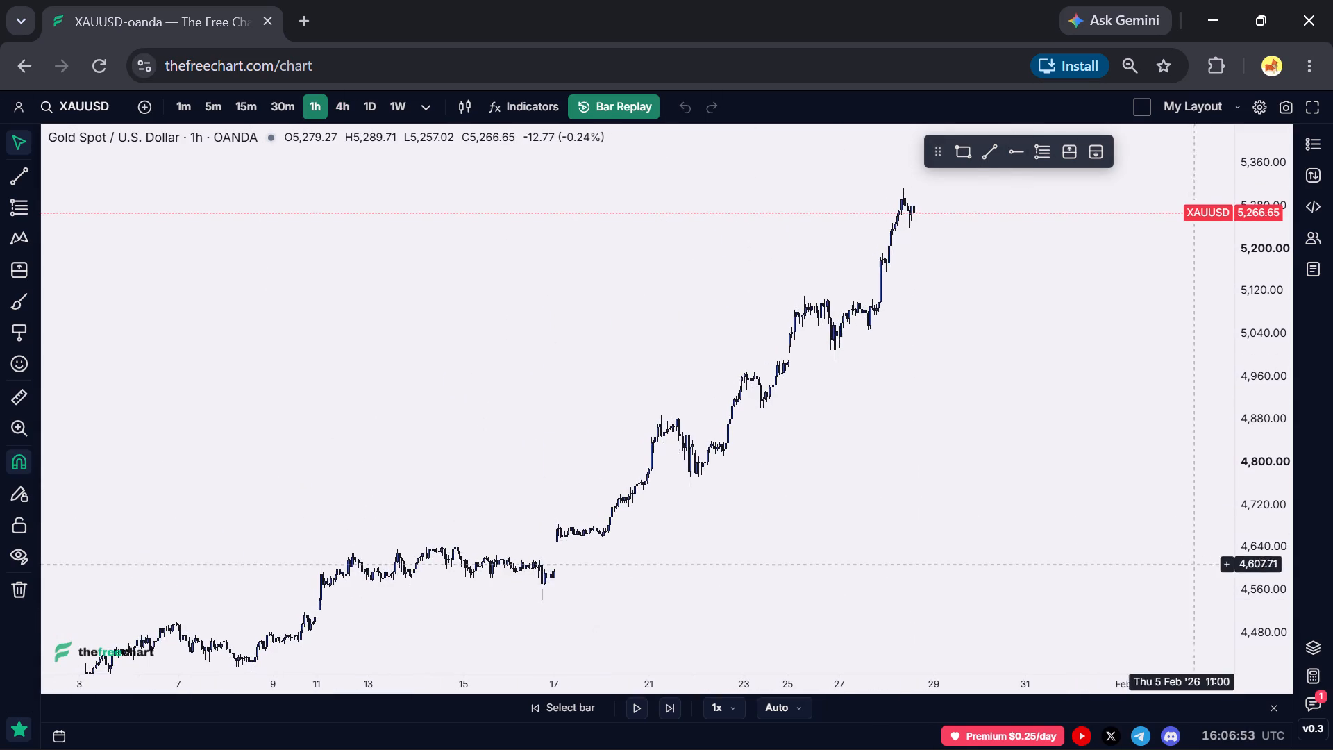
{"action": "scroll", "coordinate": [1243, 534], "scroll_direction": "up", "scroll_amount": 9}
{"action": "left_click_drag", "start_coordinate": [549, 440], "coordinate": [621, 624]}
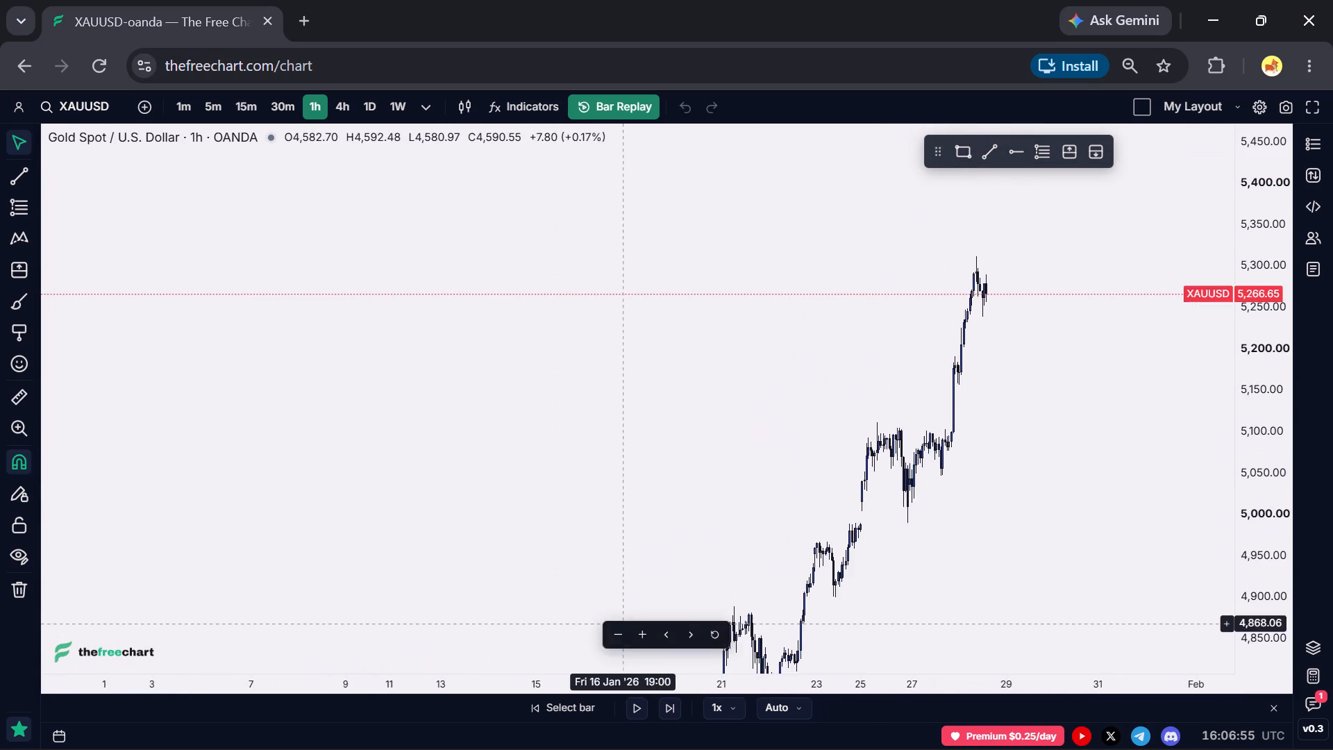
{"action": "scroll", "coordinate": [567, 598], "scroll_direction": "up", "scroll_amount": 5}
{"action": "scroll", "coordinate": [1250, 508], "scroll_direction": "down", "scroll_amount": 12}
{"action": "scroll", "coordinate": [1134, 547], "scroll_direction": "down", "scroll_amount": 6}
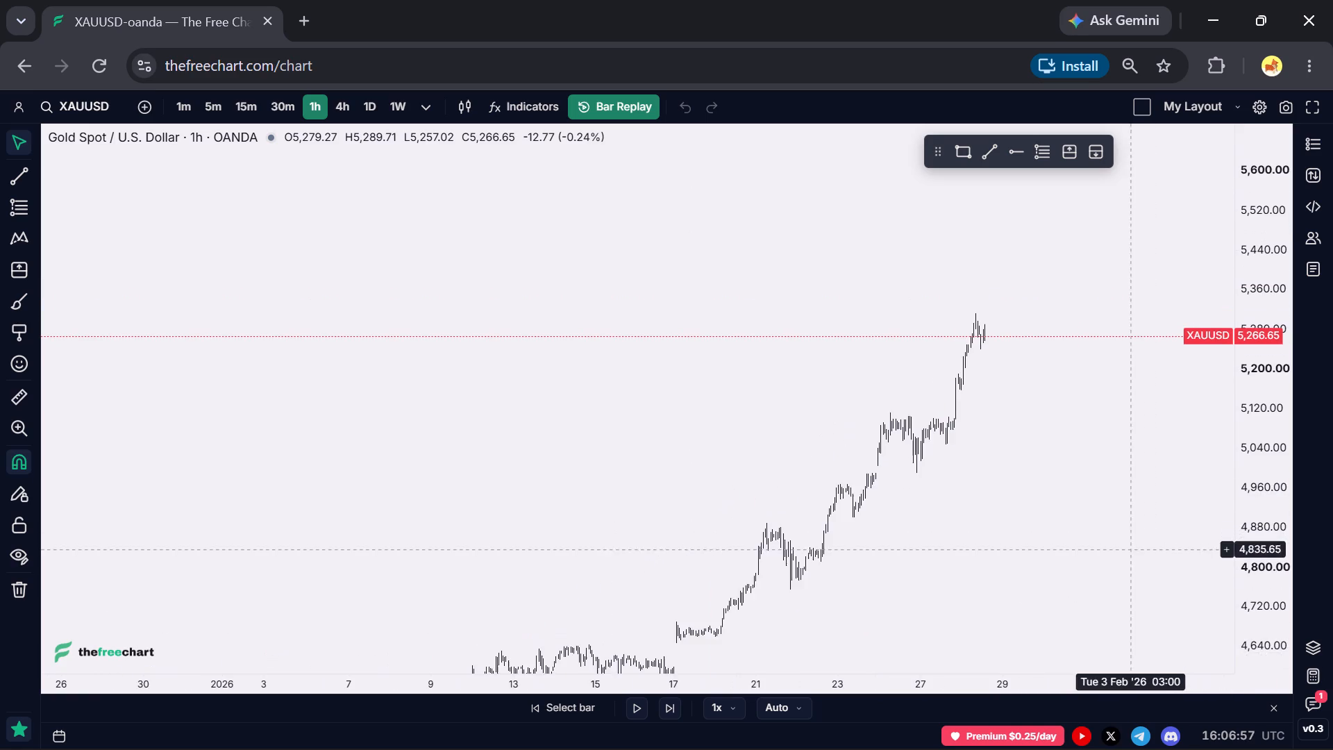
{"action": "left_click_drag", "start_coordinate": [1099, 571], "coordinate": [1114, 503]}
{"action": "scroll", "coordinate": [993, 544], "scroll_direction": "up", "scroll_amount": 4}
{"action": "left_click_drag", "start_coordinate": [891, 556], "coordinate": [939, 581]}
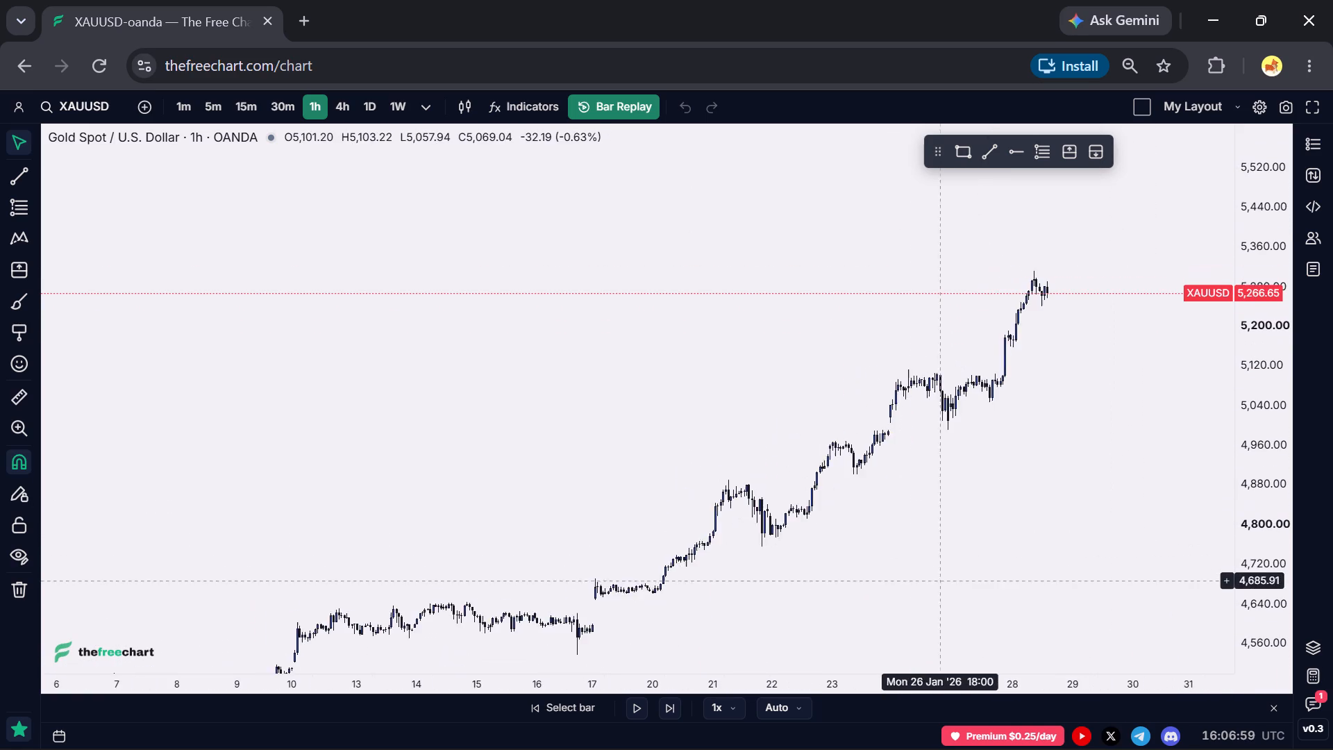
{"action": "left_click_drag", "start_coordinate": [939, 581], "coordinate": [942, 581]}
{"action": "scroll", "coordinate": [1254, 578], "scroll_direction": "up", "scroll_amount": 5}
{"action": "left_click_drag", "start_coordinate": [998, 557], "coordinate": [1073, 428]}
{"action": "scroll", "coordinate": [1305, 558], "scroll_direction": "up", "scroll_amount": 4}
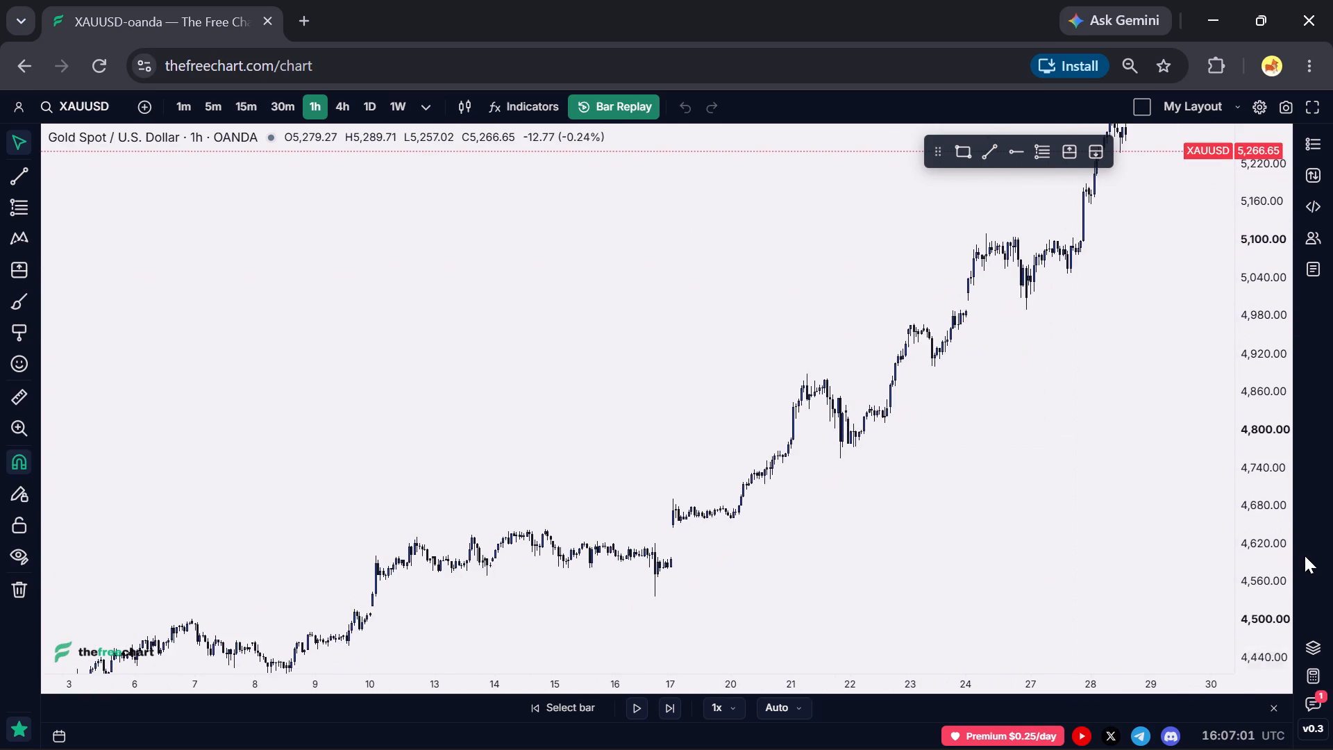
{"action": "scroll", "coordinate": [1305, 556], "scroll_direction": "up", "scroll_amount": 16}
{"action": "left_click_drag", "start_coordinate": [807, 540], "coordinate": [810, 565]}
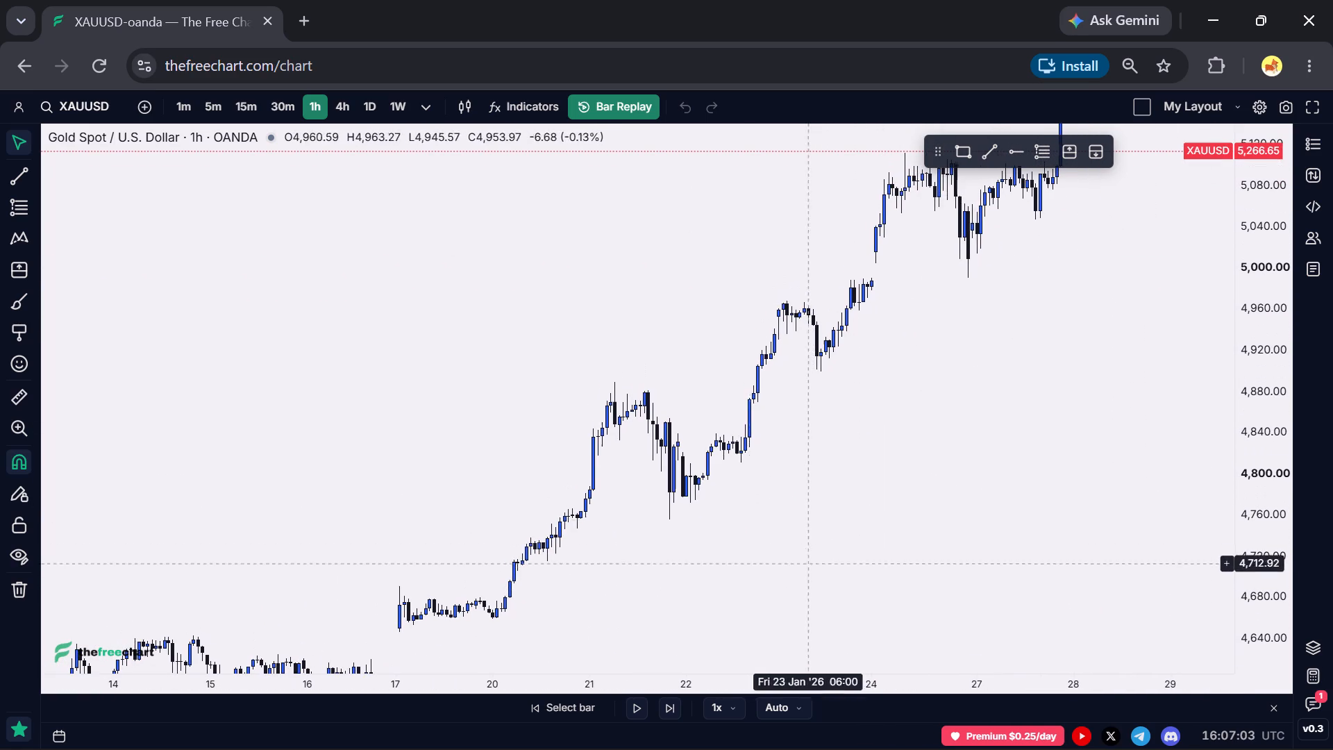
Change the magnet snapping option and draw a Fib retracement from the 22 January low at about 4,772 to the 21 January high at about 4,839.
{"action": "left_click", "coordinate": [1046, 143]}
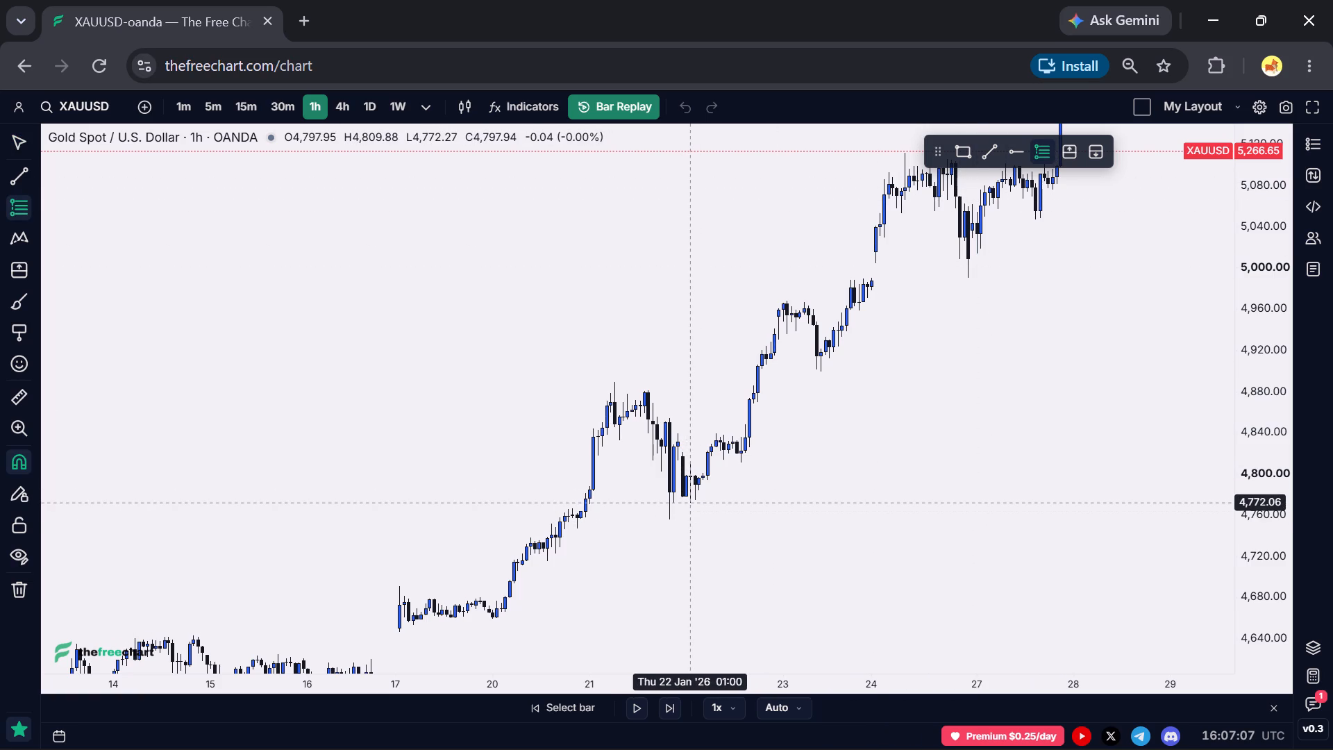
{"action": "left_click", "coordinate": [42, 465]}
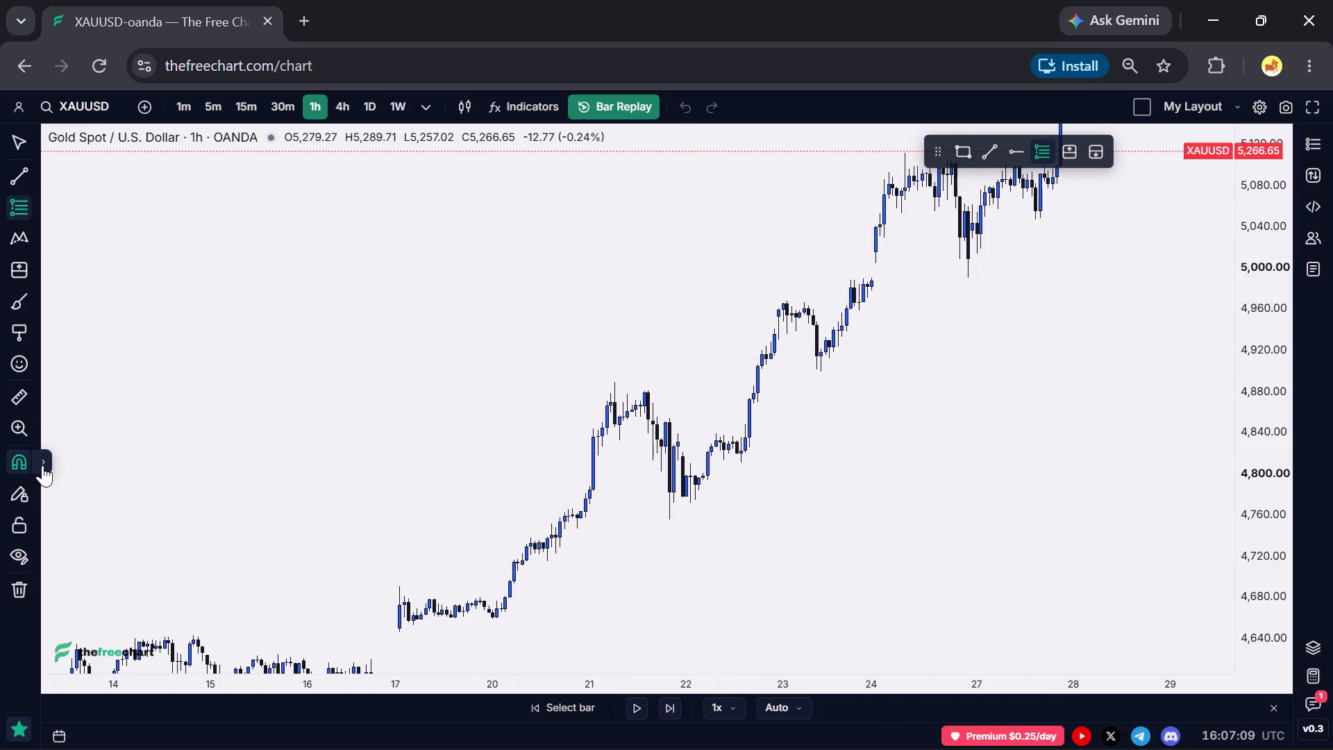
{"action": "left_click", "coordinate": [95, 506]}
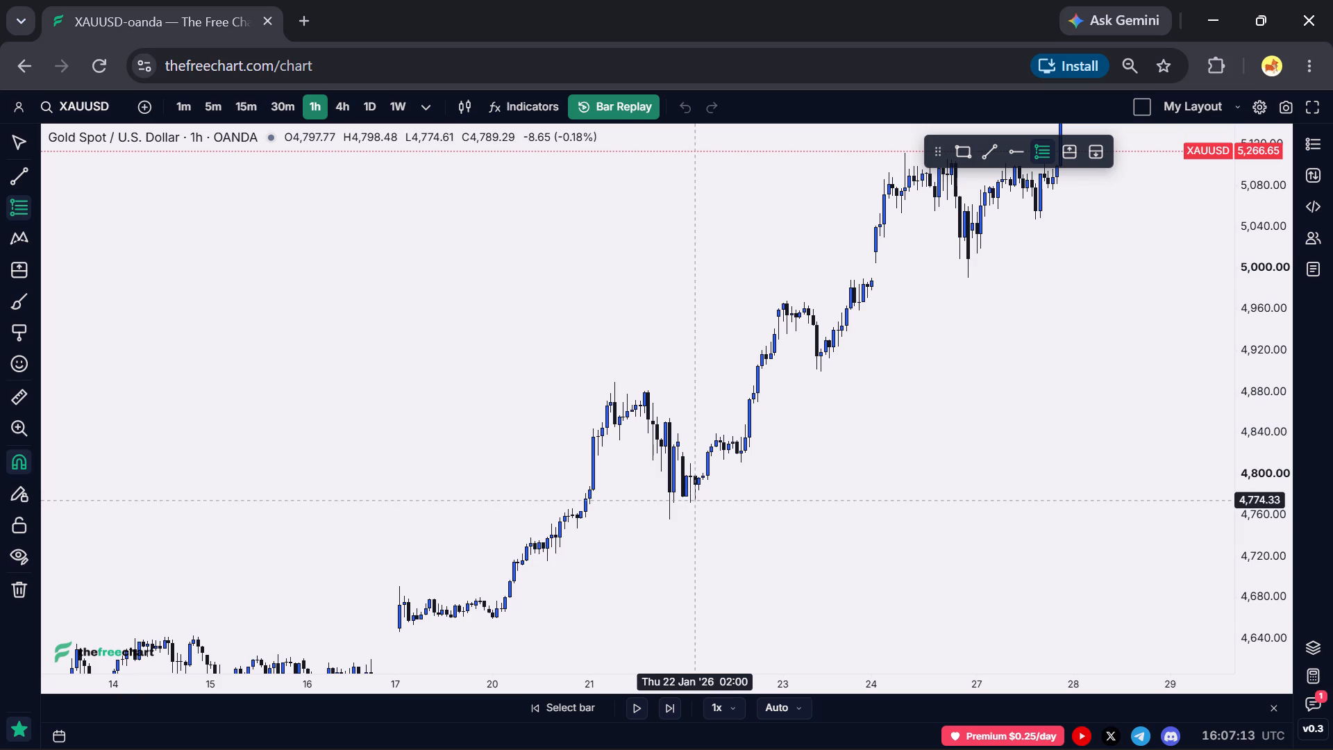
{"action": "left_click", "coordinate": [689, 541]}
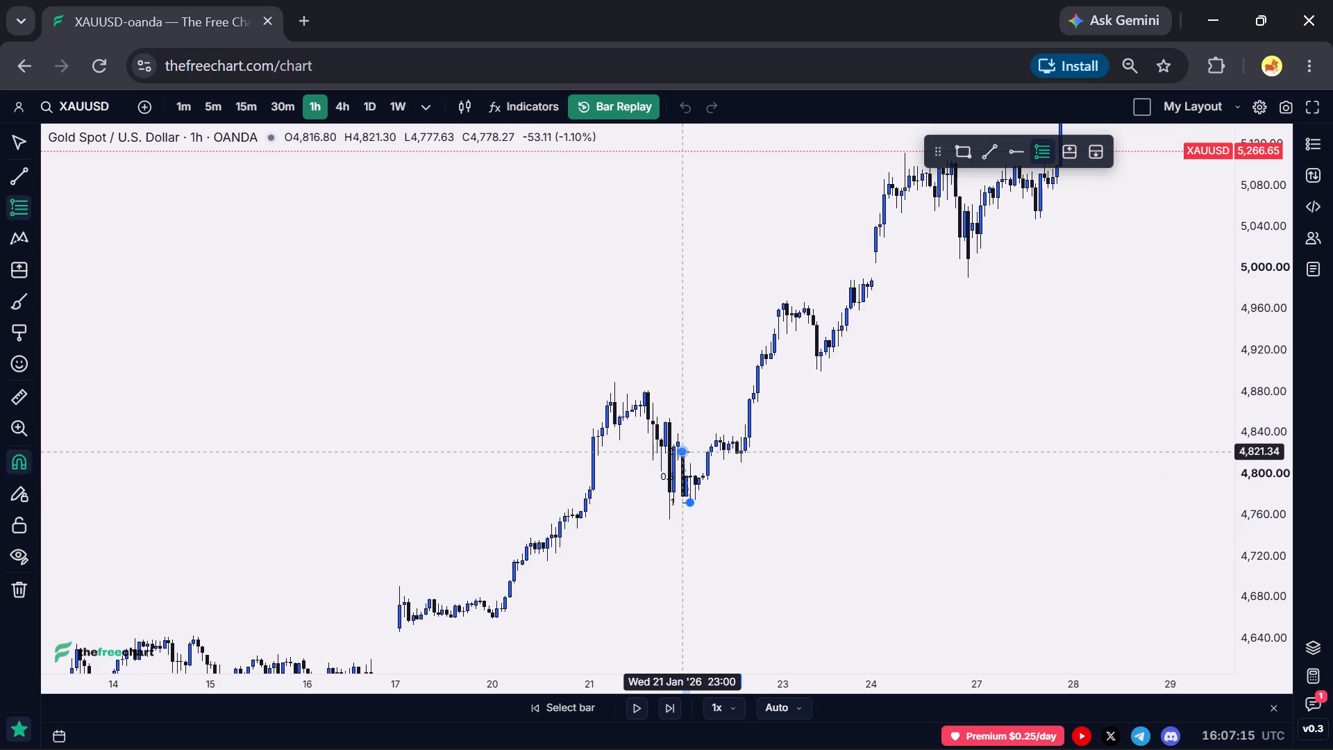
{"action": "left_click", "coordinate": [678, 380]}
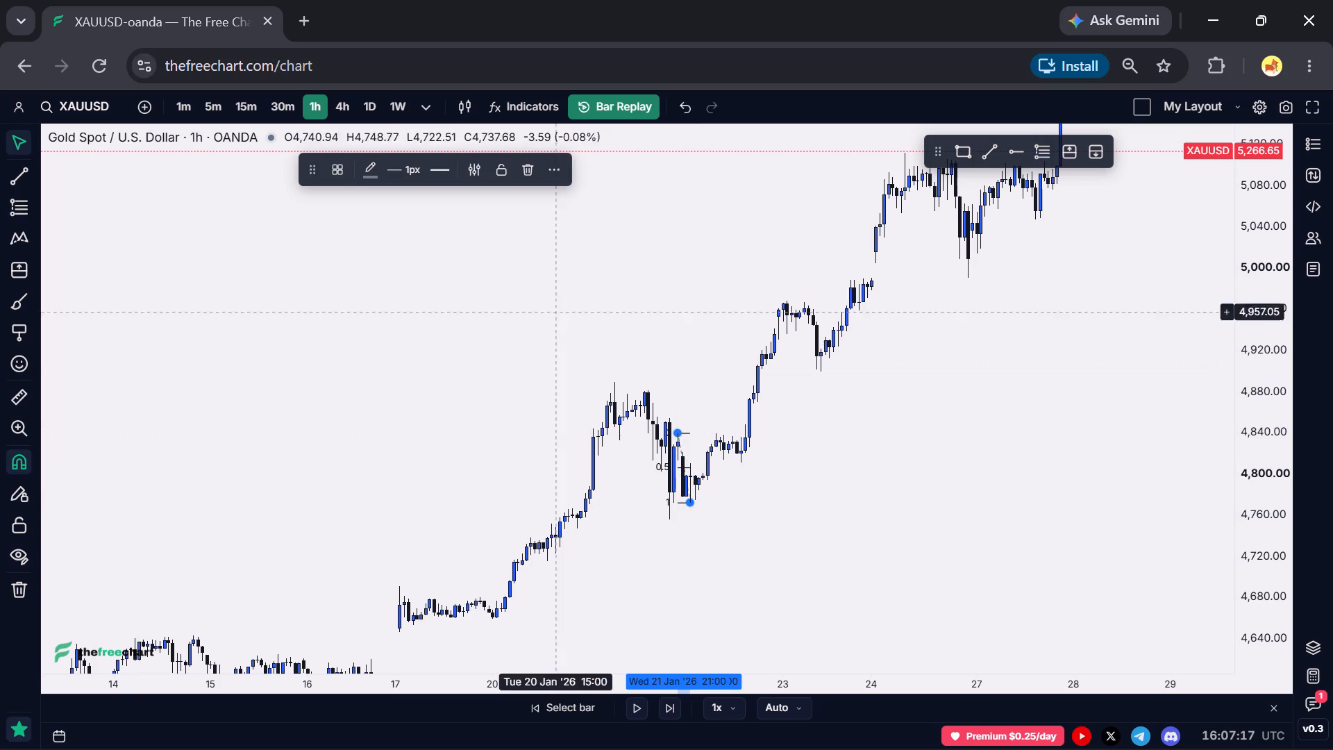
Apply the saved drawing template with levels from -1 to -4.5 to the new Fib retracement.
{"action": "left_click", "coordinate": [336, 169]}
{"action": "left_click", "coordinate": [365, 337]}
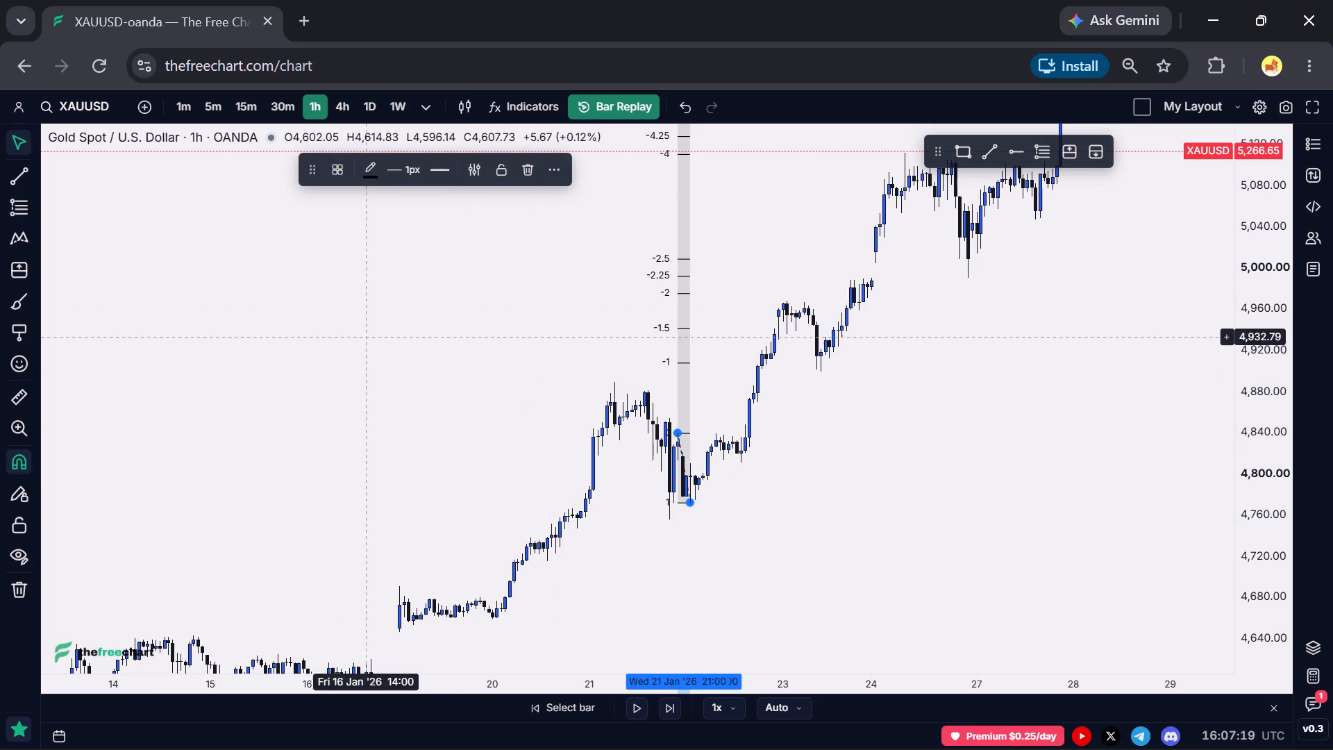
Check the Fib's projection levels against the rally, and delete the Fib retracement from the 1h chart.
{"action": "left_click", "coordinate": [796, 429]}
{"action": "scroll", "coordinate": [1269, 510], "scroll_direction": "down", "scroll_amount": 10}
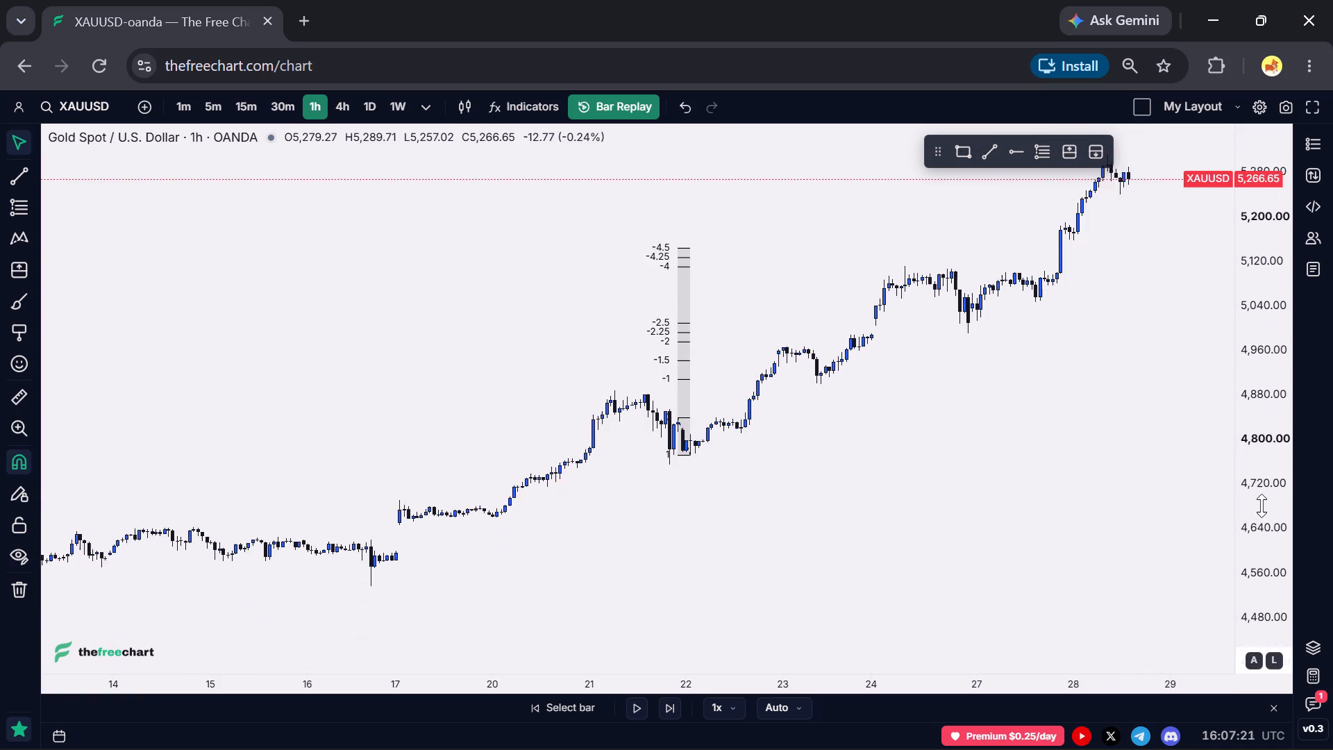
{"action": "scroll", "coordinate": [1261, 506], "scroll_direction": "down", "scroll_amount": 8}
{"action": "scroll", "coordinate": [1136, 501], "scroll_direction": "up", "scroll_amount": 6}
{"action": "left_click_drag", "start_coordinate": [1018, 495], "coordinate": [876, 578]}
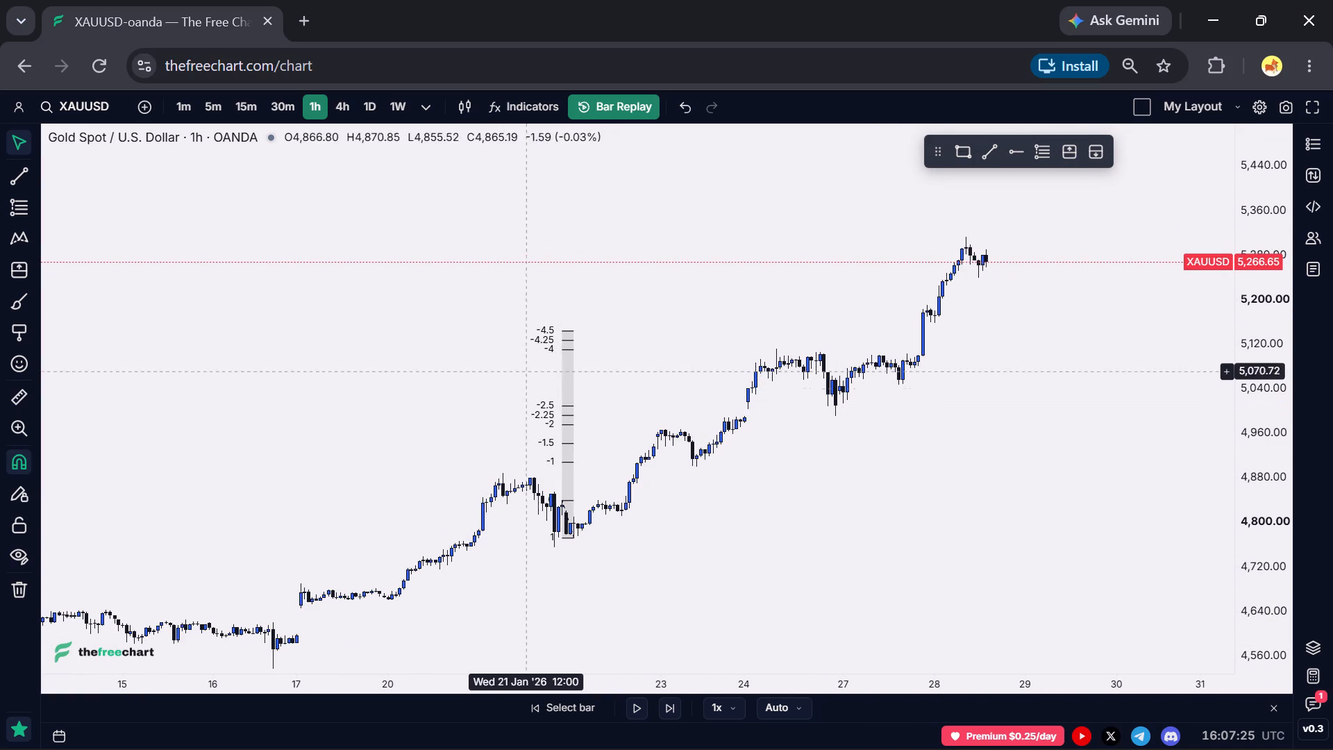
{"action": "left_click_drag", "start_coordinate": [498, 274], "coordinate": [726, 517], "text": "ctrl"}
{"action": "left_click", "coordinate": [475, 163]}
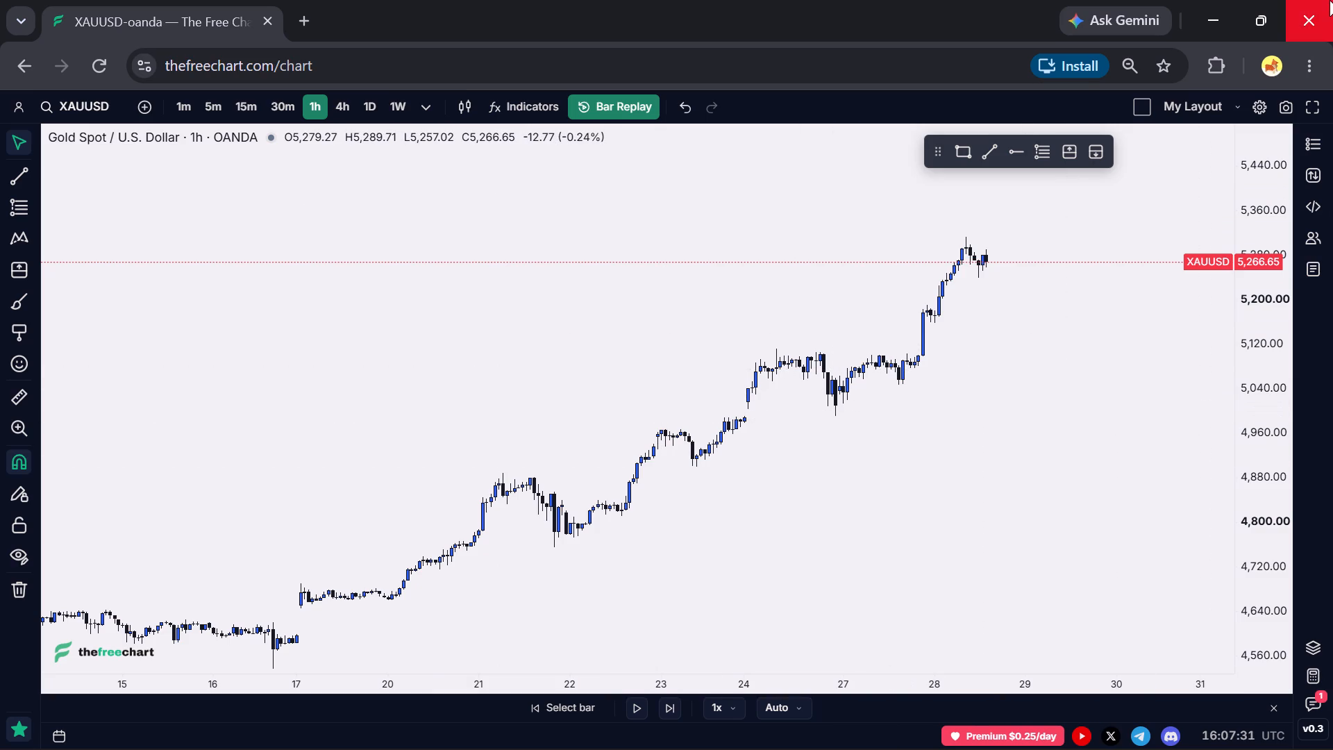
Open a new browser tab, close the FreeChart tab and load TradingView from the shortcuts.
{"action": "left_click", "coordinate": [312, 16]}
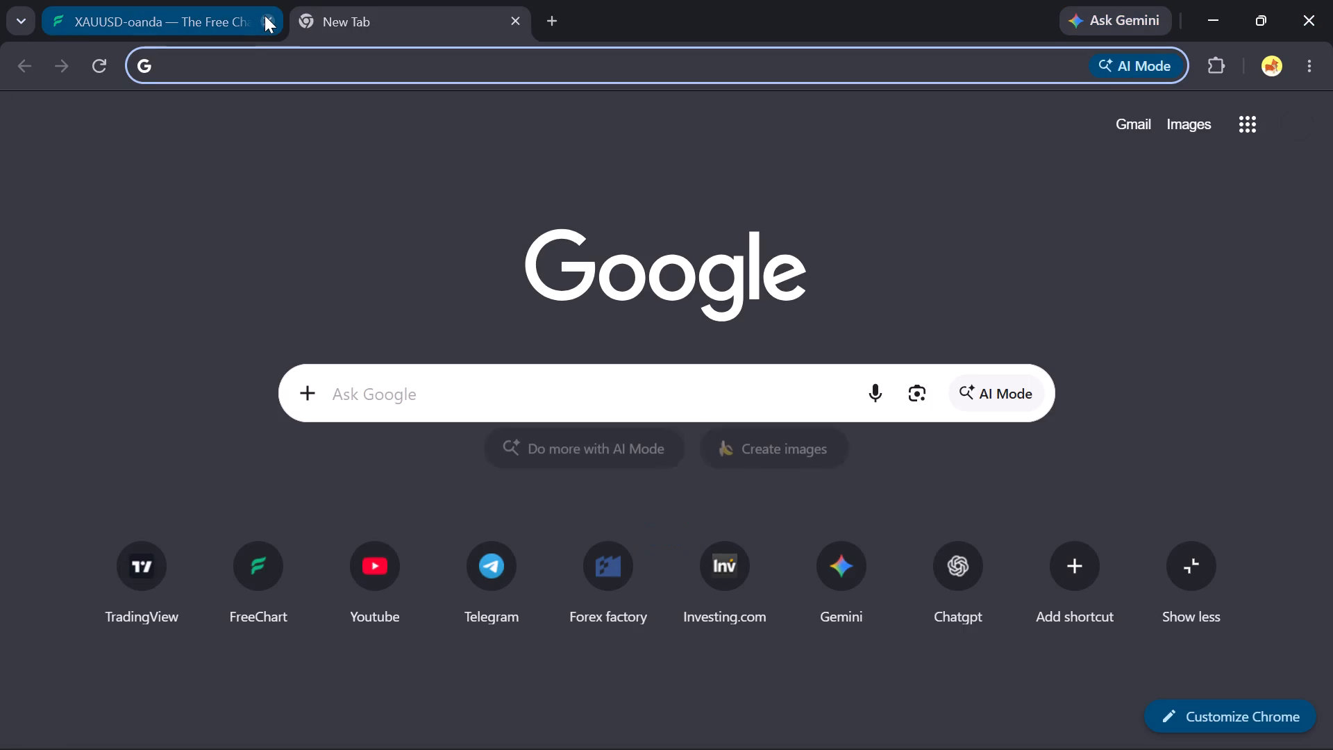
{"action": "left_click", "coordinate": [265, 15]}
{"action": "left_click", "coordinate": [134, 574]}
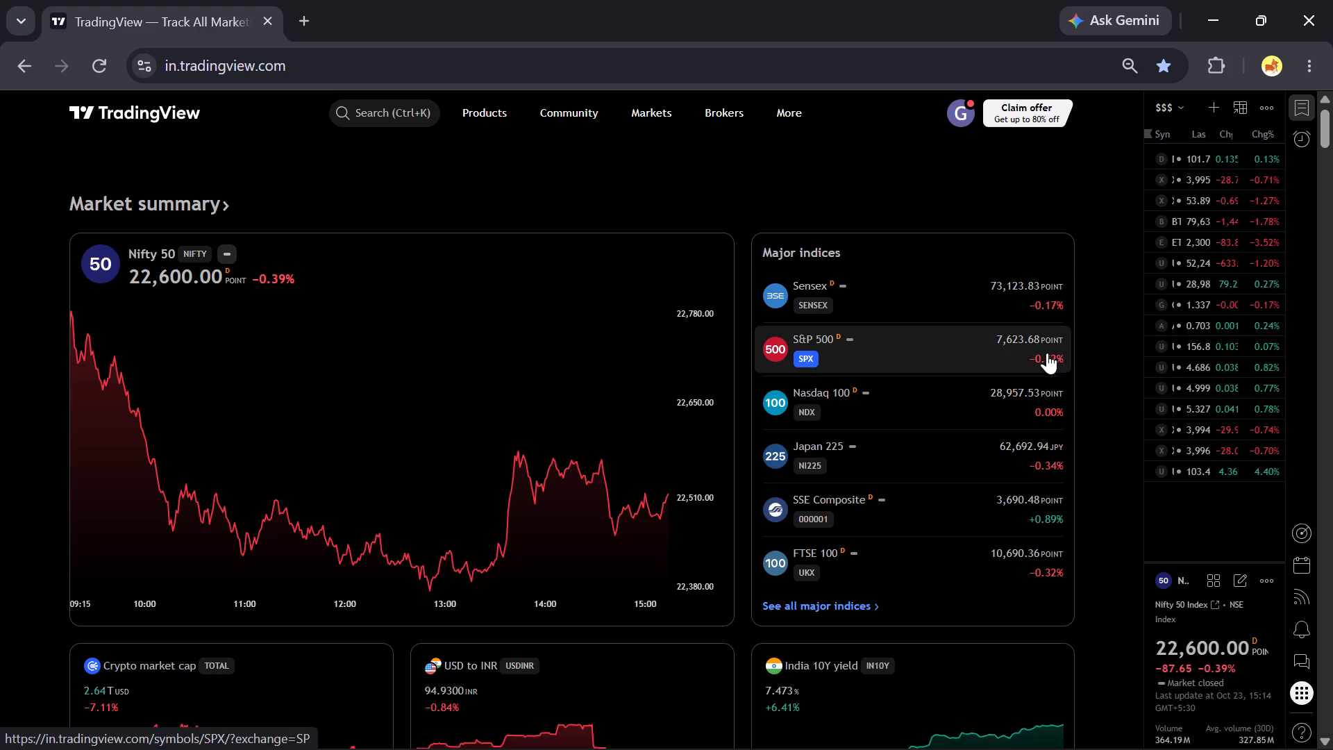
Open the full OANDA XAUUSD chart from the TradingView watchlist and hide the watchlist.
{"action": "left_click", "coordinate": [1205, 178]}
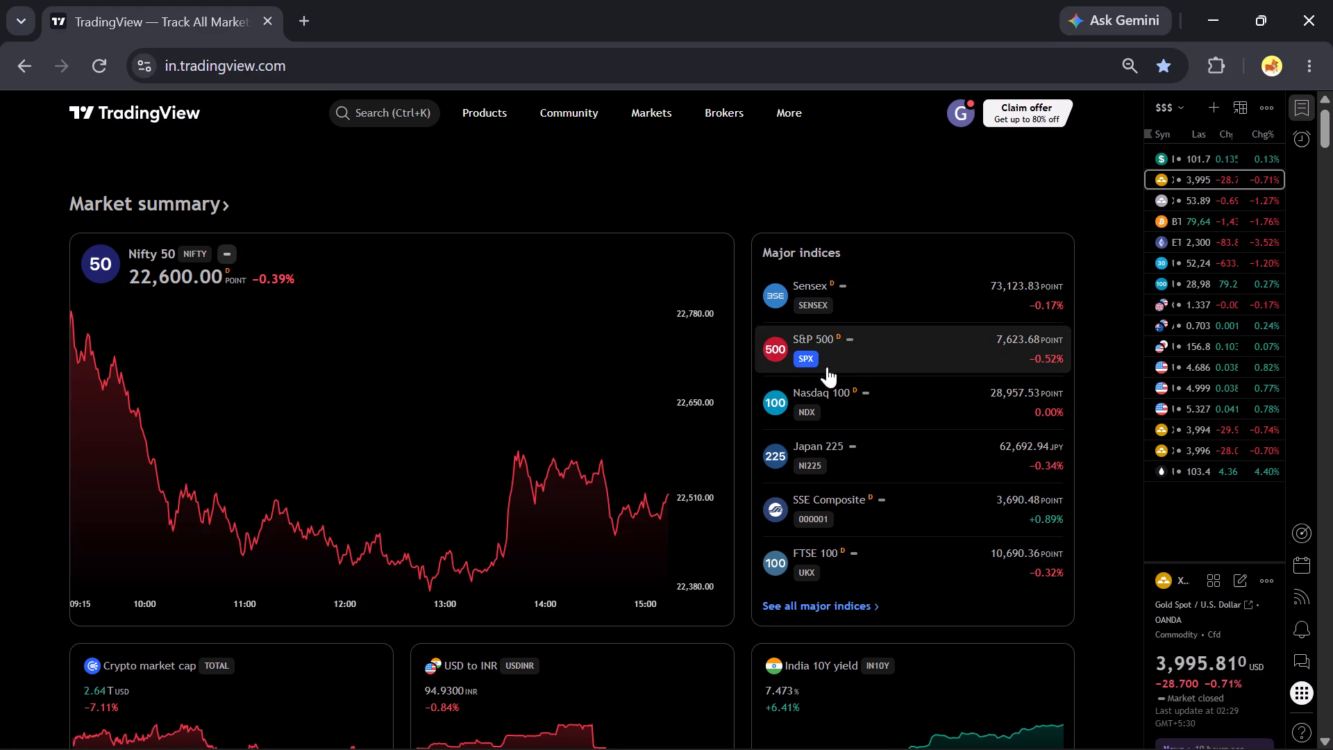
{"action": "left_click", "coordinate": [1046, 444]}
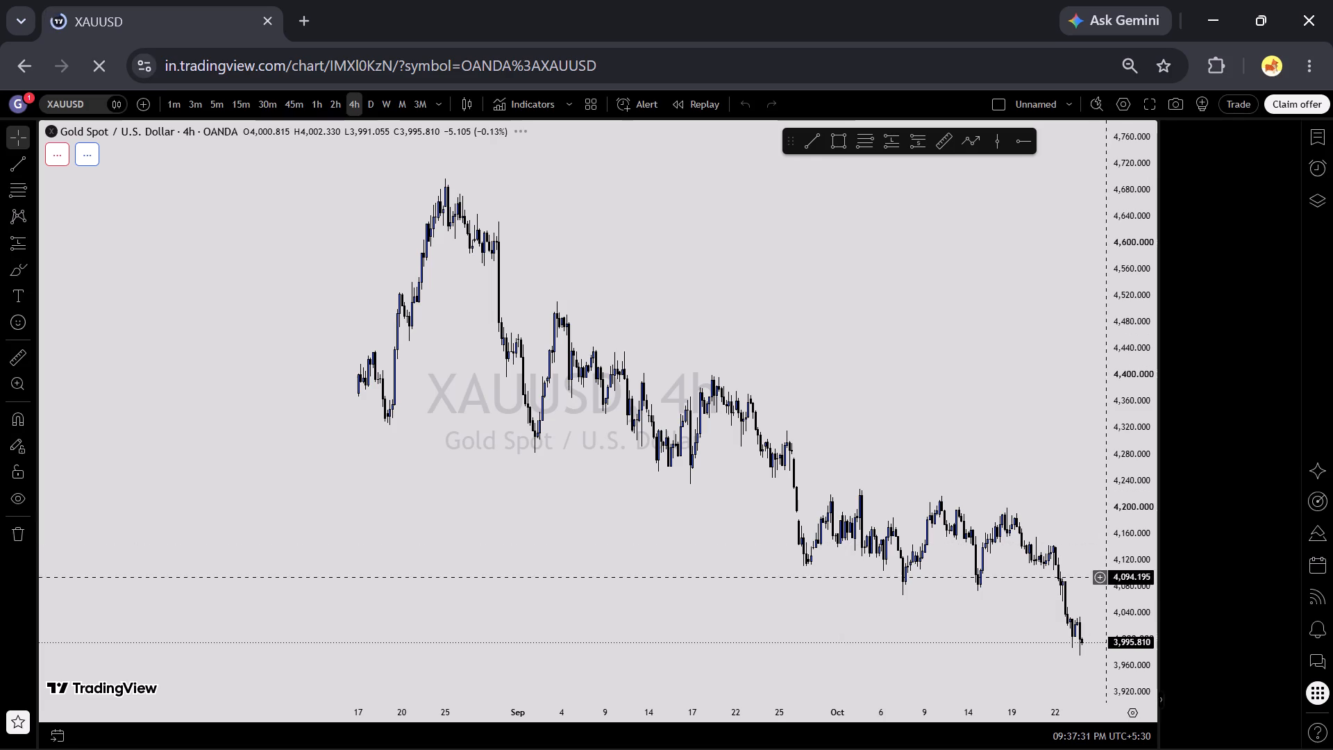
{"action": "left_click", "coordinate": [1159, 697]}
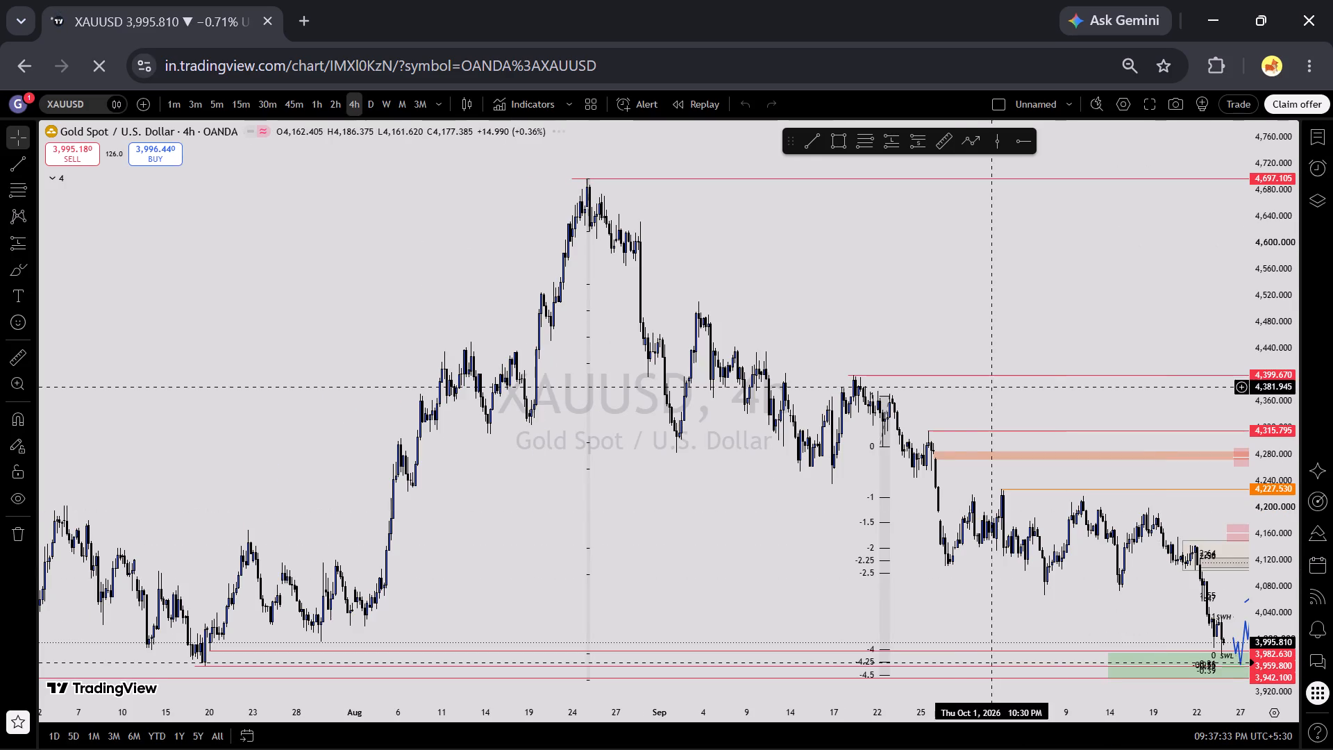
Reset the chart view and examine the marked zones, liquidity levels and projected path around the latest 4h candles.
{"action": "right_click", "coordinate": [978, 288]}
{"action": "left_click", "coordinate": [1021, 306]}
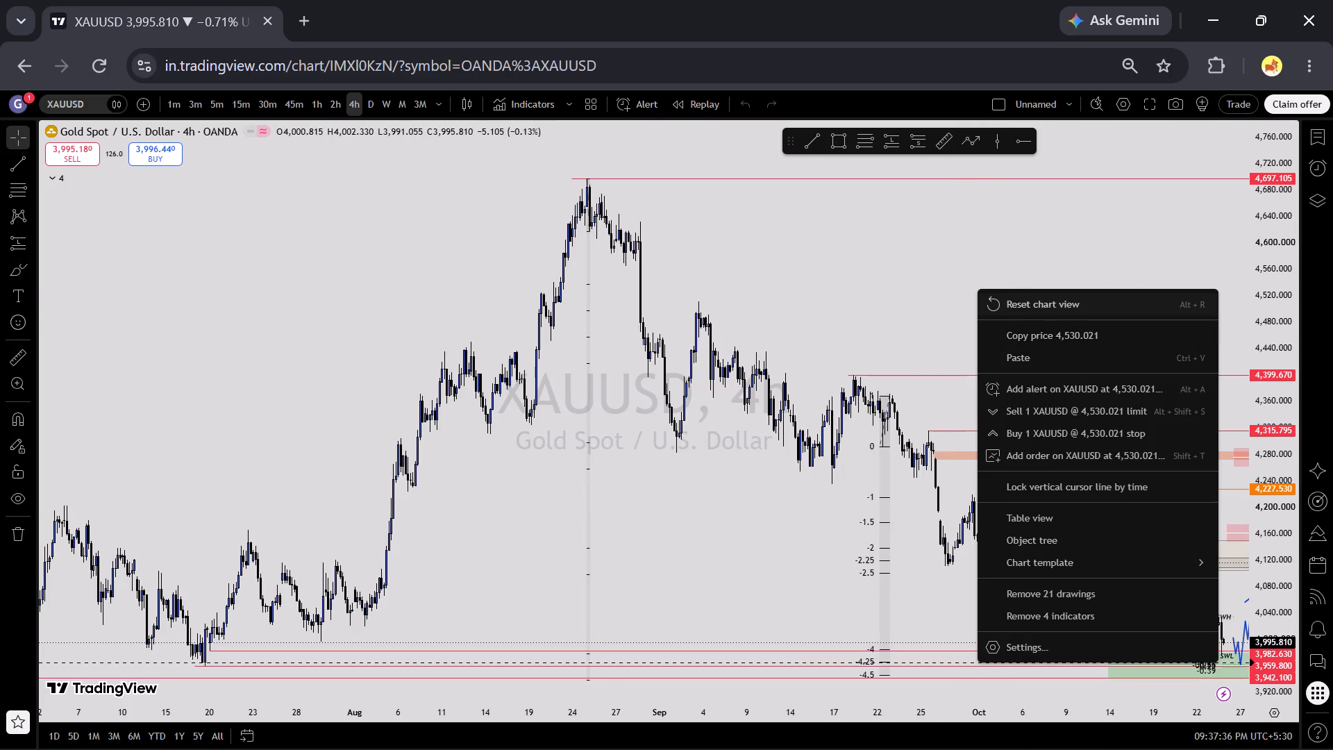
{"action": "scroll", "coordinate": [1086, 306], "scroll_direction": "down", "scroll_amount": 5}
{"action": "scroll", "coordinate": [1179, 330], "scroll_direction": "up", "scroll_amount": 5}
{"action": "left_click_drag", "start_coordinate": [1141, 329], "coordinate": [950, 294]}
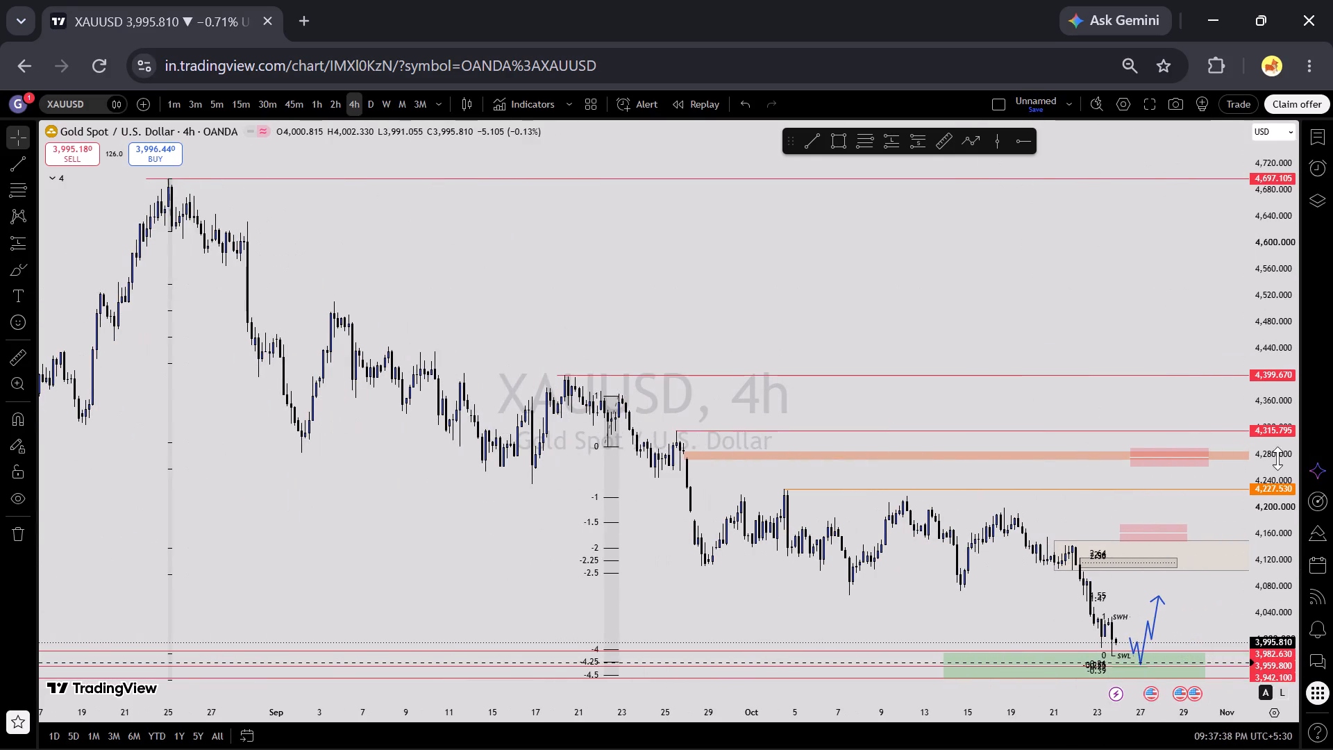
{"action": "scroll", "coordinate": [1281, 458], "scroll_direction": "up", "scroll_amount": 4}
{"action": "left_click_drag", "start_coordinate": [1139, 323], "coordinate": [1095, 160]}
{"action": "scroll", "coordinate": [1243, 531], "scroll_direction": "up", "scroll_amount": 11}
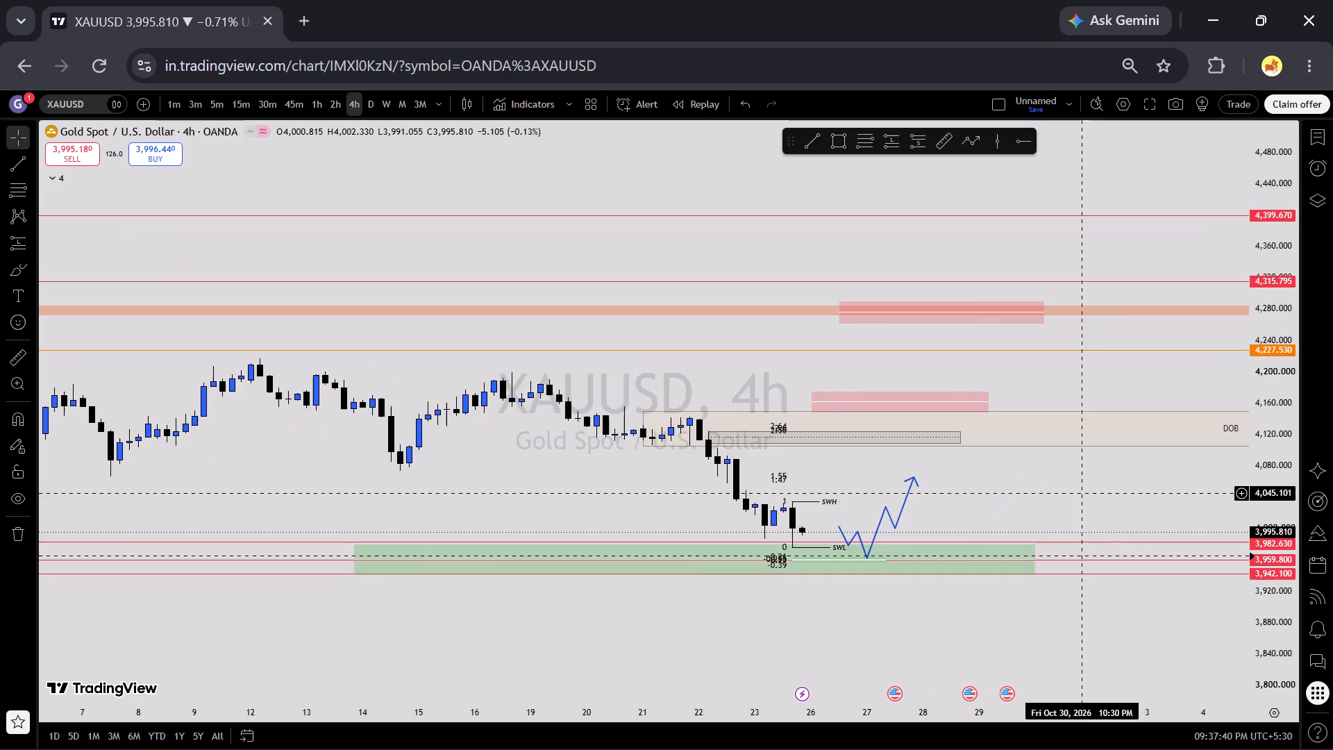
{"action": "left_click_drag", "start_coordinate": [1068, 494], "coordinate": [1119, 414]}
{"action": "scroll", "coordinate": [1296, 569], "scroll_direction": "down", "scroll_amount": 4}
{"action": "scroll", "coordinate": [1296, 569], "scroll_direction": "up", "scroll_amount": 12}
{"action": "scroll", "coordinate": [1236, 535], "scroll_direction": "down", "scroll_amount": 7}
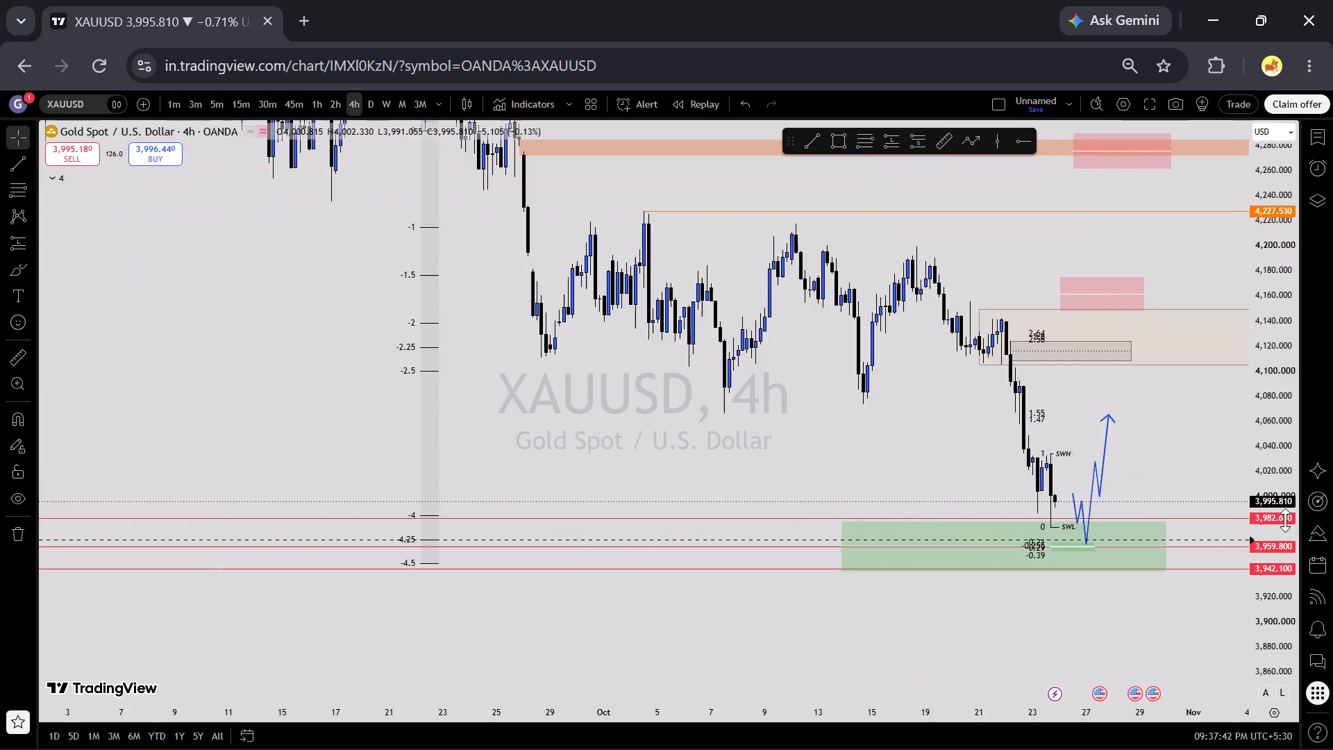
{"action": "scroll", "coordinate": [1239, 526], "scroll_direction": "up", "scroll_amount": 12}
{"action": "scroll", "coordinate": [1312, 574], "scroll_direction": "up", "scroll_amount": 19}
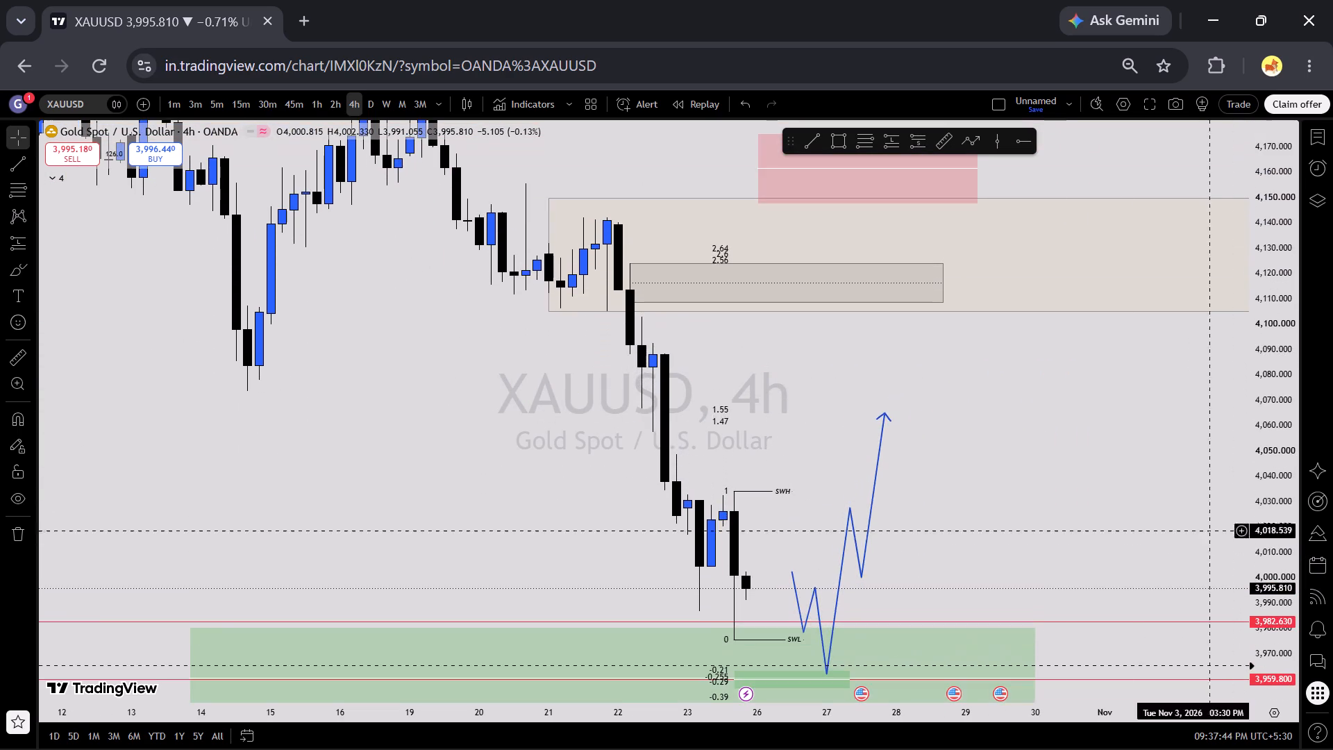
{"action": "left_click_drag", "start_coordinate": [1080, 432], "coordinate": [1166, 315]}
{"action": "scroll", "coordinate": [1243, 391], "scroll_direction": "down", "scroll_amount": 6}
{"action": "scroll", "coordinate": [1255, 393], "scroll_direction": "up", "scroll_amount": 4}
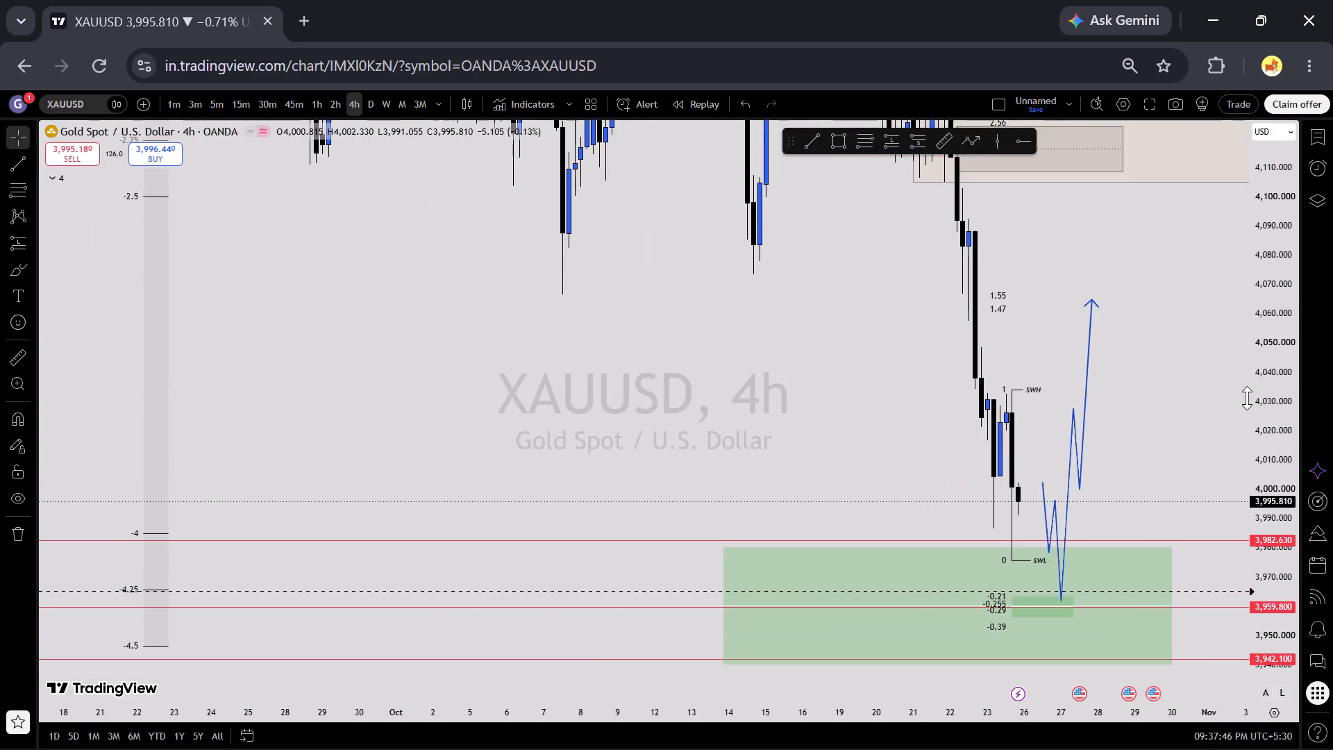
{"action": "scroll", "coordinate": [1087, 431], "scroll_direction": "up", "scroll_amount": 7}
{"action": "scroll", "coordinate": [1296, 514], "scroll_direction": "down", "scroll_amount": 12}
{"action": "scroll", "coordinate": [1230, 510], "scroll_direction": "up", "scroll_amount": 4}
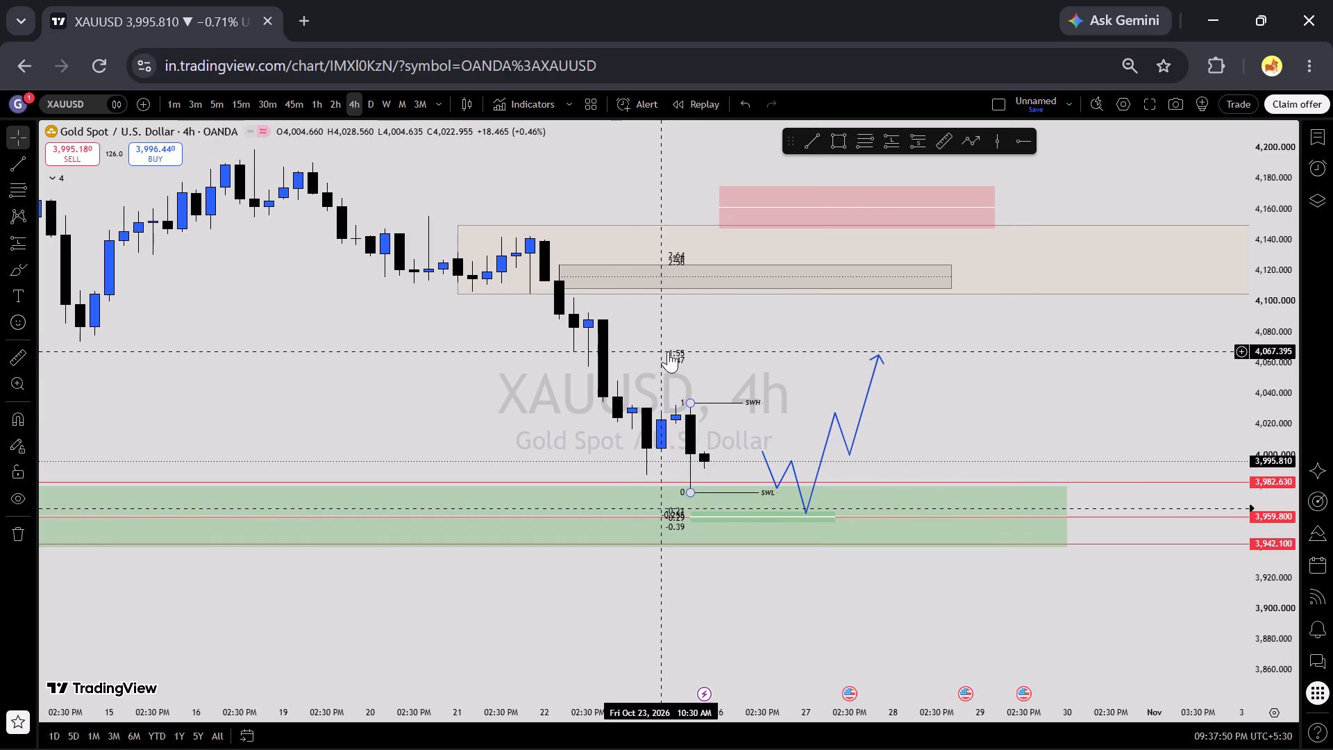
Delete the Fib retracement spanning the SWH and SWL levels of the 23 October candle.
{"action": "left_click_drag", "start_coordinate": [651, 335], "coordinate": [774, 369], "text": "ctrl"}
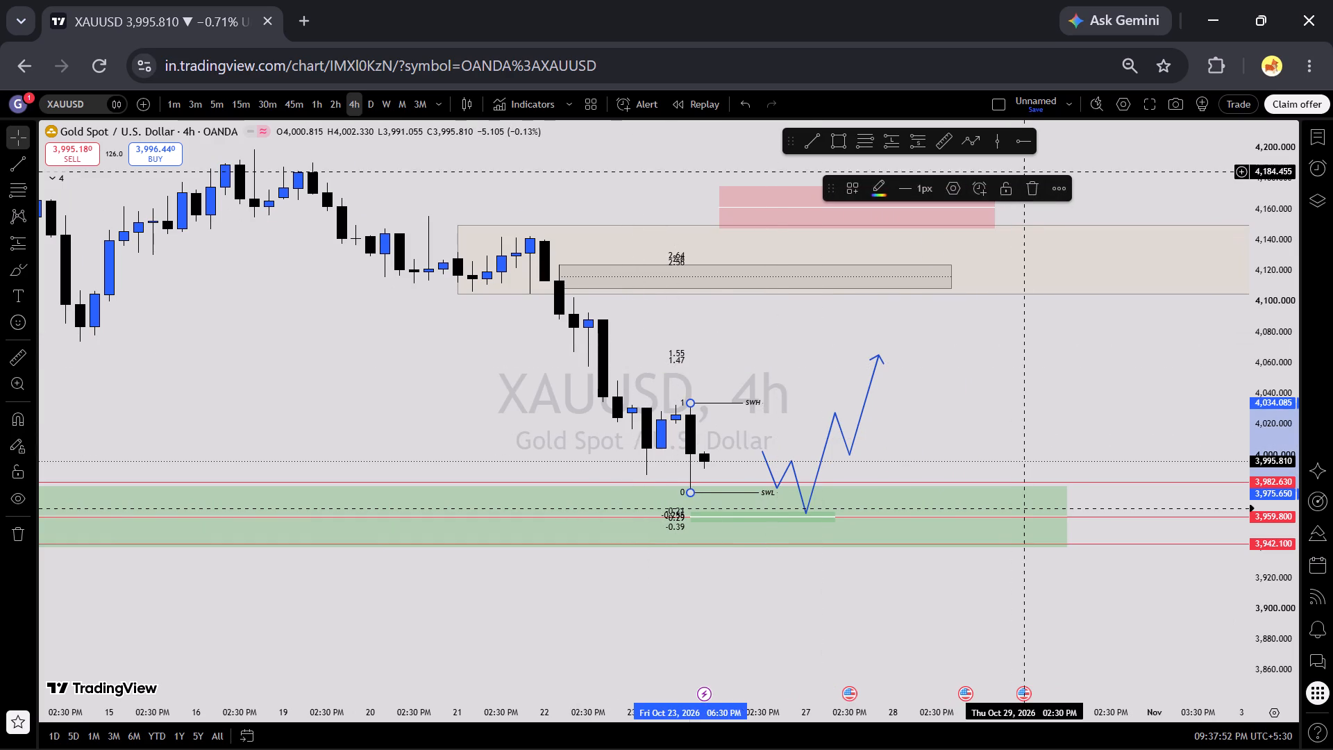
{"action": "left_click", "coordinate": [1023, 169]}
{"action": "left_click_drag", "start_coordinate": [651, 328], "coordinate": [767, 365], "text": "ctrl"}
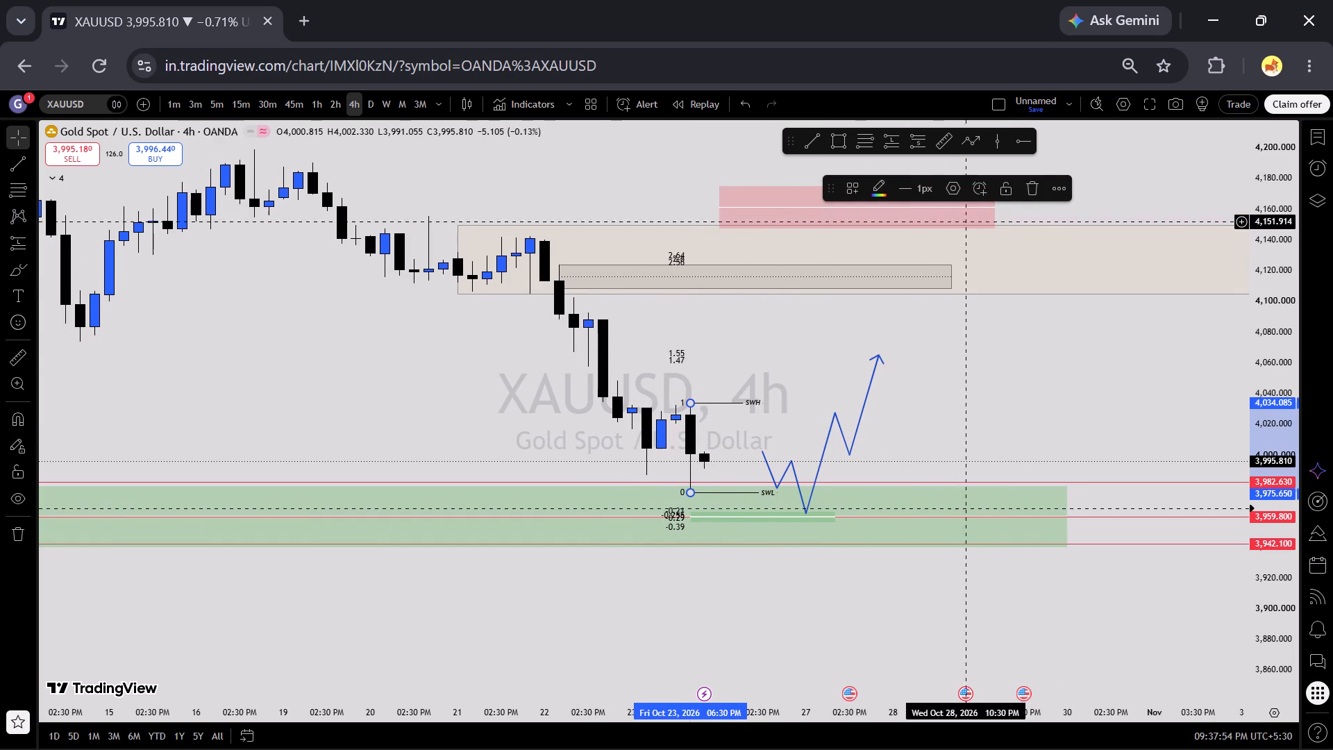
{"action": "left_click", "coordinate": [1028, 184]}
Examine the recent 4h decline together with the DOB zone, green demand zone and projected path.
{"action": "scroll", "coordinate": [1130, 350], "scroll_direction": "down", "scroll_amount": 5}
{"action": "scroll", "coordinate": [1253, 381], "scroll_direction": "up", "scroll_amount": 6}
{"action": "scroll", "coordinate": [1254, 382], "scroll_direction": "down", "scroll_amount": 5}
{"action": "scroll", "coordinate": [1257, 389], "scroll_direction": "up", "scroll_amount": 3}
{"action": "scroll", "coordinate": [1257, 389], "scroll_direction": "down", "scroll_amount": 4}
{"action": "scroll", "coordinate": [1257, 389], "scroll_direction": "up", "scroll_amount": 4}
{"action": "scroll", "coordinate": [1146, 385], "scroll_direction": "down", "scroll_amount": 3}
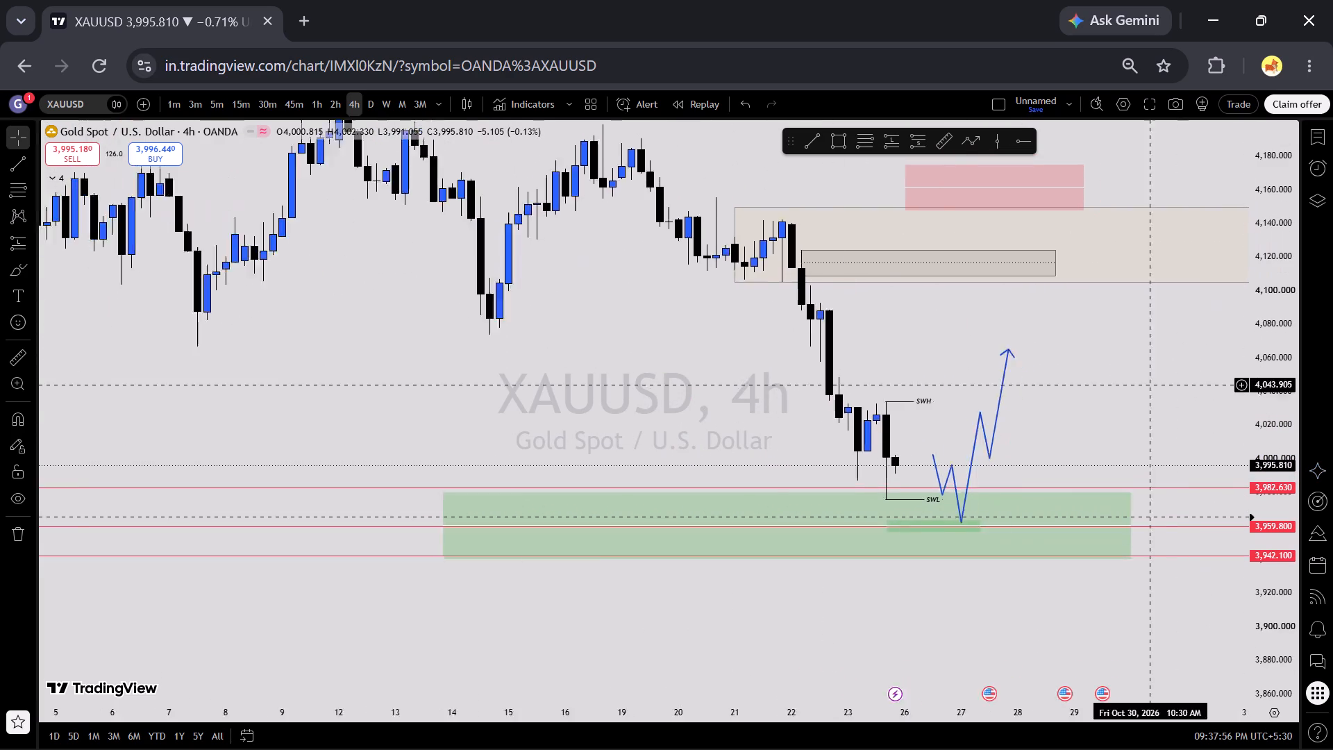
{"action": "scroll", "coordinate": [1145, 386], "scroll_direction": "down", "scroll_amount": 3}
{"action": "scroll", "coordinate": [1145, 386], "scroll_direction": "up", "scroll_amount": 6}
{"action": "scroll", "coordinate": [1168, 394], "scroll_direction": "down", "scroll_amount": 4}
{"action": "scroll", "coordinate": [1187, 399], "scroll_direction": "up", "scroll_amount": 5}
{"action": "scroll", "coordinate": [1255, 404], "scroll_direction": "up", "scroll_amount": 6}
{"action": "scroll", "coordinate": [1256, 394], "scroll_direction": "down", "scroll_amount": 19}
{"action": "scroll", "coordinate": [1191, 377], "scroll_direction": "down", "scroll_amount": 7}
{"action": "scroll", "coordinate": [1191, 377], "scroll_direction": "up", "scroll_amount": 10}
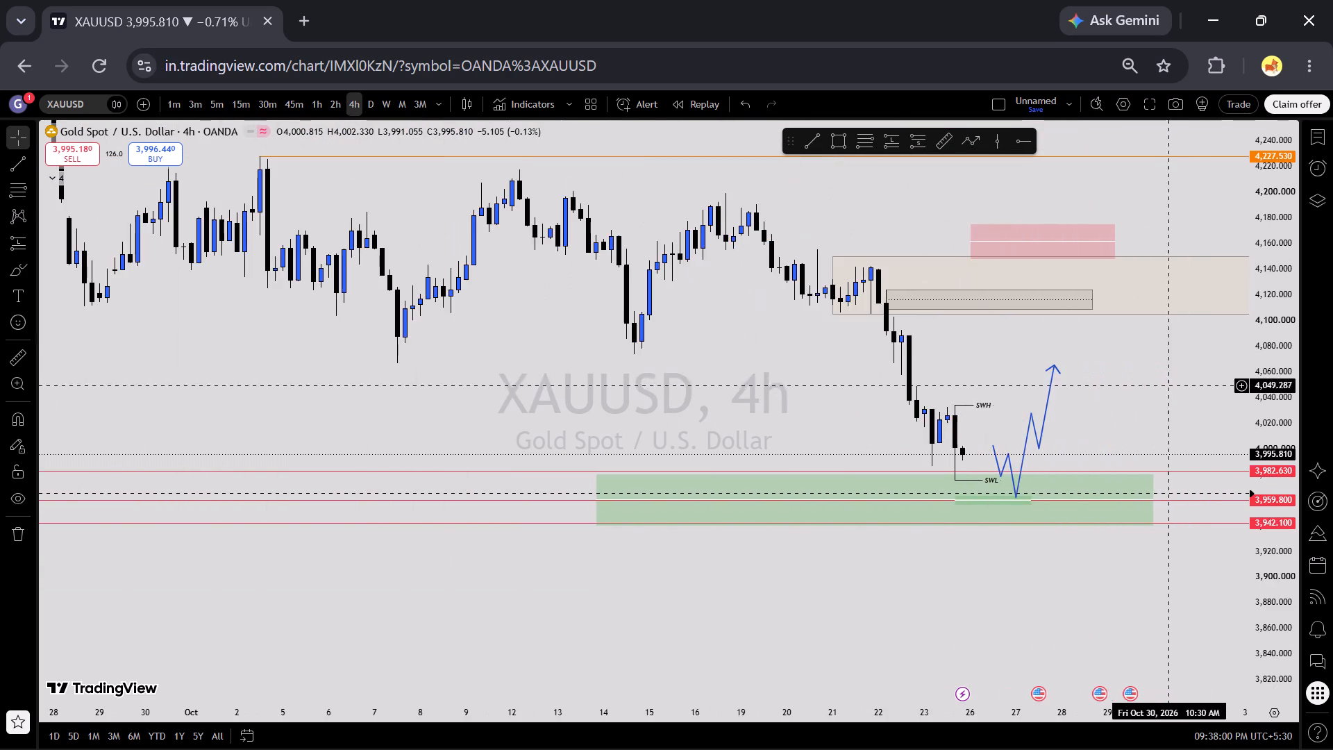
{"action": "left_click_drag", "start_coordinate": [1165, 391], "coordinate": [953, 460]}
{"action": "scroll", "coordinate": [999, 442], "scroll_direction": "up", "scroll_amount": 1}
{"action": "scroll", "coordinate": [1054, 472], "scroll_direction": "down", "scroll_amount": 7}
{"action": "scroll", "coordinate": [989, 519], "scroll_direction": "down", "scroll_amount": 6}
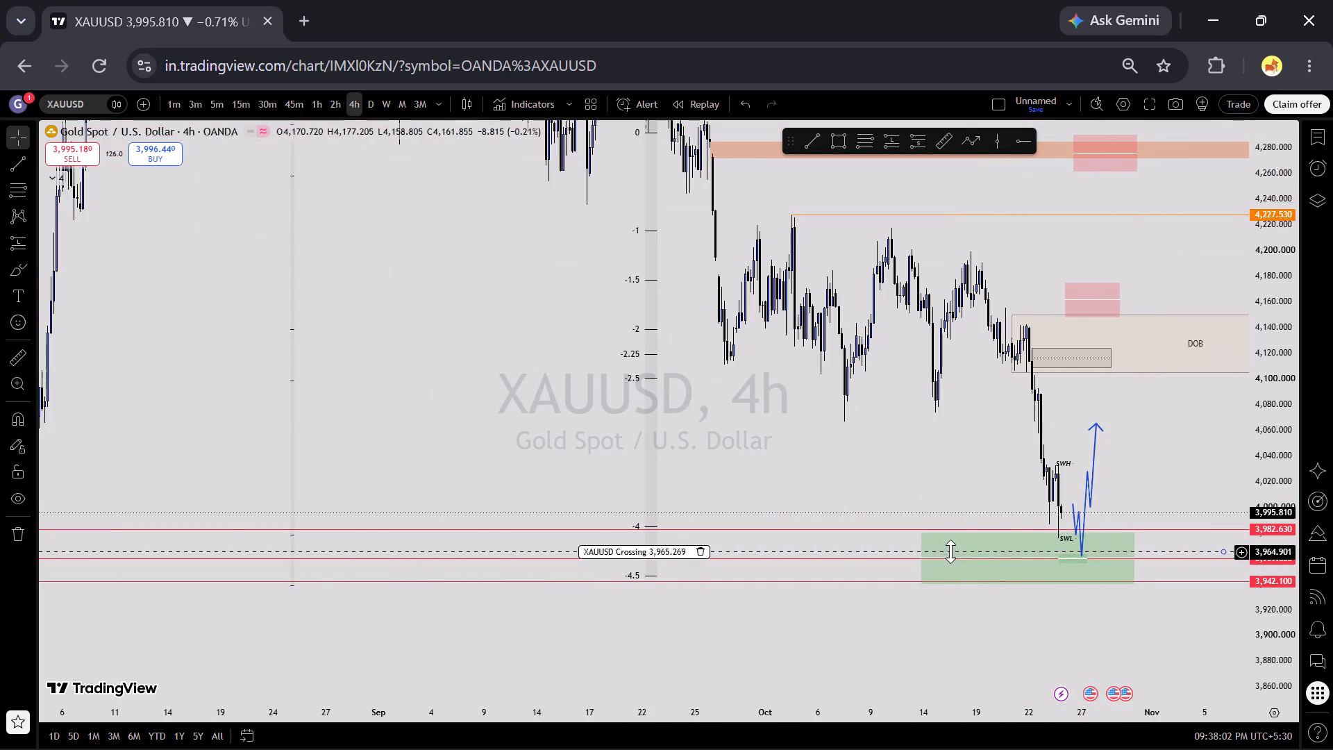
{"action": "scroll", "coordinate": [940, 509], "scroll_direction": "up", "scroll_amount": 6}
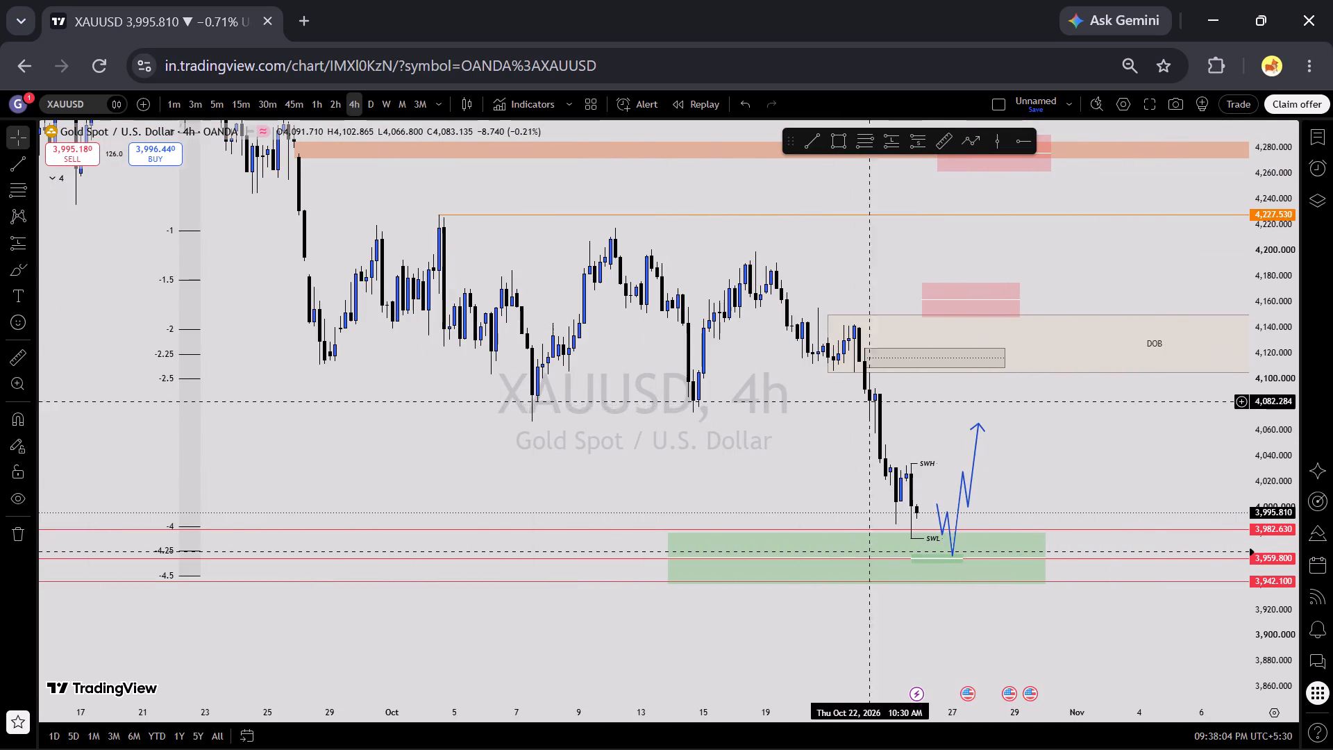
{"action": "left_click_drag", "start_coordinate": [1092, 439], "coordinate": [1166, 362]}
{"action": "scroll", "coordinate": [1269, 443], "scroll_direction": "up", "scroll_amount": 5}
{"action": "left_click_drag", "start_coordinate": [1188, 398], "coordinate": [1100, 464]}
{"action": "scroll", "coordinate": [1170, 455], "scroll_direction": "up", "scroll_amount": 4}
Draw a Fib retracement with the AOX template and magnet snapping on, from the 23 October high at 4,034.085 to the low at 3,975.650.
{"action": "left_click", "coordinate": [875, 141]}
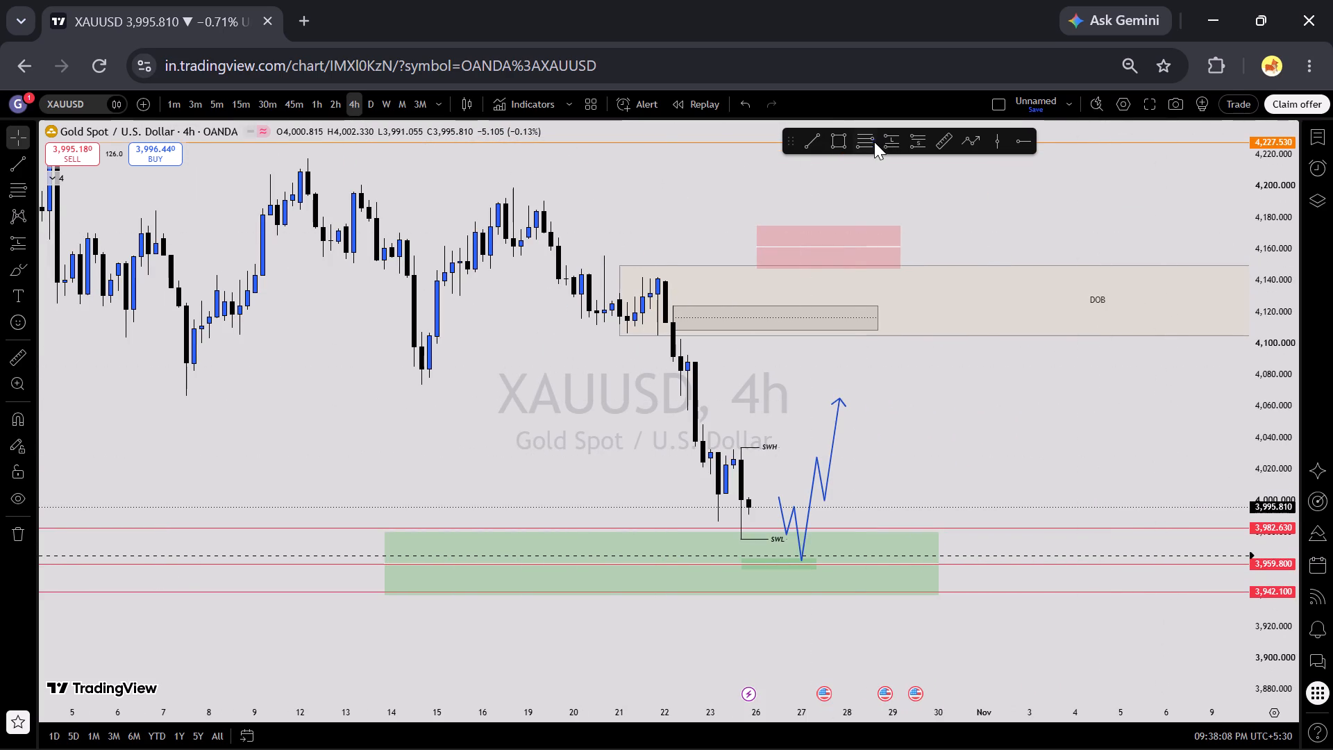
{"action": "left_click", "coordinate": [847, 185]}
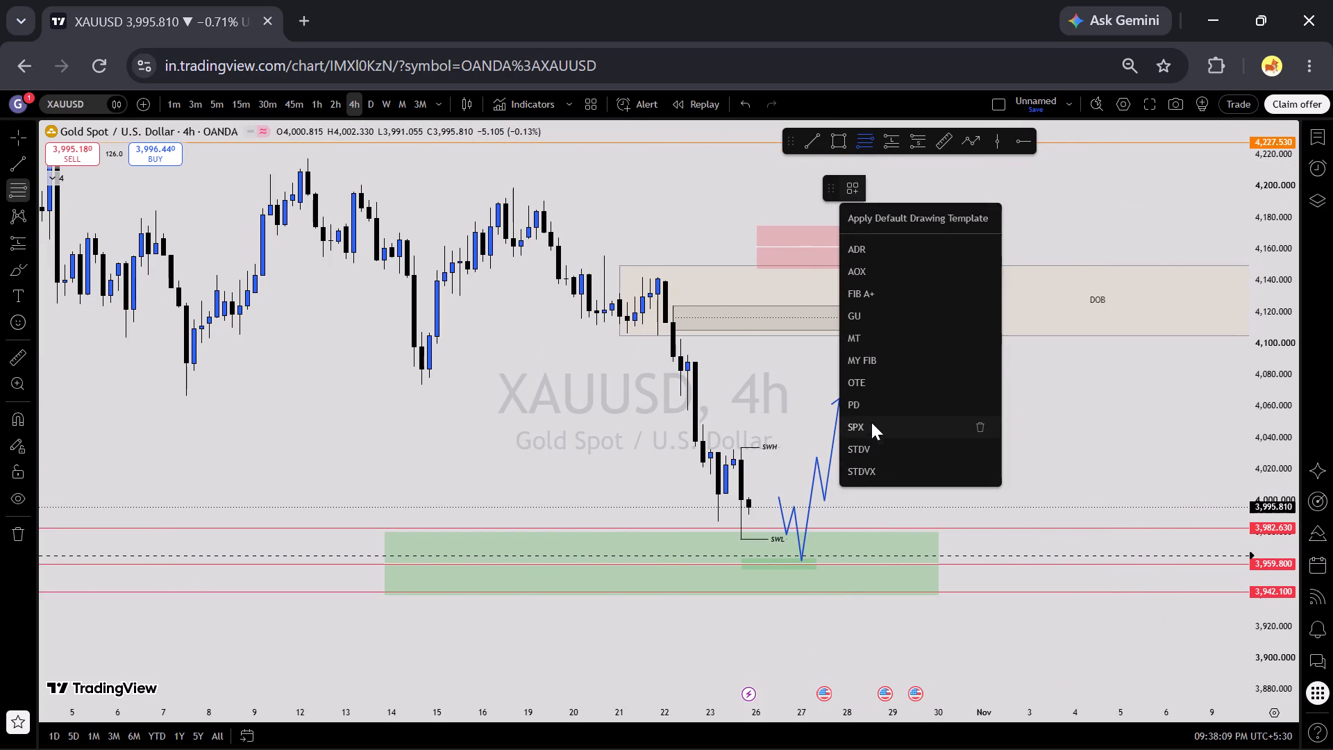
{"action": "left_click", "coordinate": [885, 272]}
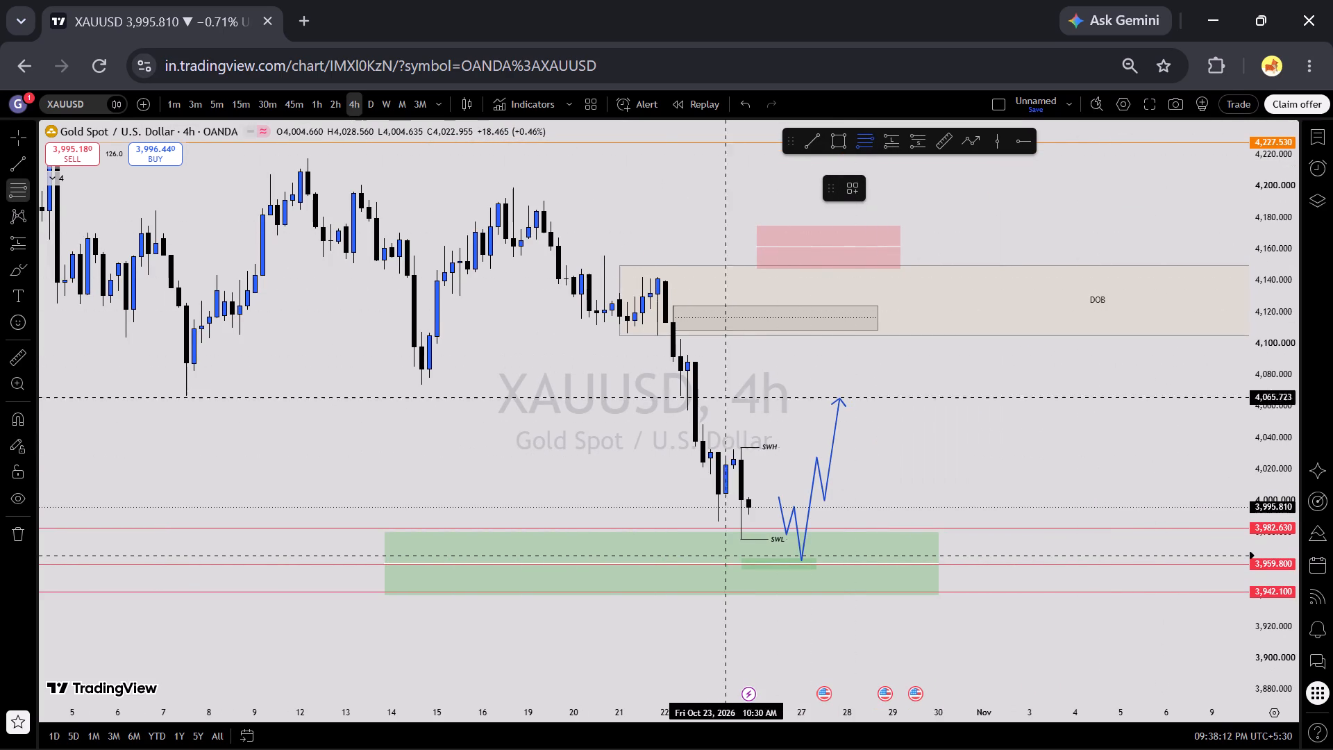
{"action": "left_click", "coordinate": [2, 415]}
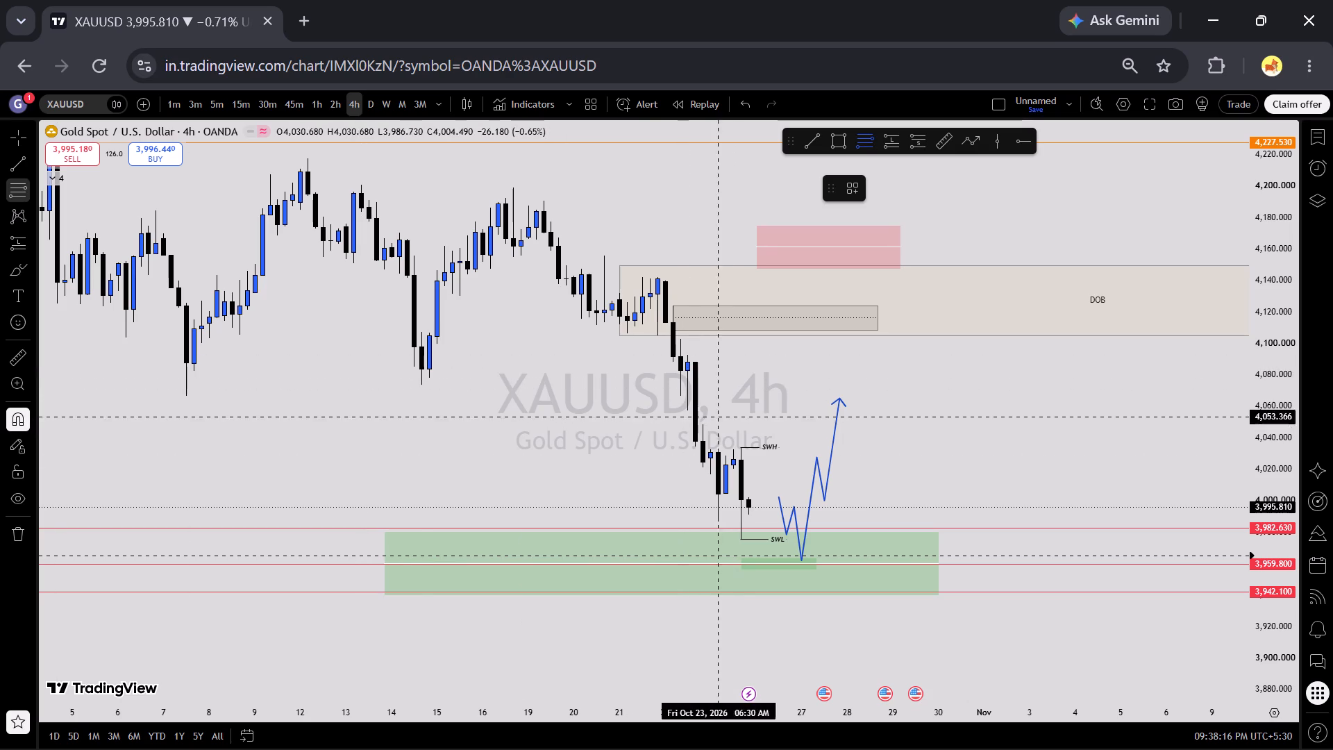
{"action": "left_click", "coordinate": [741, 442]}
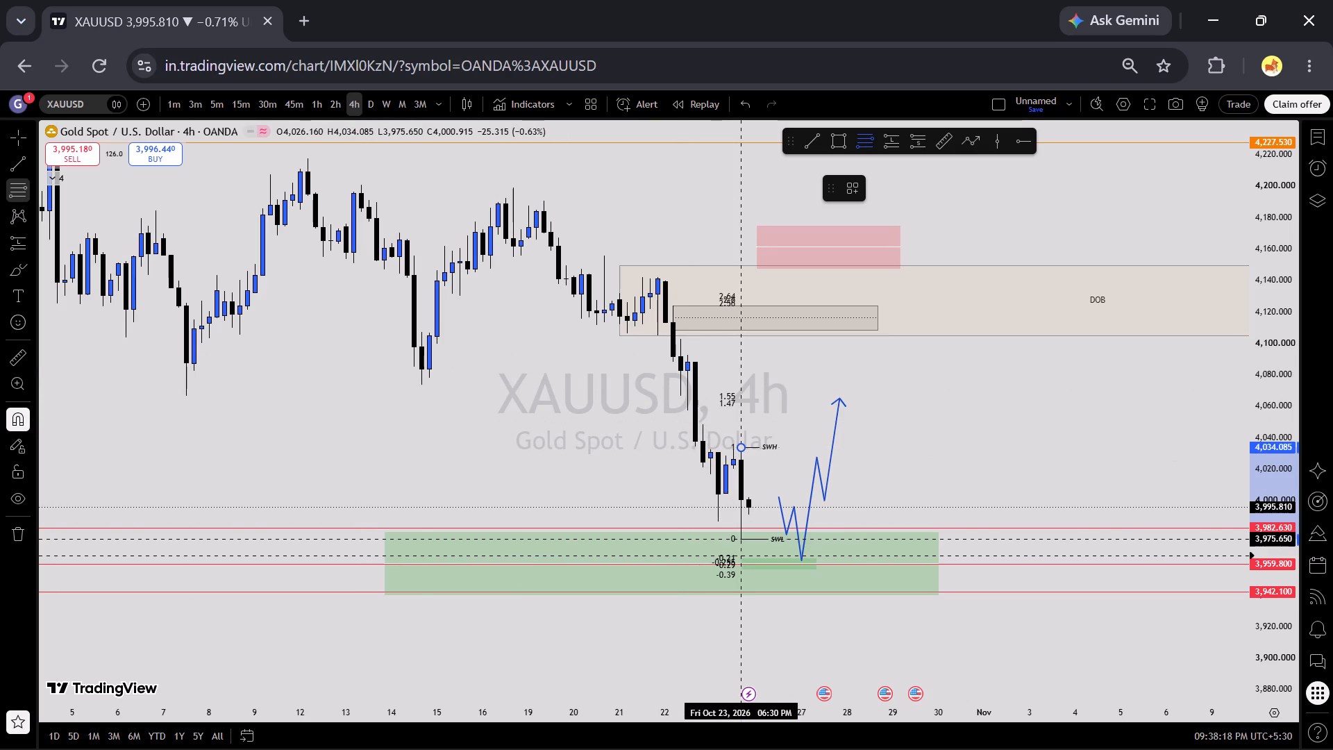
{"action": "left_click", "coordinate": [741, 547]}
{"action": "left_click", "coordinate": [950, 458]}
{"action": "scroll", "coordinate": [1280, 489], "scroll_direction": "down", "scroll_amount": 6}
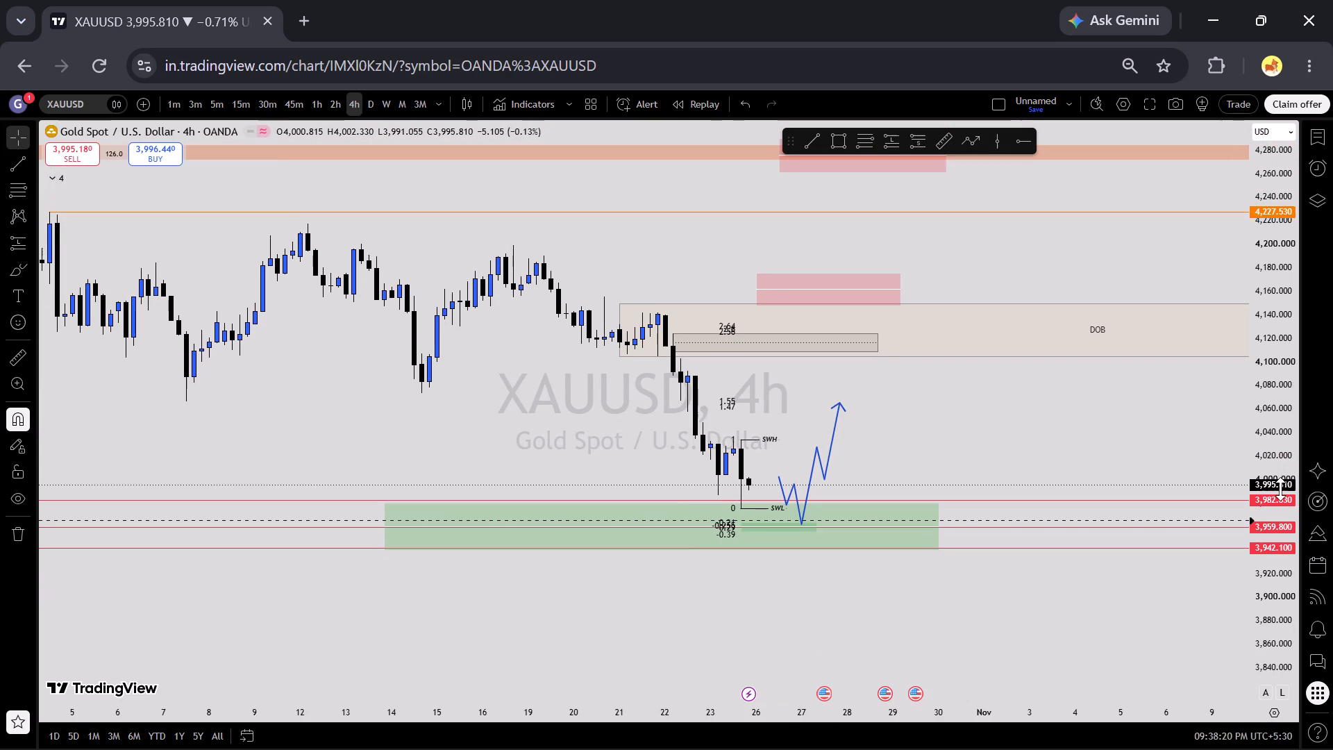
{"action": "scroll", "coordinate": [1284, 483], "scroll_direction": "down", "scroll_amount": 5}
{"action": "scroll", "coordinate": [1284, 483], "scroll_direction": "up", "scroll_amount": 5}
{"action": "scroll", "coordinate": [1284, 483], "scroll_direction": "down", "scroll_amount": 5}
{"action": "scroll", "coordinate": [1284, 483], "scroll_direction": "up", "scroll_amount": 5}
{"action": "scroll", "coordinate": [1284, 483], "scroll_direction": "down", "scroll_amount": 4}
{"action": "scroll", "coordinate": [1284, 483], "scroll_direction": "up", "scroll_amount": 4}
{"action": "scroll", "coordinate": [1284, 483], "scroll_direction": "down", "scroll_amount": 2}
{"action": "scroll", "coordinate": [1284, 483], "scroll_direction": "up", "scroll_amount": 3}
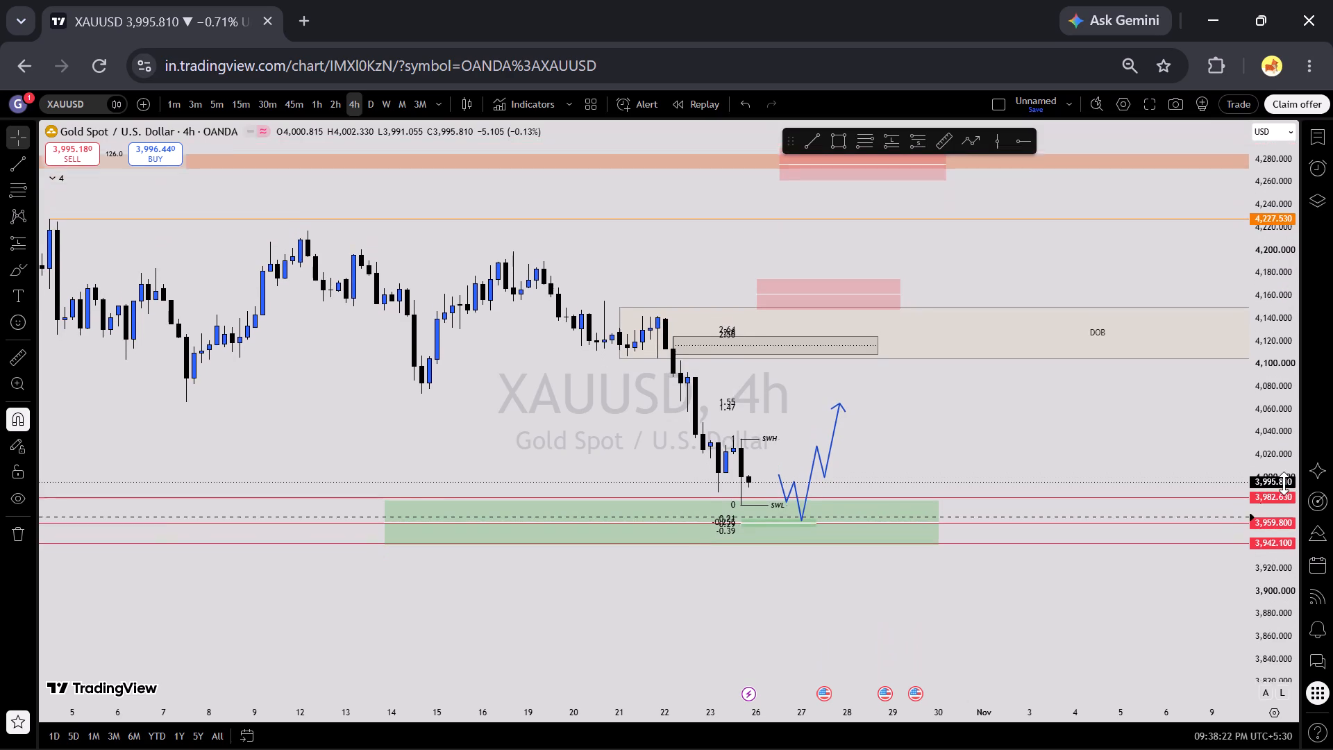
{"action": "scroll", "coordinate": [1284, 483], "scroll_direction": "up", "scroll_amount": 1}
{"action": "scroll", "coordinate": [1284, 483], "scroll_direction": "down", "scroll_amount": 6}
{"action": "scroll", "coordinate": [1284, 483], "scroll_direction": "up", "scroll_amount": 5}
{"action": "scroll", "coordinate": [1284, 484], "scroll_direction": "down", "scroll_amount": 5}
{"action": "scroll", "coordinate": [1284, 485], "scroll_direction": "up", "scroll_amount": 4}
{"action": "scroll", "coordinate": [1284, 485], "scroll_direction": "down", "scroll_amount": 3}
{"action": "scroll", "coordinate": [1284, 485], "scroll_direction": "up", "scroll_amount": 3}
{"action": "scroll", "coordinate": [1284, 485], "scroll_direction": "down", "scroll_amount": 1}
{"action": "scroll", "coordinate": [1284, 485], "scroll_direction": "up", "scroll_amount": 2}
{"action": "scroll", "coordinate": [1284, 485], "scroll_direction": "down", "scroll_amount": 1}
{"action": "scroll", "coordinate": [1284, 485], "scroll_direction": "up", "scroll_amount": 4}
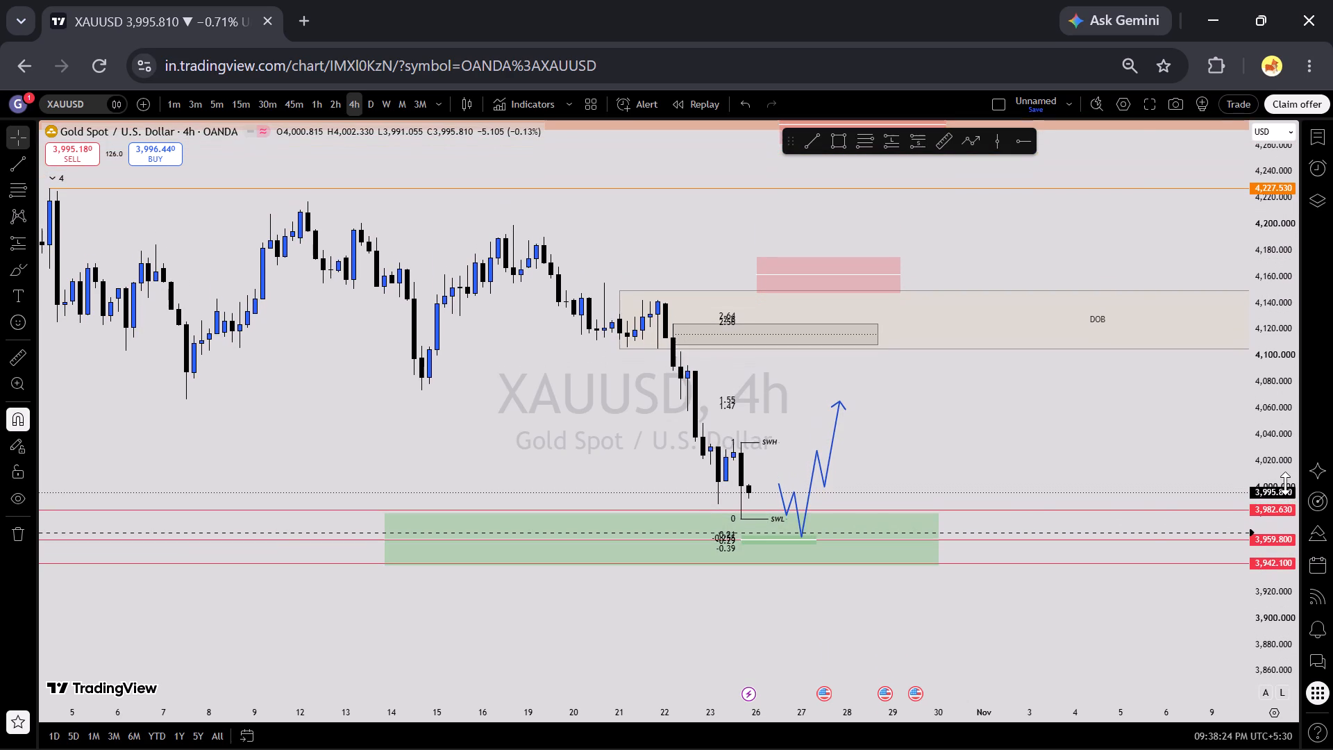
Dismiss the advert and examine the projected path, green demand zone and support levels against the wider 4h price history.
{"action": "left_click_drag", "start_coordinate": [1082, 453], "coordinate": [1143, 394]}
{"action": "scroll", "coordinate": [1143, 395], "scroll_direction": "up", "scroll_amount": 5}
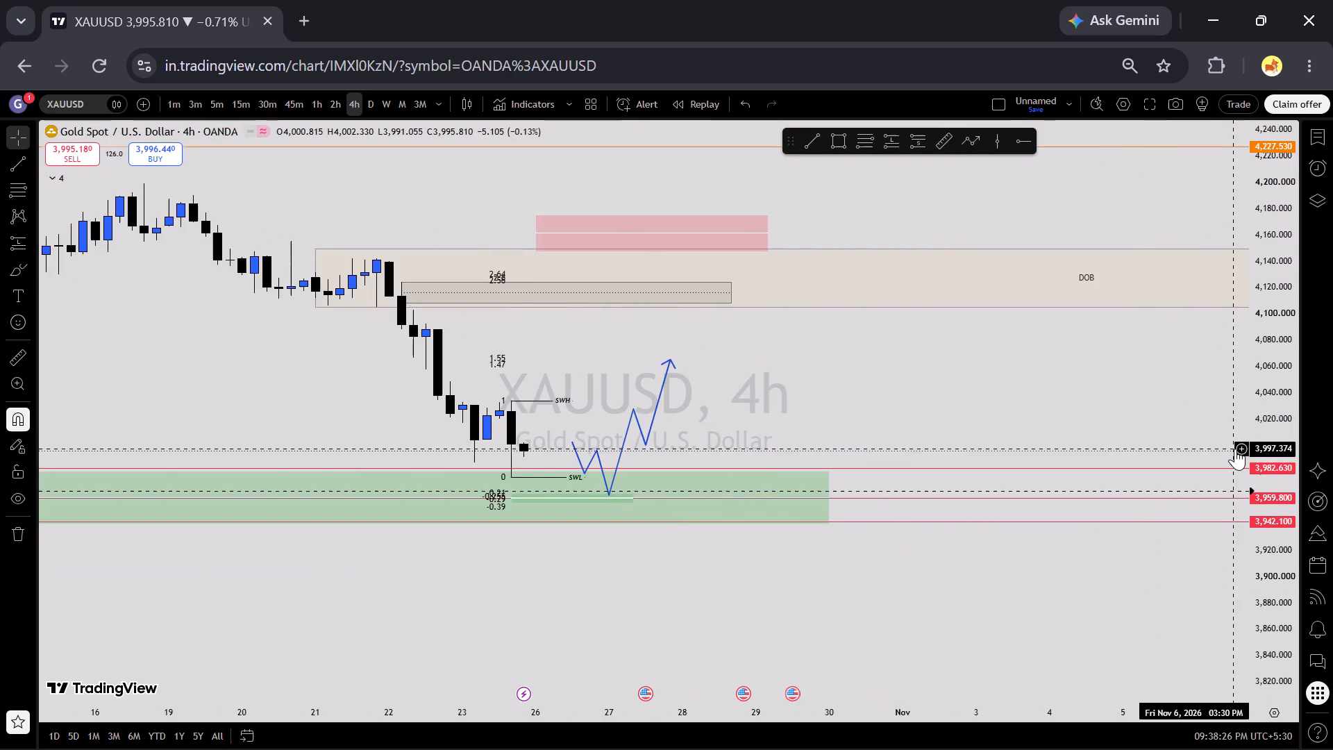
{"action": "scroll", "coordinate": [1235, 449], "scroll_direction": "up", "scroll_amount": 6}
{"action": "scroll", "coordinate": [1201, 453], "scroll_direction": "down", "scroll_amount": 20}
{"action": "scroll", "coordinate": [1201, 453], "scroll_direction": "down", "scroll_amount": 2}
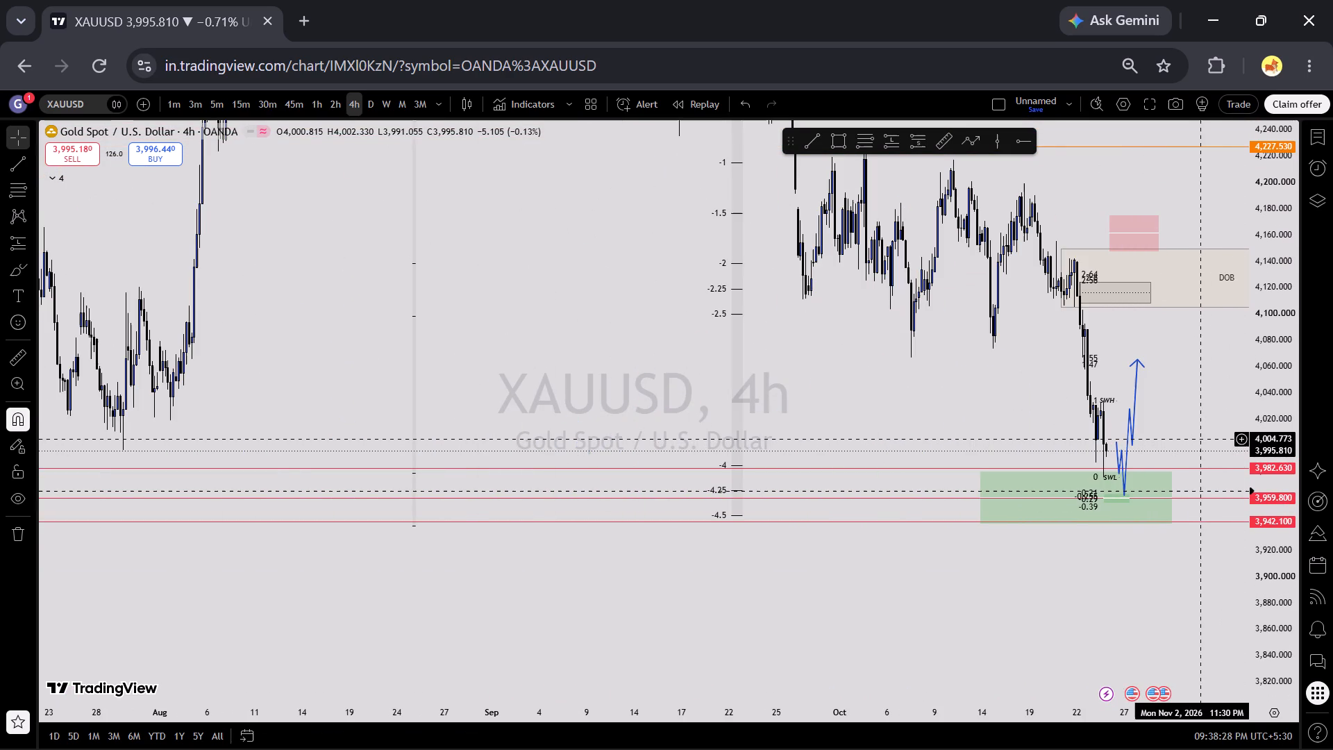
{"action": "scroll", "coordinate": [1289, 455], "scroll_direction": "down", "scroll_amount": 6}
{"action": "scroll", "coordinate": [1209, 524], "scroll_direction": "down", "scroll_amount": 1}
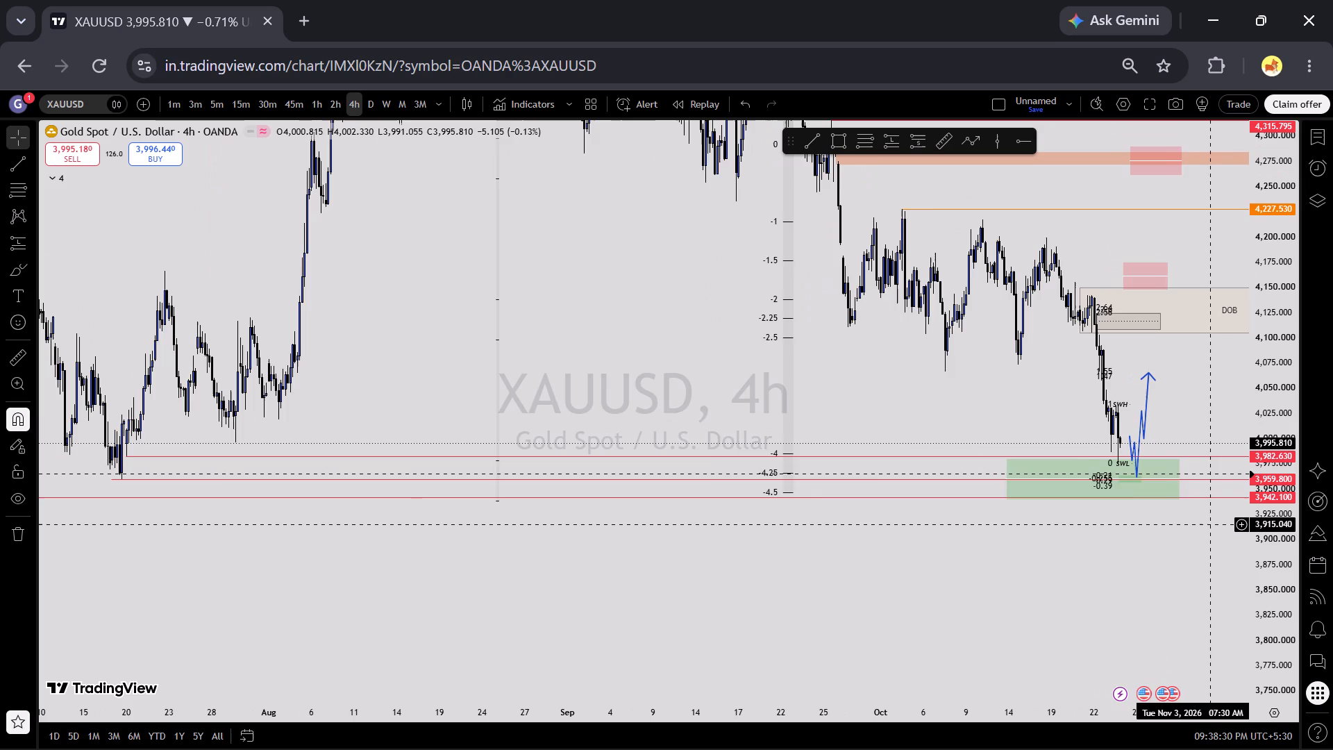
{"action": "scroll", "coordinate": [1209, 524], "scroll_direction": "down", "scroll_amount": 7}
{"action": "scroll", "coordinate": [1209, 524], "scroll_direction": "up", "scroll_amount": 4}
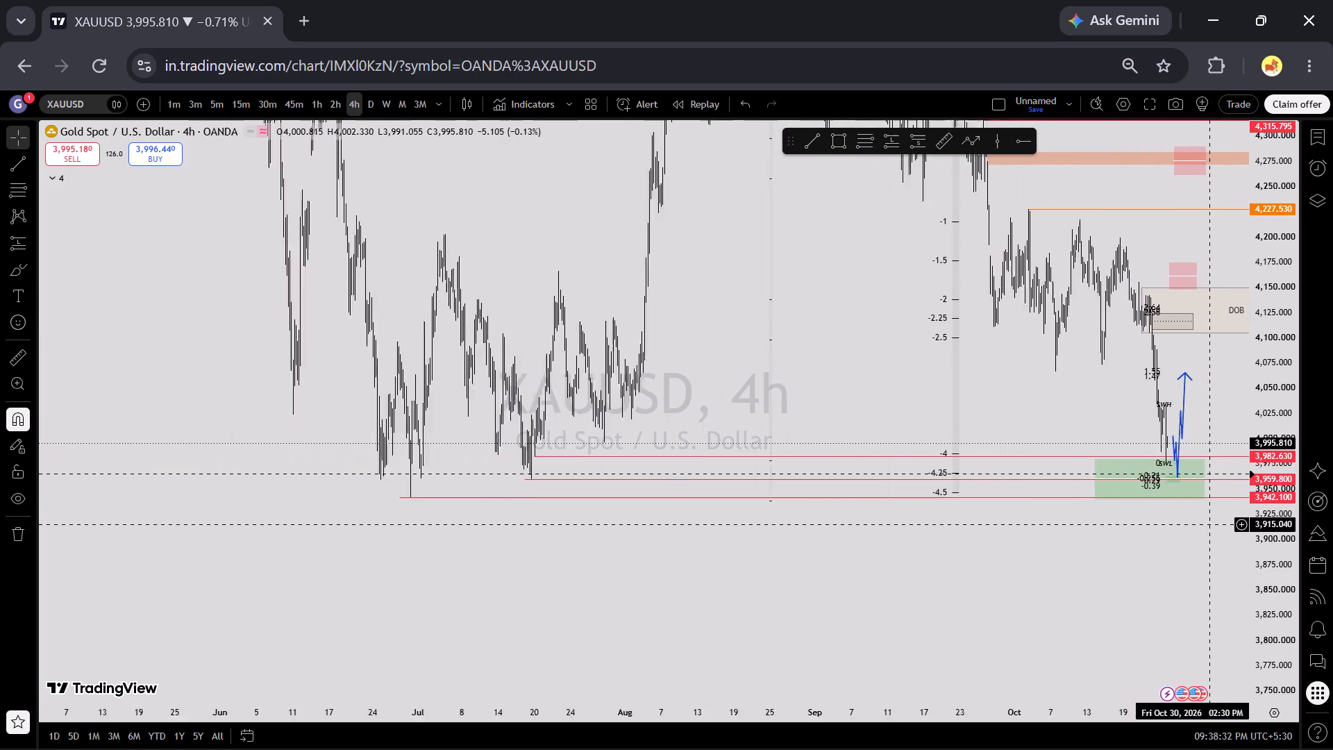
{"action": "scroll", "coordinate": [1209, 524], "scroll_direction": "up", "scroll_amount": 6}
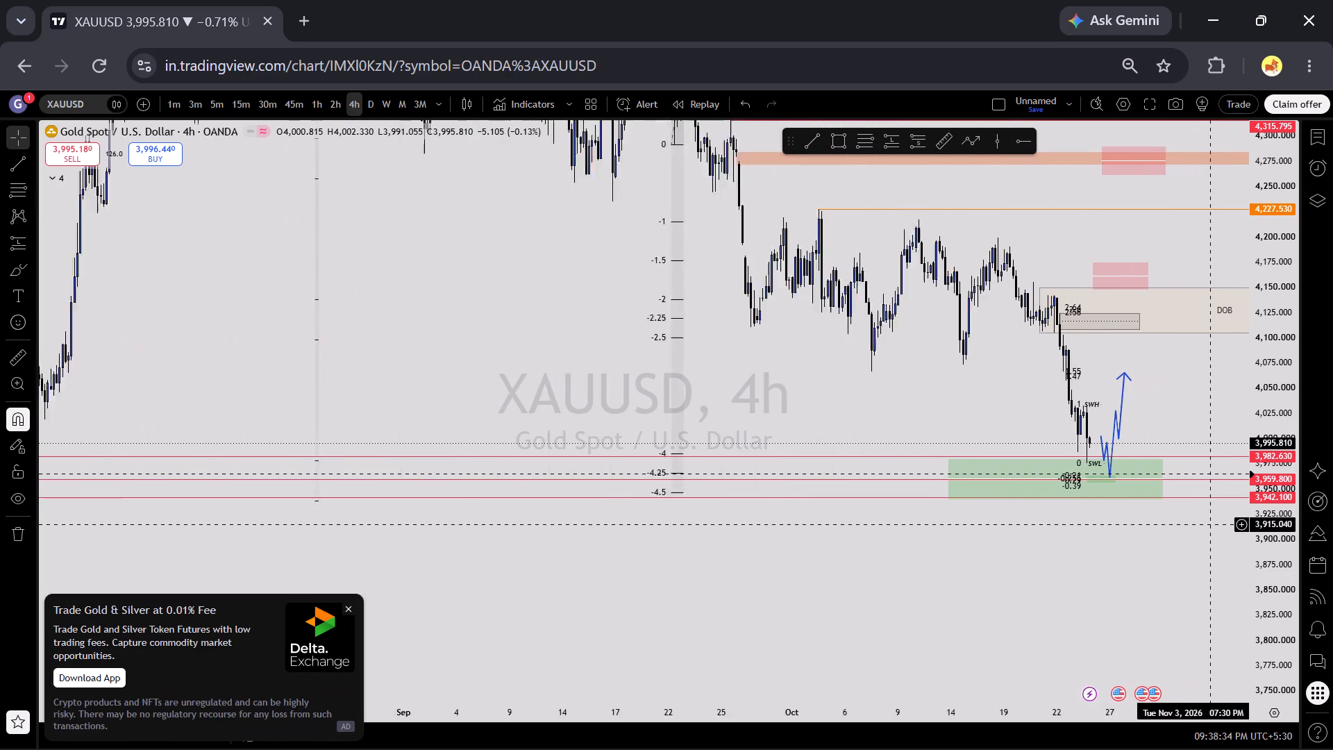
{"action": "scroll", "coordinate": [1209, 524], "scroll_direction": "up", "scroll_amount": 1}
{"action": "left_click", "coordinate": [349, 608]}
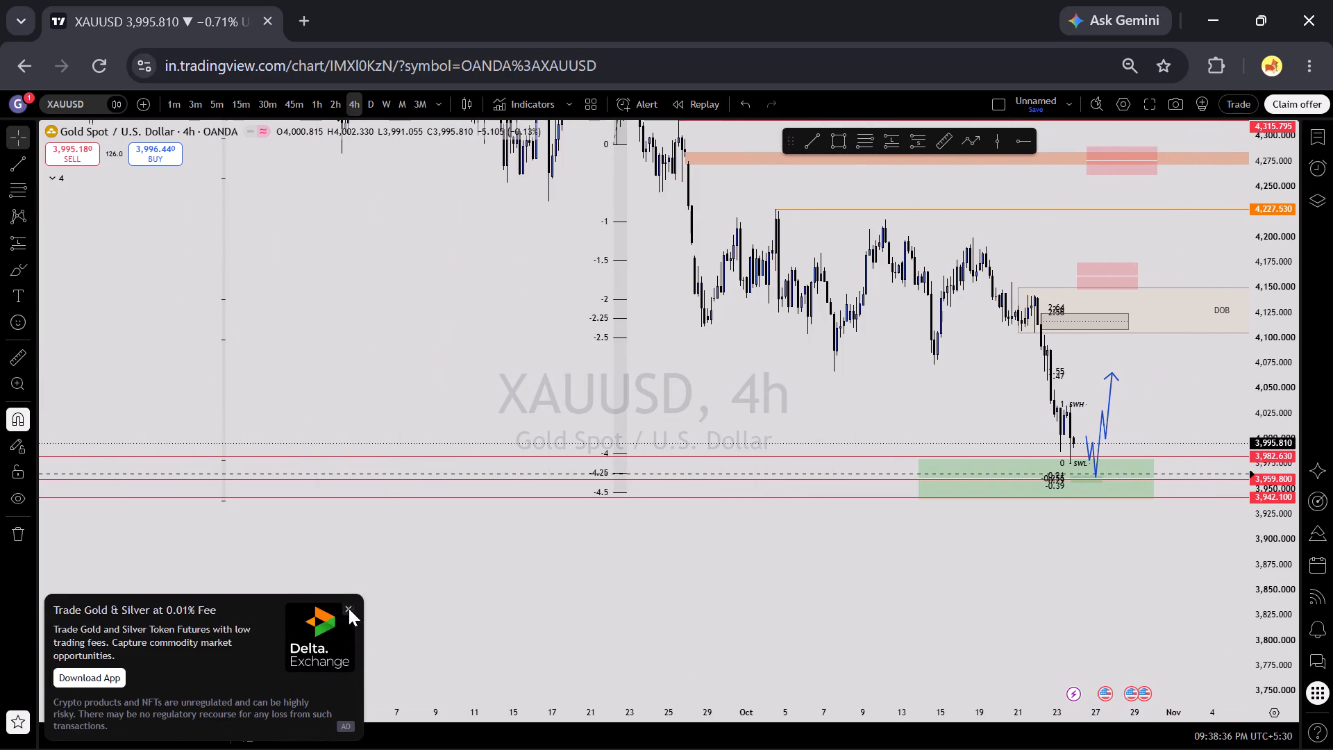
{"action": "scroll", "coordinate": [975, 567], "scroll_direction": "up", "scroll_amount": 4}
{"action": "scroll", "coordinate": [1299, 558], "scroll_direction": "up", "scroll_amount": 6}
{"action": "scroll", "coordinate": [1082, 531], "scroll_direction": "up", "scroll_amount": 5}
{"action": "scroll", "coordinate": [1228, 579], "scroll_direction": "down", "scroll_amount": 2}
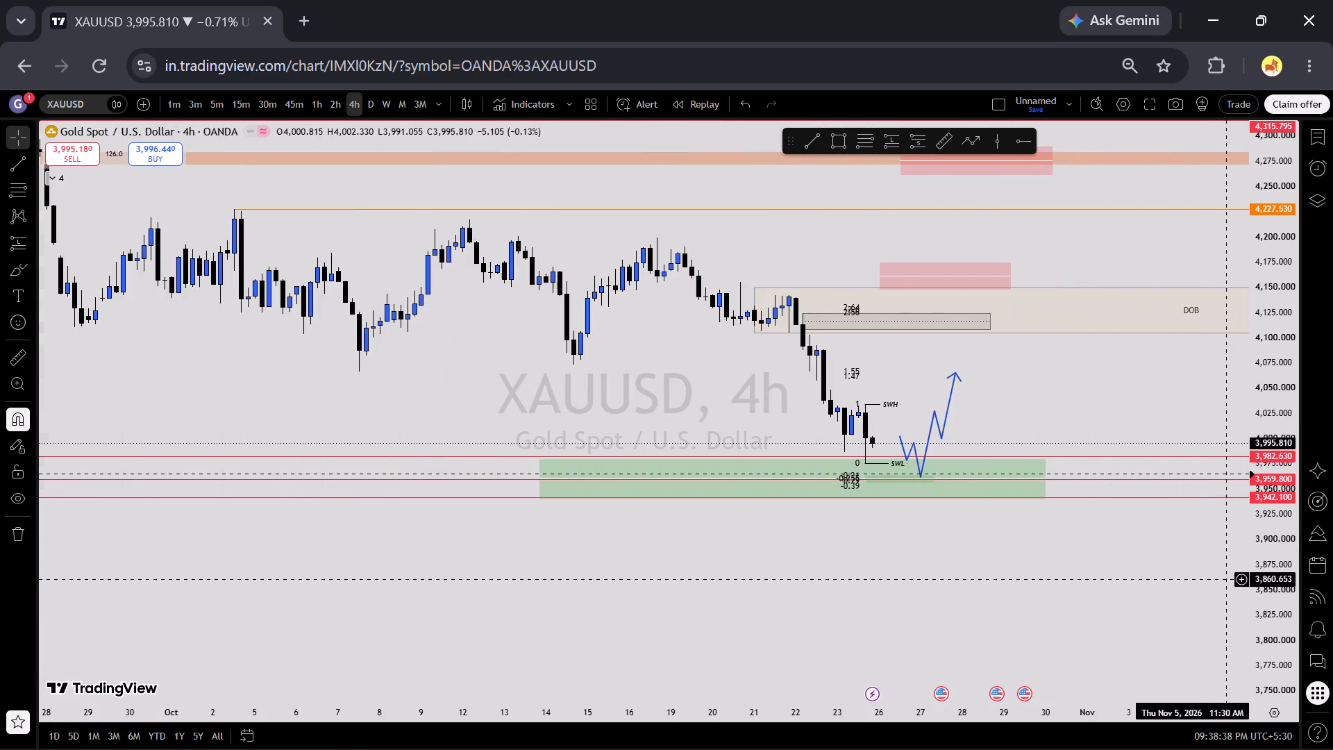
{"action": "scroll", "coordinate": [1228, 579], "scroll_direction": "down", "scroll_amount": 3}
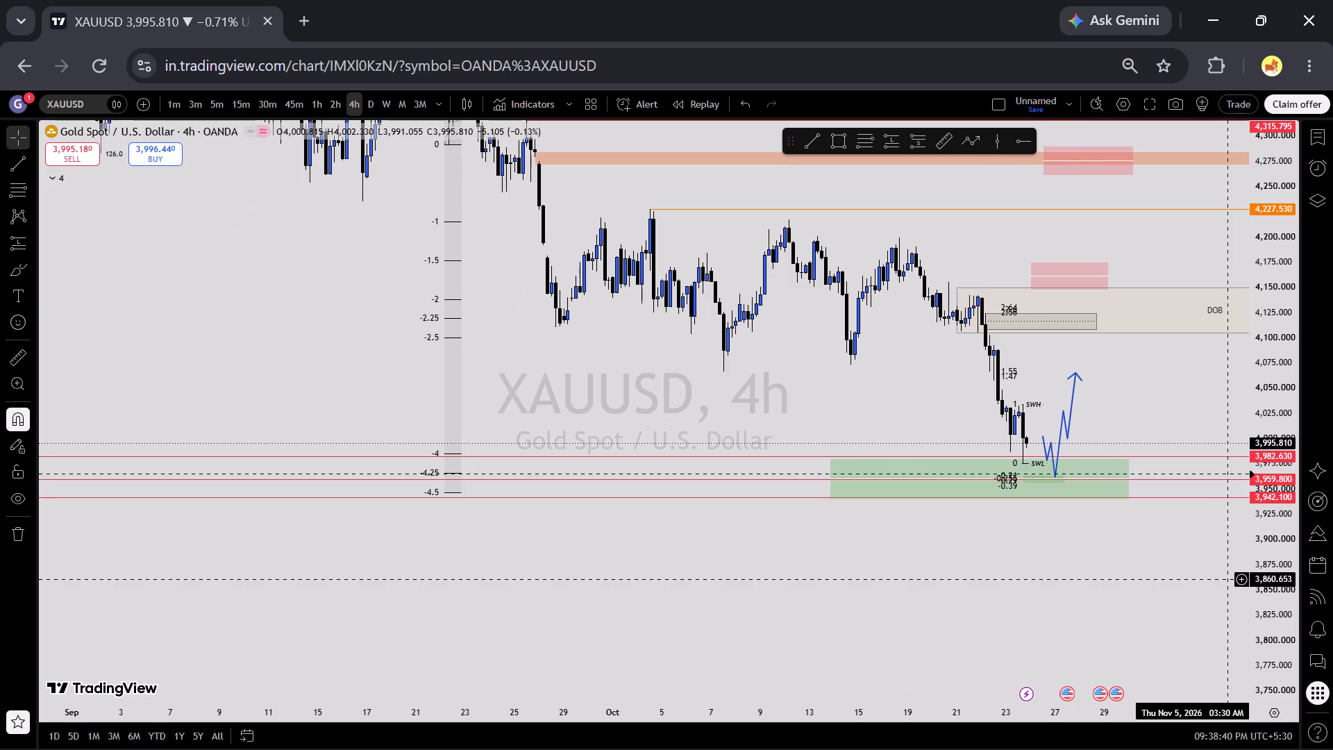
{"action": "scroll", "coordinate": [1245, 491], "scroll_direction": "down", "scroll_amount": 5}
{"action": "scroll", "coordinate": [1278, 431], "scroll_direction": "down", "scroll_amount": 9}
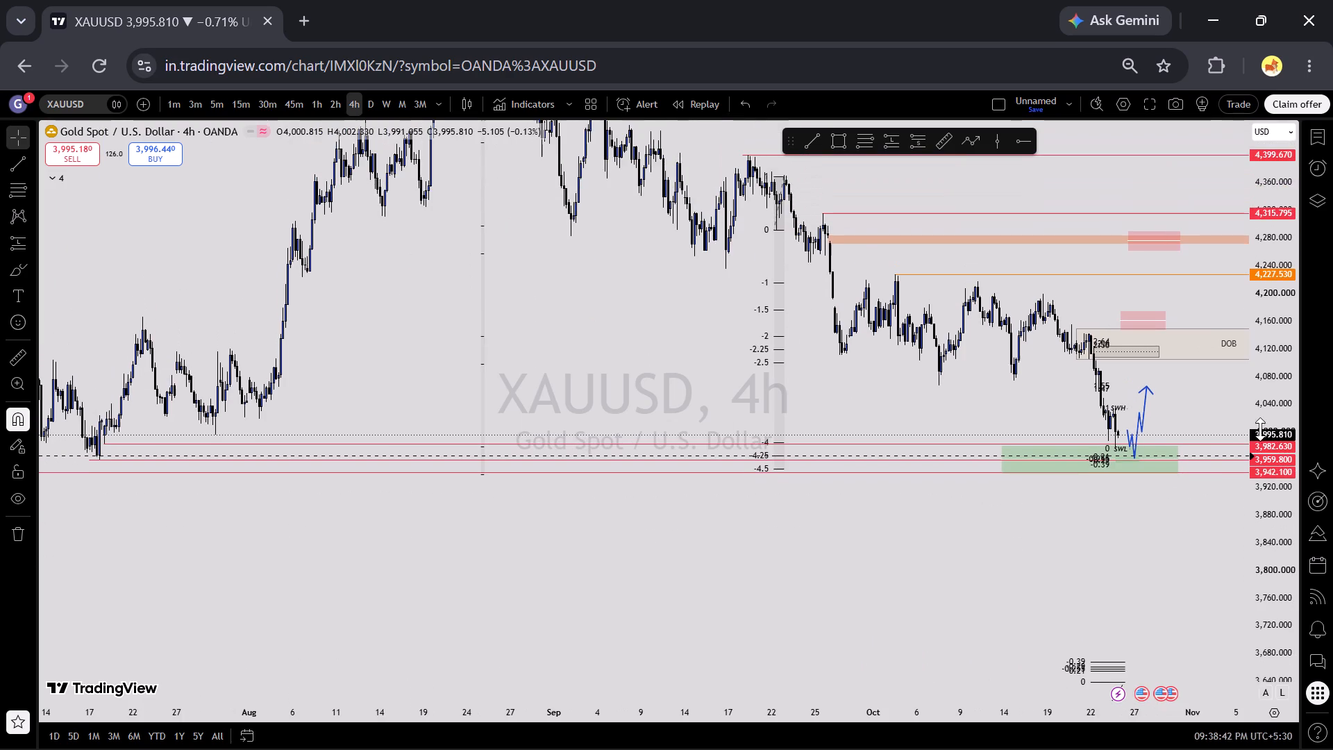
Examine the 4h decline from the 4,399.670, 4,315.795 and 4,227.530 levels down through the DOB zone to the demand zone.
{"action": "left_click_drag", "start_coordinate": [1229, 403], "coordinate": [1130, 477]}
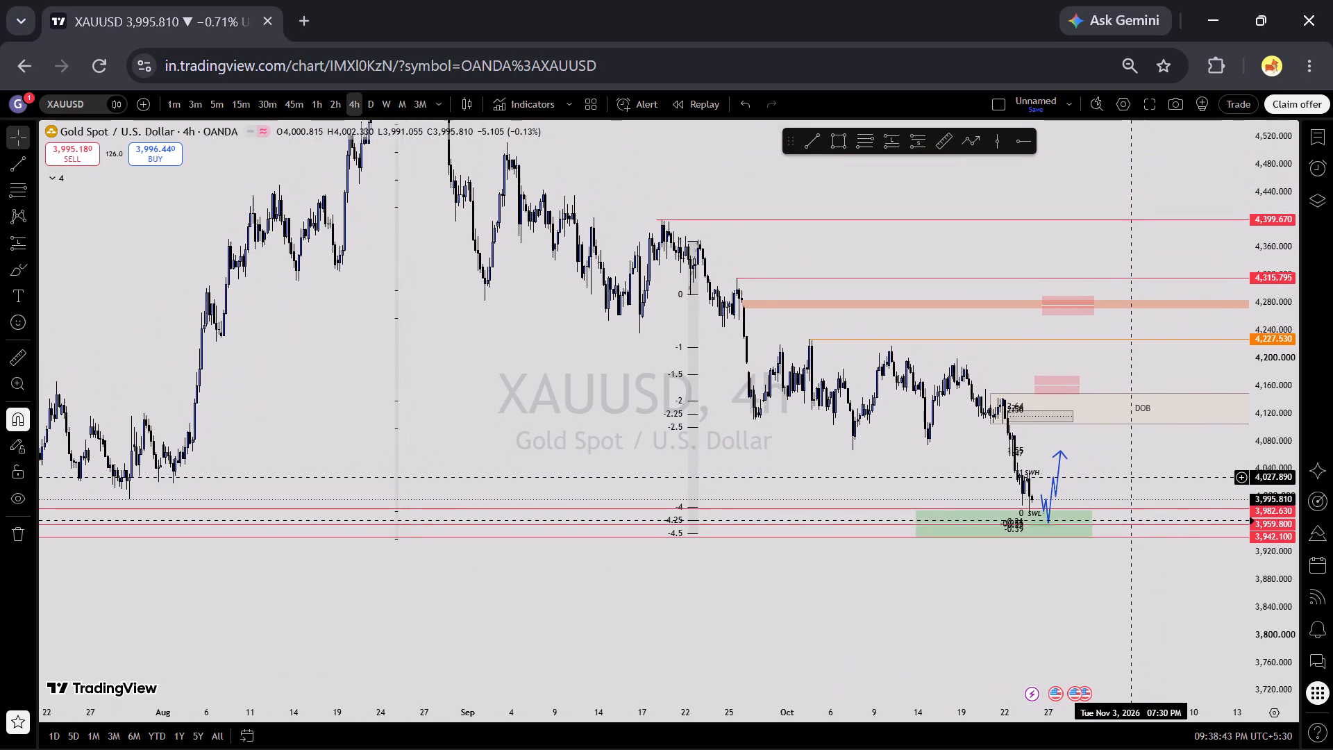
{"action": "left_click_drag", "start_coordinate": [1130, 477], "coordinate": [1132, 476]}
{"action": "scroll", "coordinate": [1254, 480], "scroll_direction": "down", "scroll_amount": 5}
{"action": "scroll", "coordinate": [1254, 482], "scroll_direction": "up", "scroll_amount": 3}
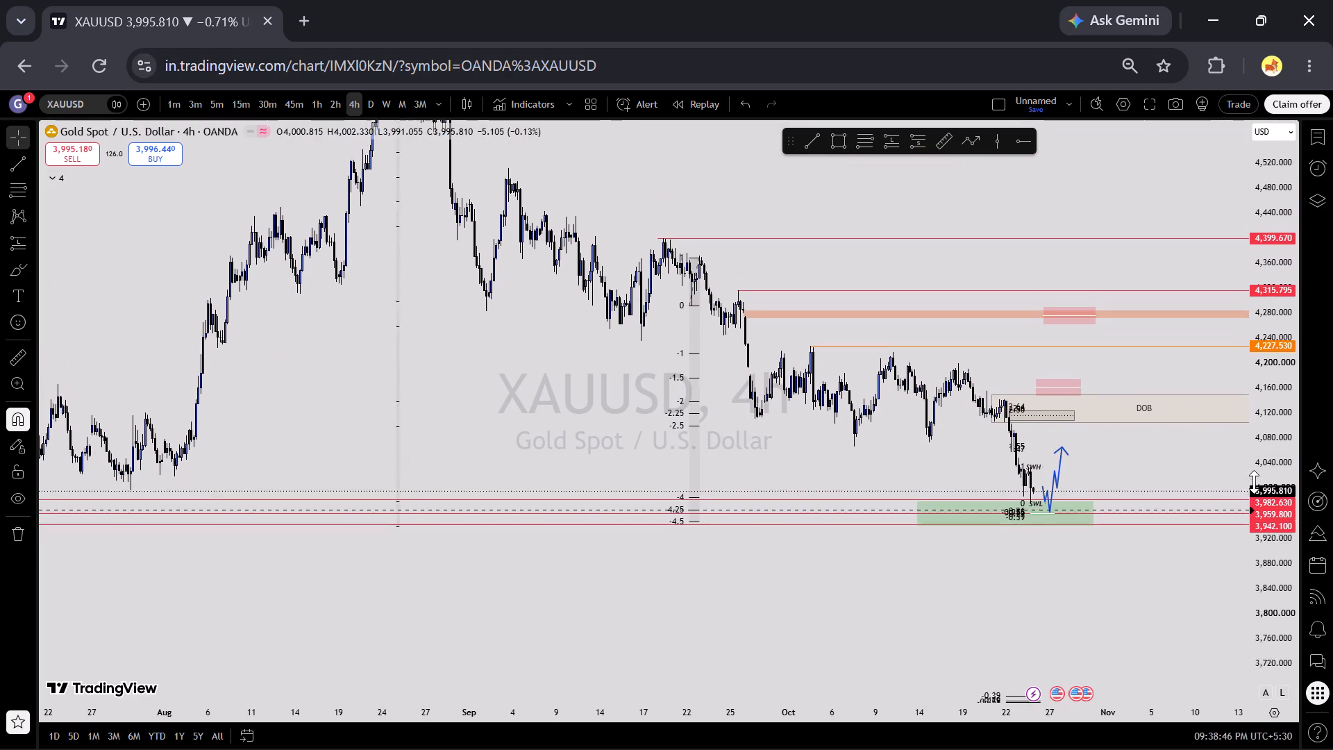
{"action": "scroll", "coordinate": [1254, 482], "scroll_direction": "up", "scroll_amount": 14}
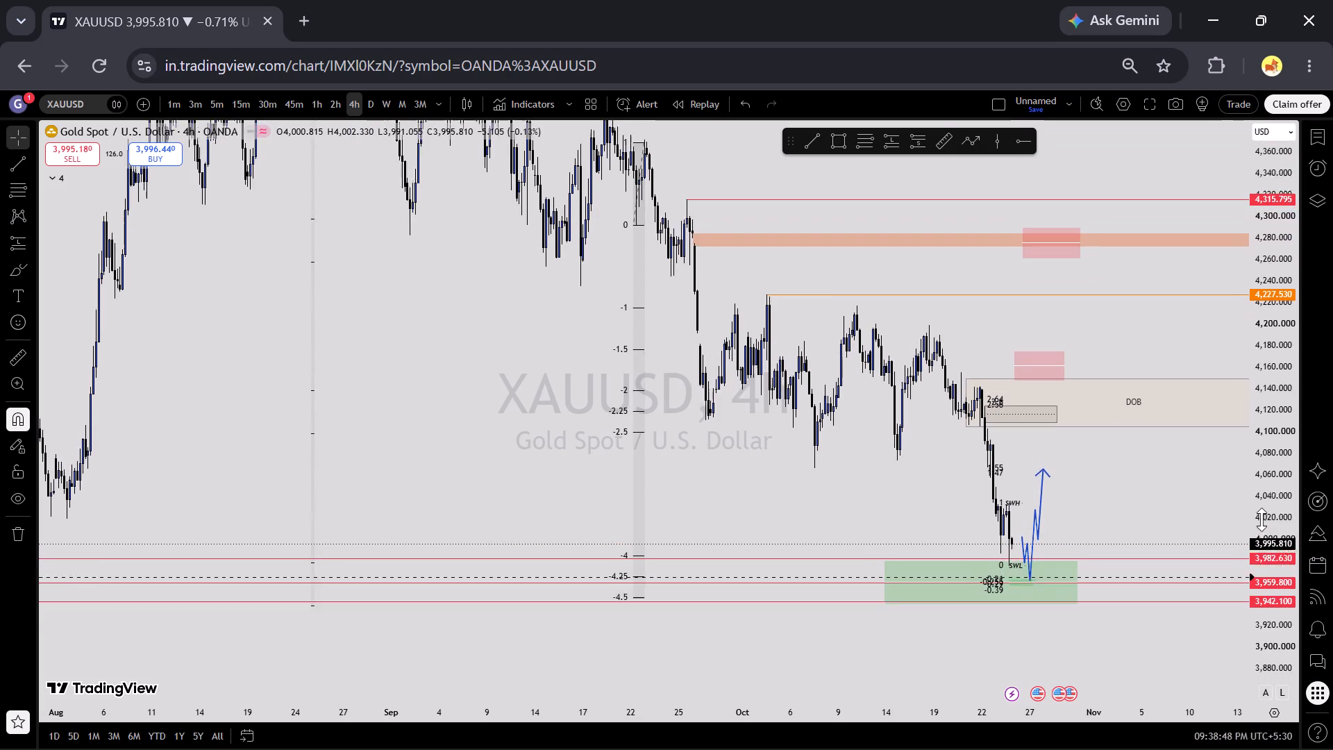
{"action": "scroll", "coordinate": [1180, 518], "scroll_direction": "up", "scroll_amount": 5}
{"action": "scroll", "coordinate": [1284, 531], "scroll_direction": "up", "scroll_amount": 6}
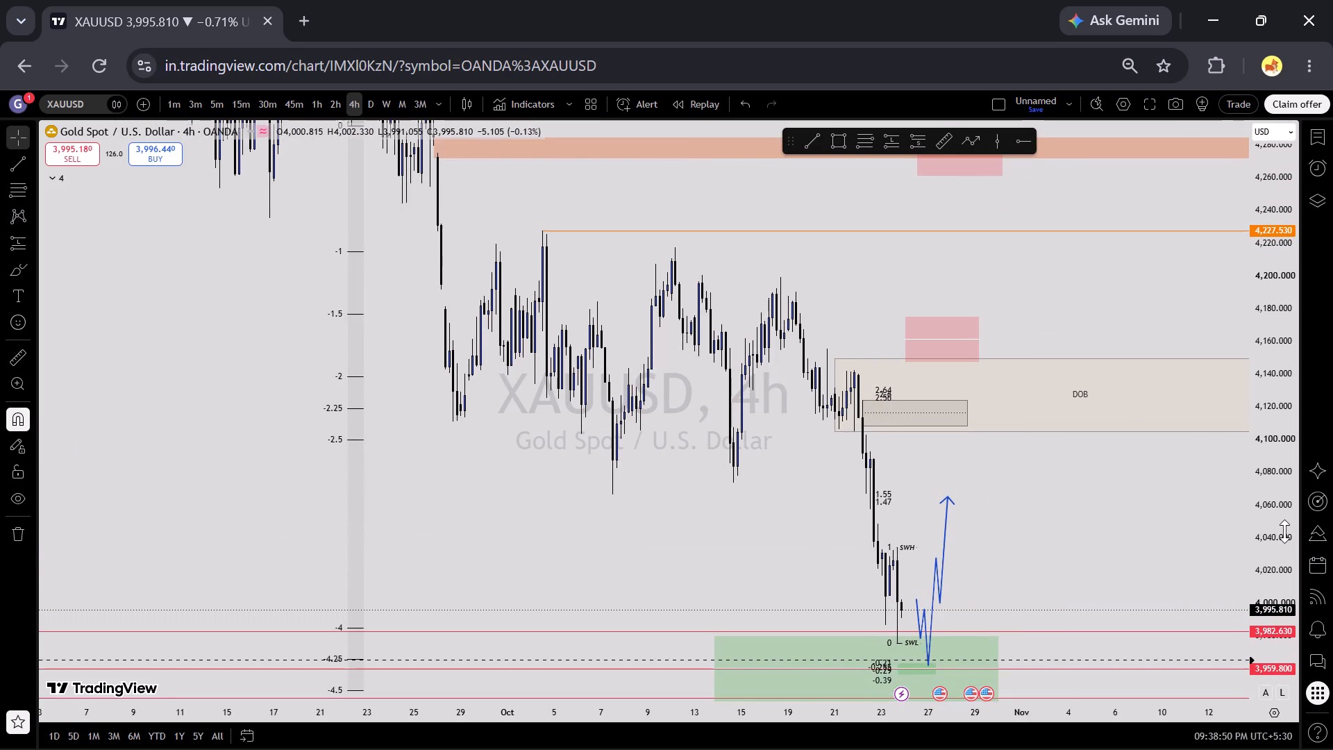
{"action": "scroll", "coordinate": [1284, 531], "scroll_direction": "down", "scroll_amount": 5}
{"action": "scroll", "coordinate": [1284, 531], "scroll_direction": "up", "scroll_amount": 2}
{"action": "scroll", "coordinate": [1284, 531], "scroll_direction": "down", "scroll_amount": 3}
{"action": "scroll", "coordinate": [1284, 531], "scroll_direction": "up", "scroll_amount": 2}
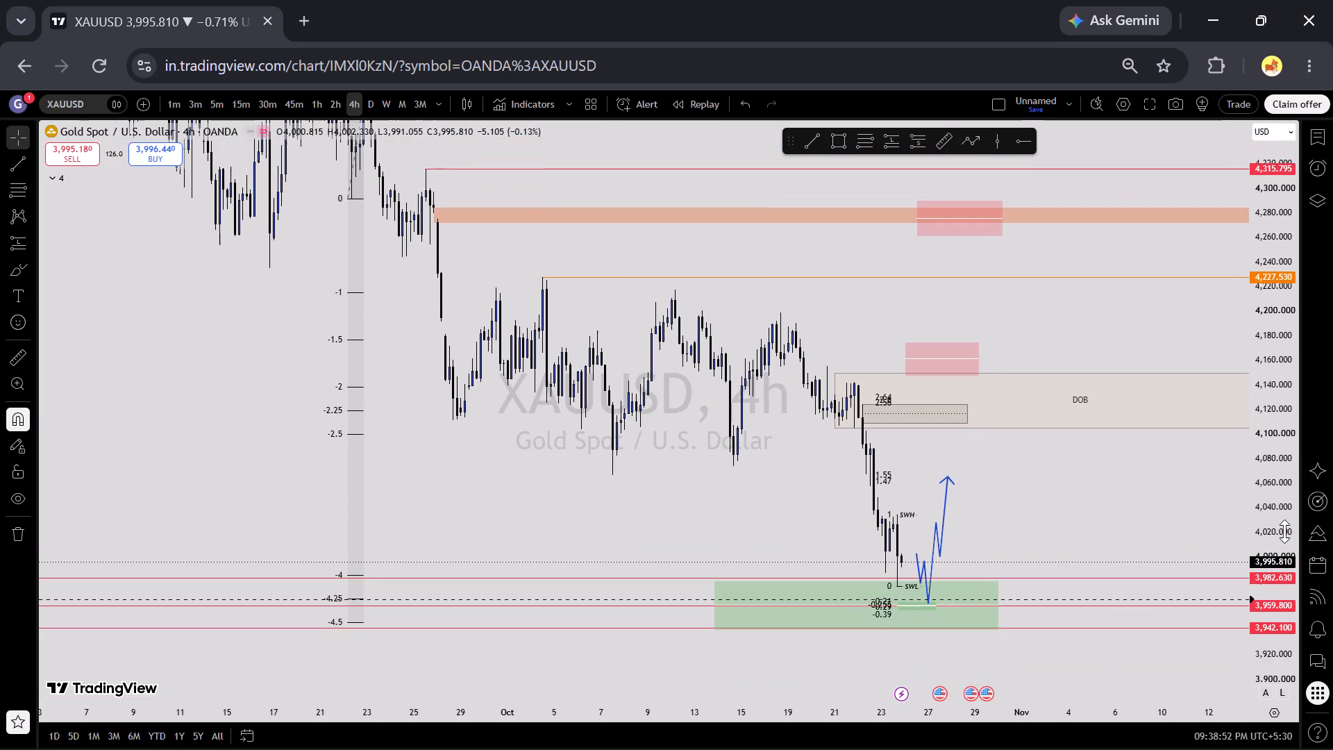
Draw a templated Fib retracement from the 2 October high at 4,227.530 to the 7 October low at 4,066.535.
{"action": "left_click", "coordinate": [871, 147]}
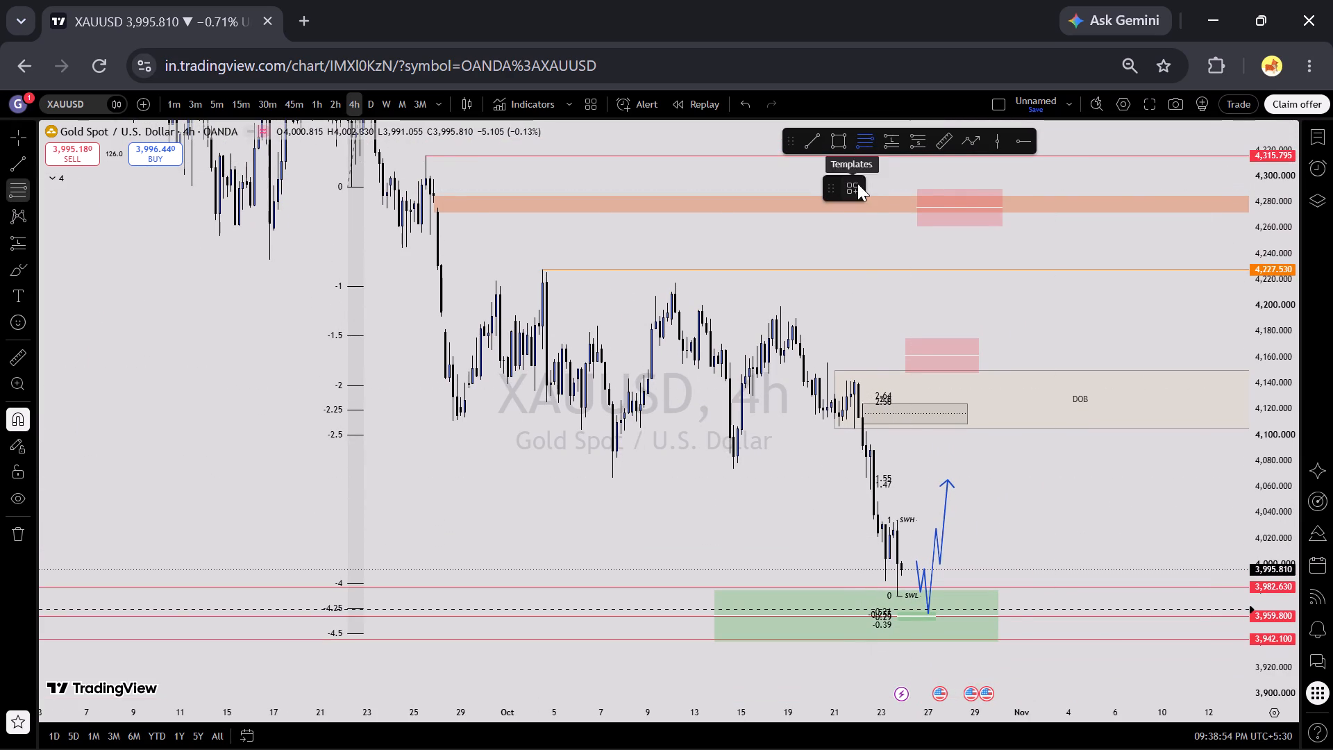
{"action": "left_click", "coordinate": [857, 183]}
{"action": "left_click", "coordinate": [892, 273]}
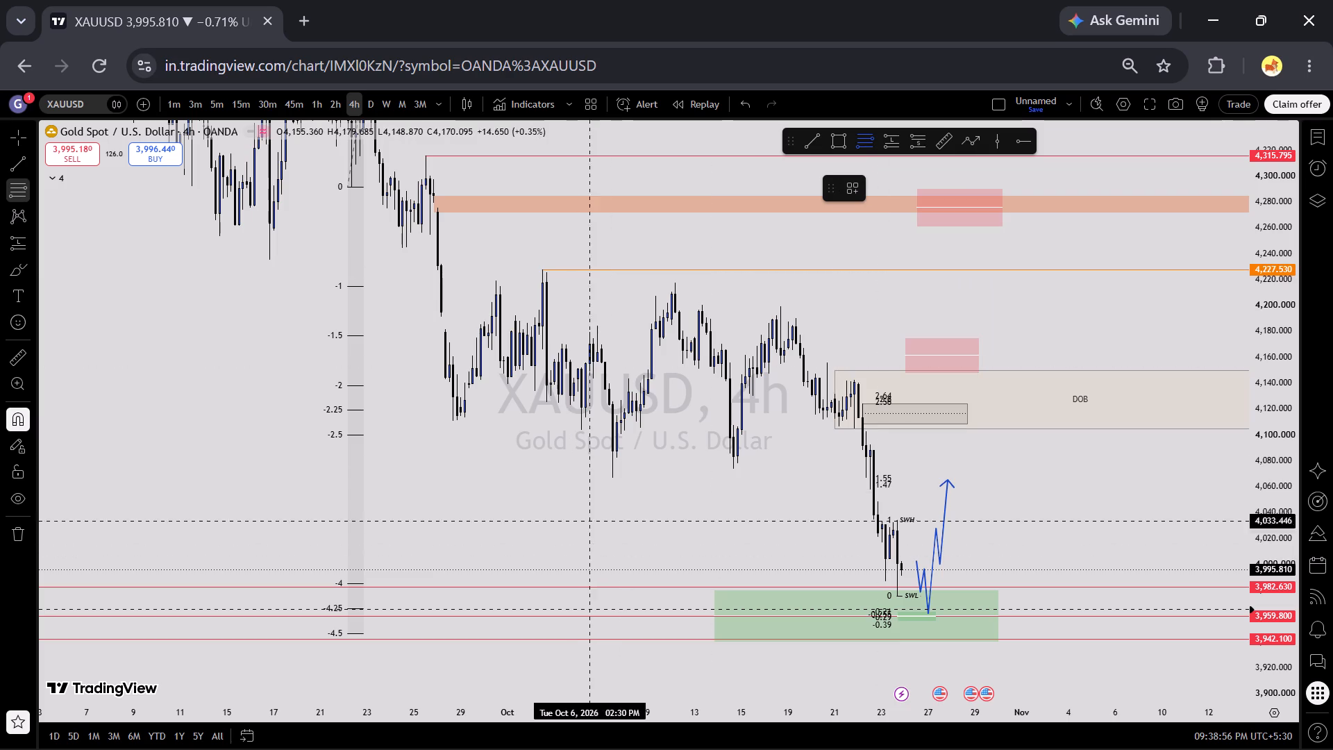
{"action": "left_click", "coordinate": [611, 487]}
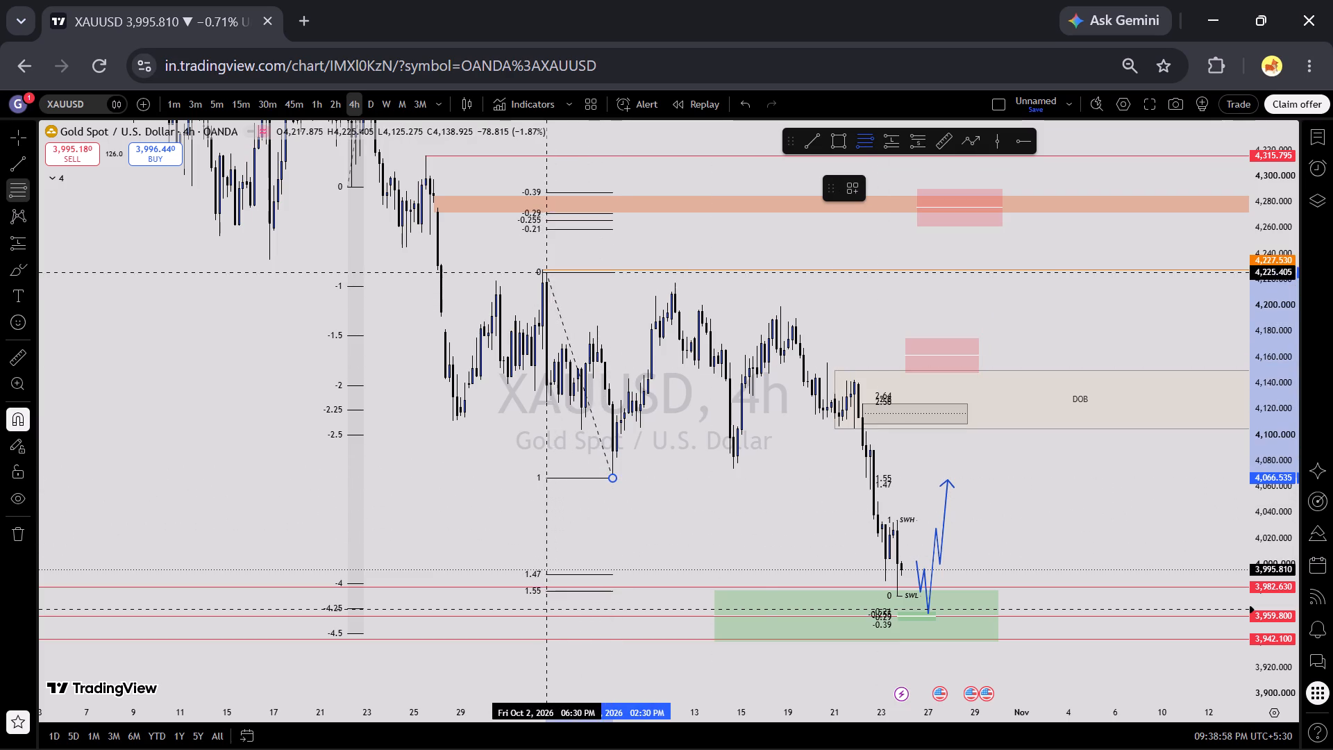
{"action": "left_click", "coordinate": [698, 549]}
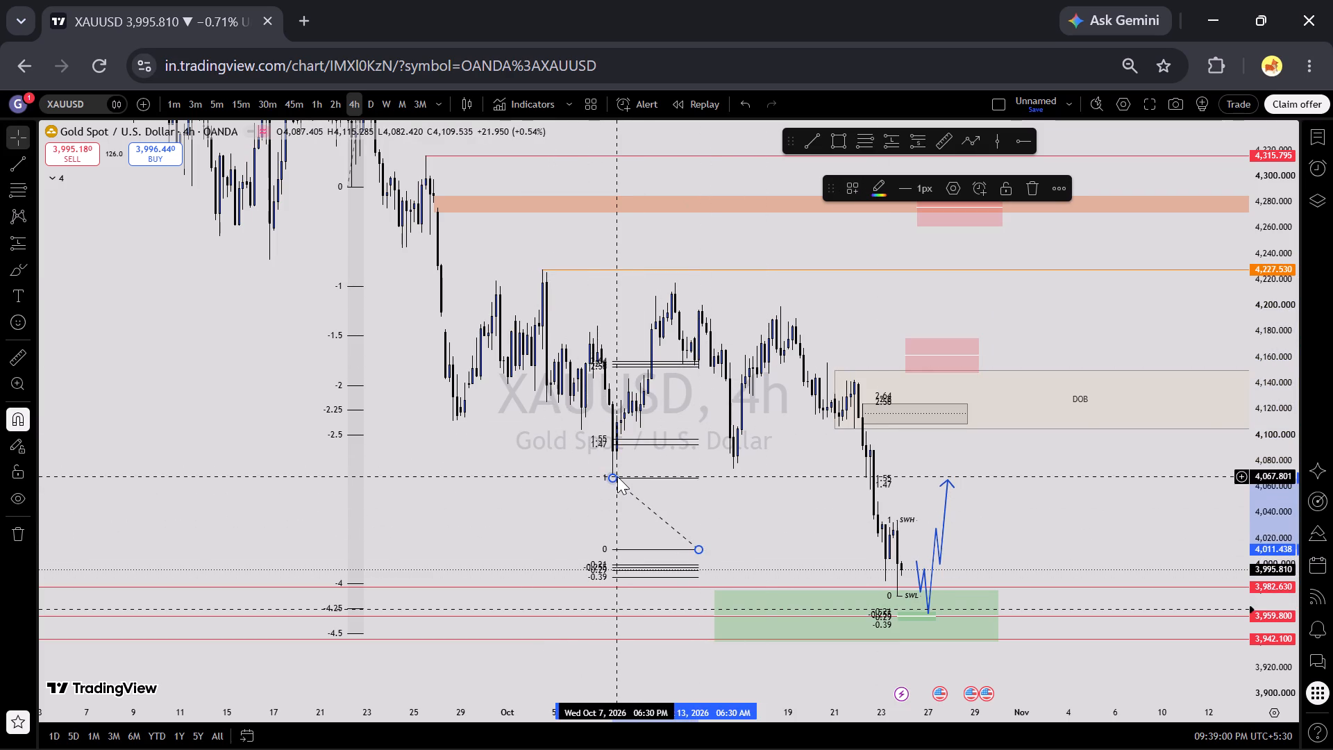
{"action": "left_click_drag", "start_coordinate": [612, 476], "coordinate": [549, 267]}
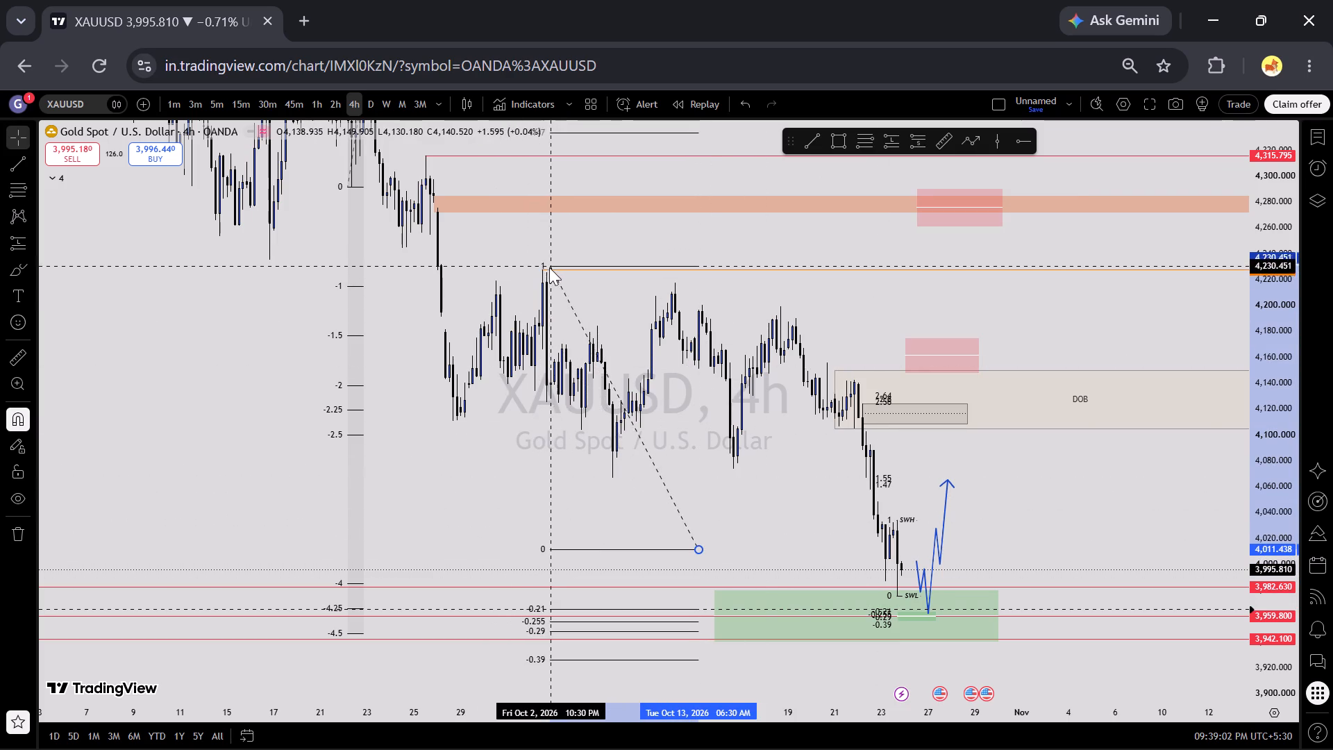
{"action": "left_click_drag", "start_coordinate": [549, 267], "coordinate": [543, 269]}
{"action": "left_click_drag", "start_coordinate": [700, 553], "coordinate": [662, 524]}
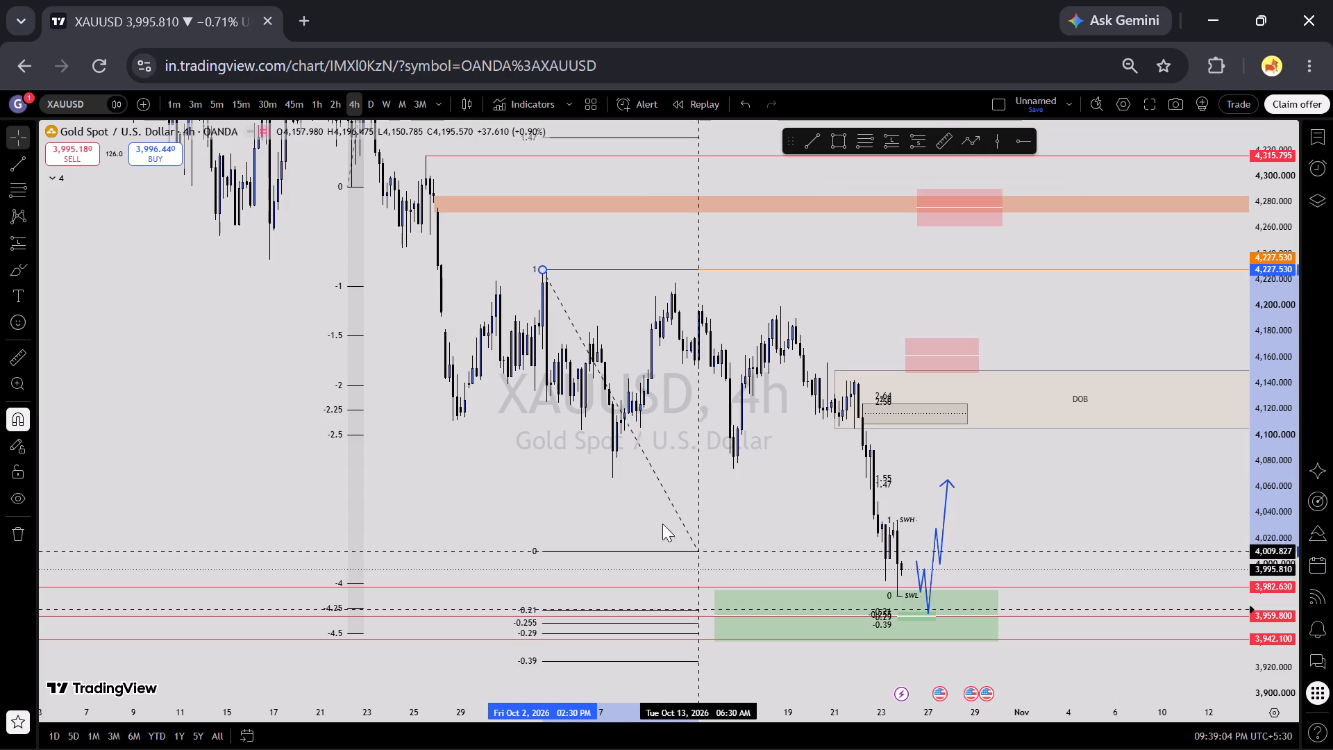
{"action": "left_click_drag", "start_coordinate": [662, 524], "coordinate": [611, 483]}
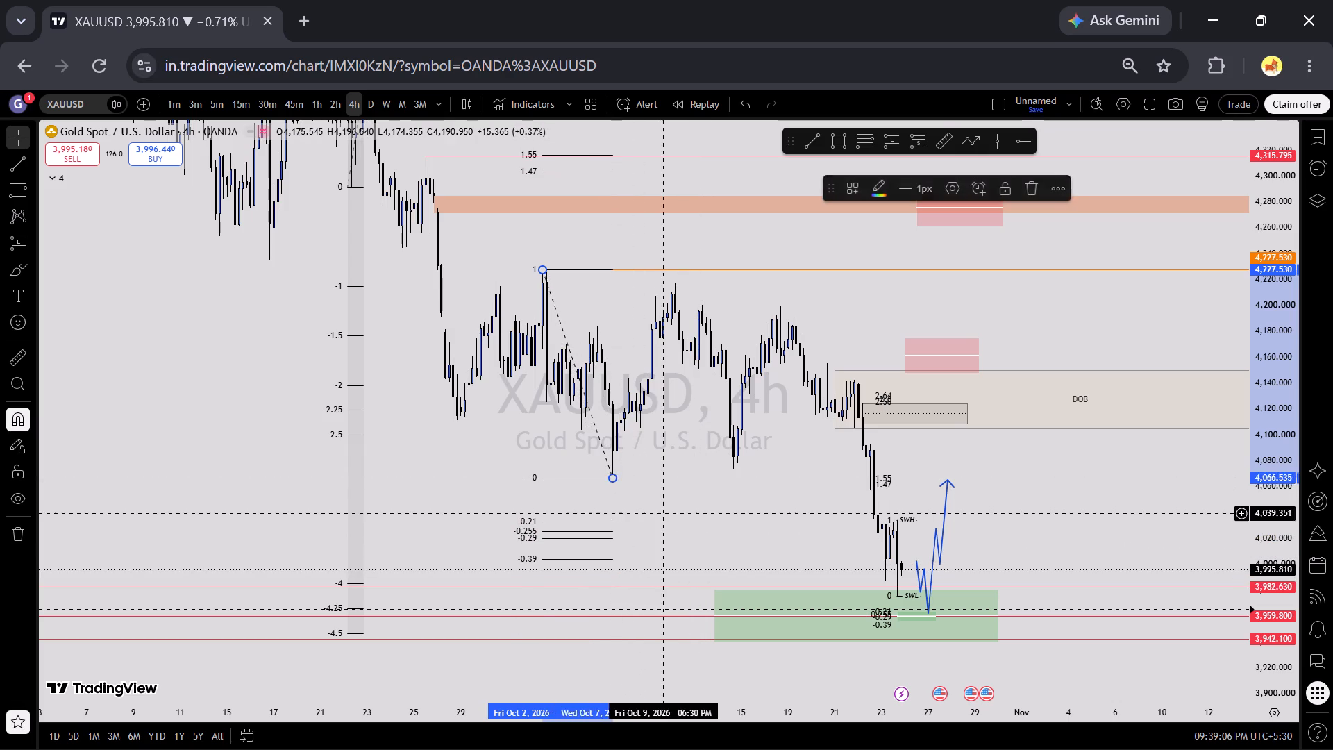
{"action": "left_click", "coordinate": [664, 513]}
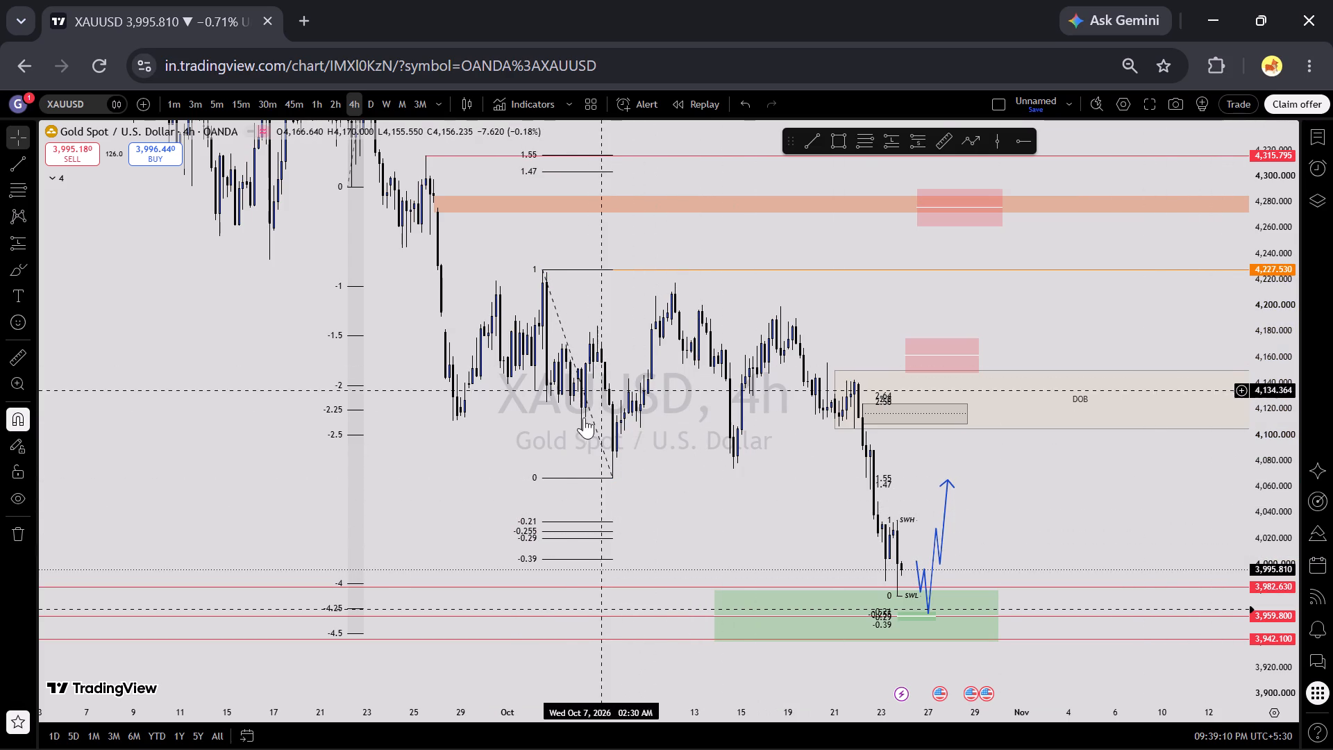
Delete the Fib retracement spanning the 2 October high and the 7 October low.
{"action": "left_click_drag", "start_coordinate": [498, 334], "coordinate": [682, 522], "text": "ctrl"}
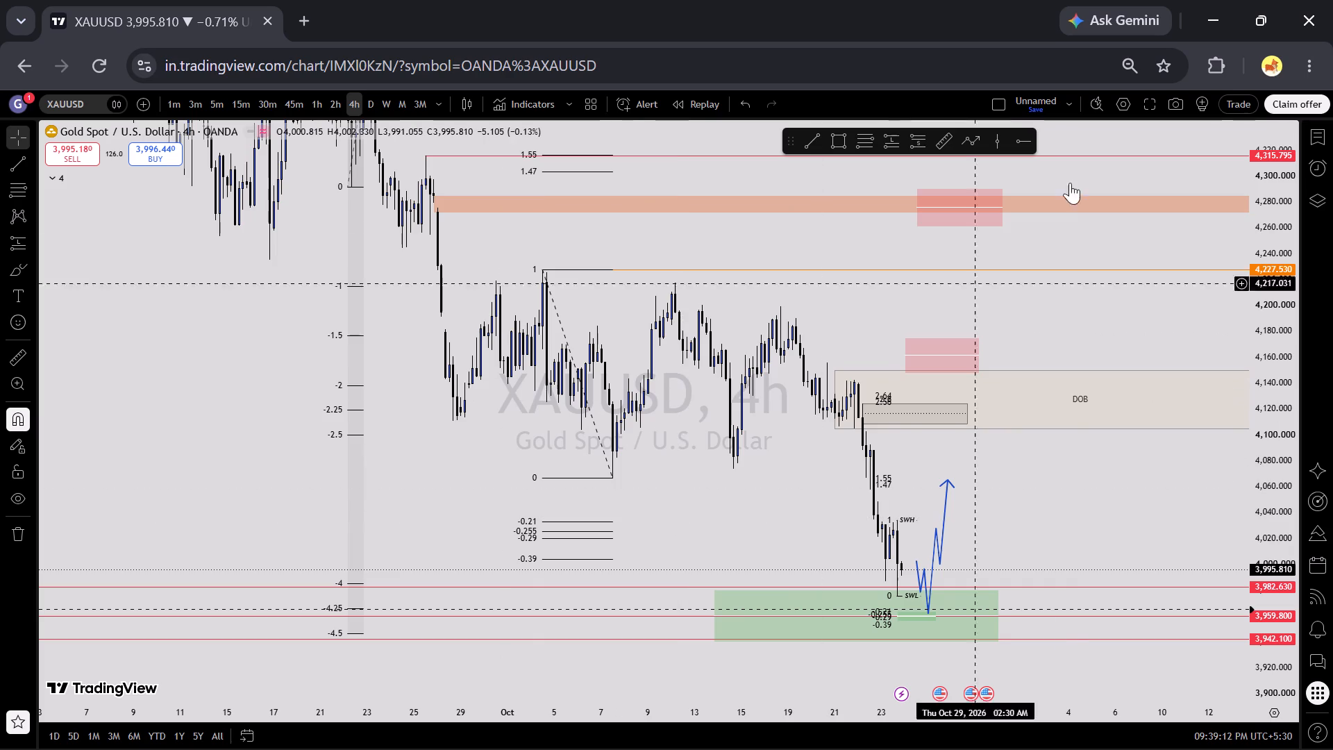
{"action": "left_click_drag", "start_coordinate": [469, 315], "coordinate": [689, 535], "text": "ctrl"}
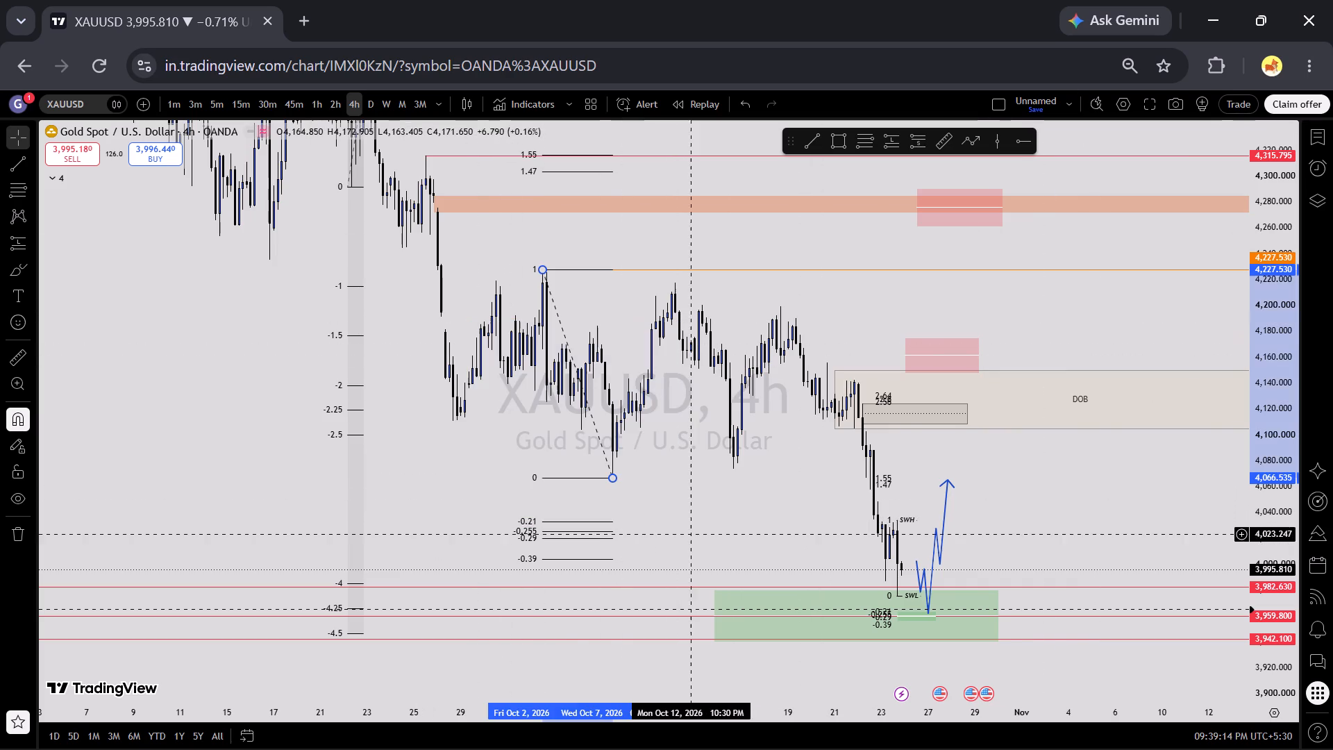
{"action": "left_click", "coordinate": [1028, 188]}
Switch the XAUUSD chart to the 2h timeframe.
{"action": "scroll", "coordinate": [1201, 506], "scroll_direction": "up", "scroll_amount": 4}
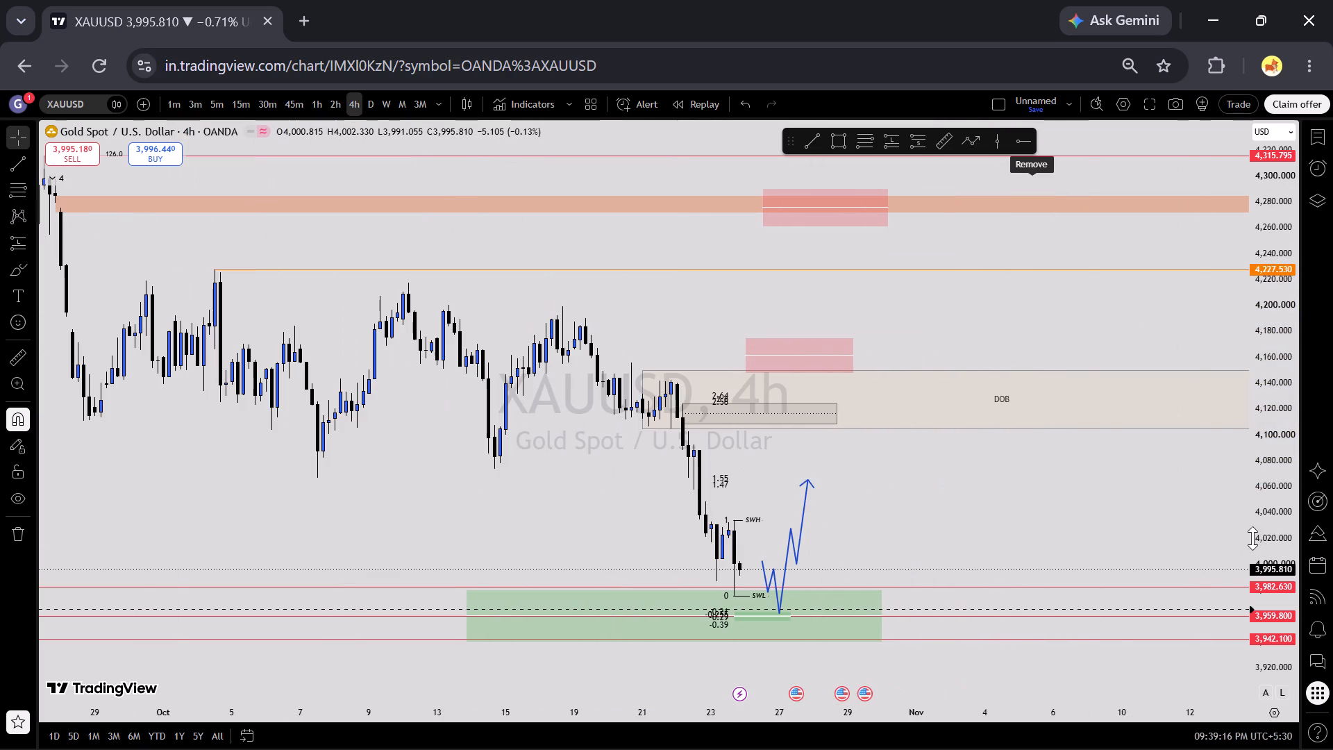
{"action": "left_click_drag", "start_coordinate": [1048, 537], "coordinate": [1104, 441]}
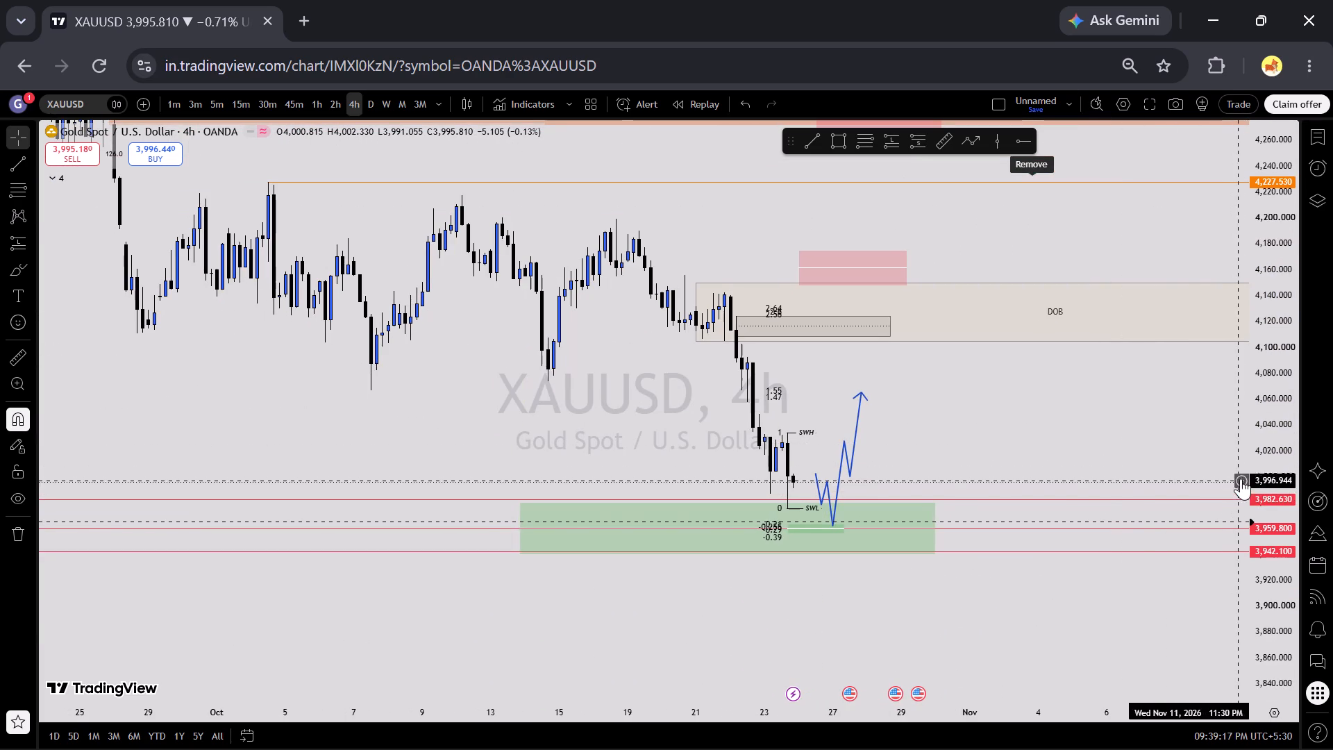
{"action": "scroll", "coordinate": [1287, 477], "scroll_direction": "down", "scroll_amount": 6}
{"action": "scroll", "coordinate": [1177, 570], "scroll_direction": "down", "scroll_amount": 4}
{"action": "scroll", "coordinate": [1181, 573], "scroll_direction": "up", "scroll_amount": 4}
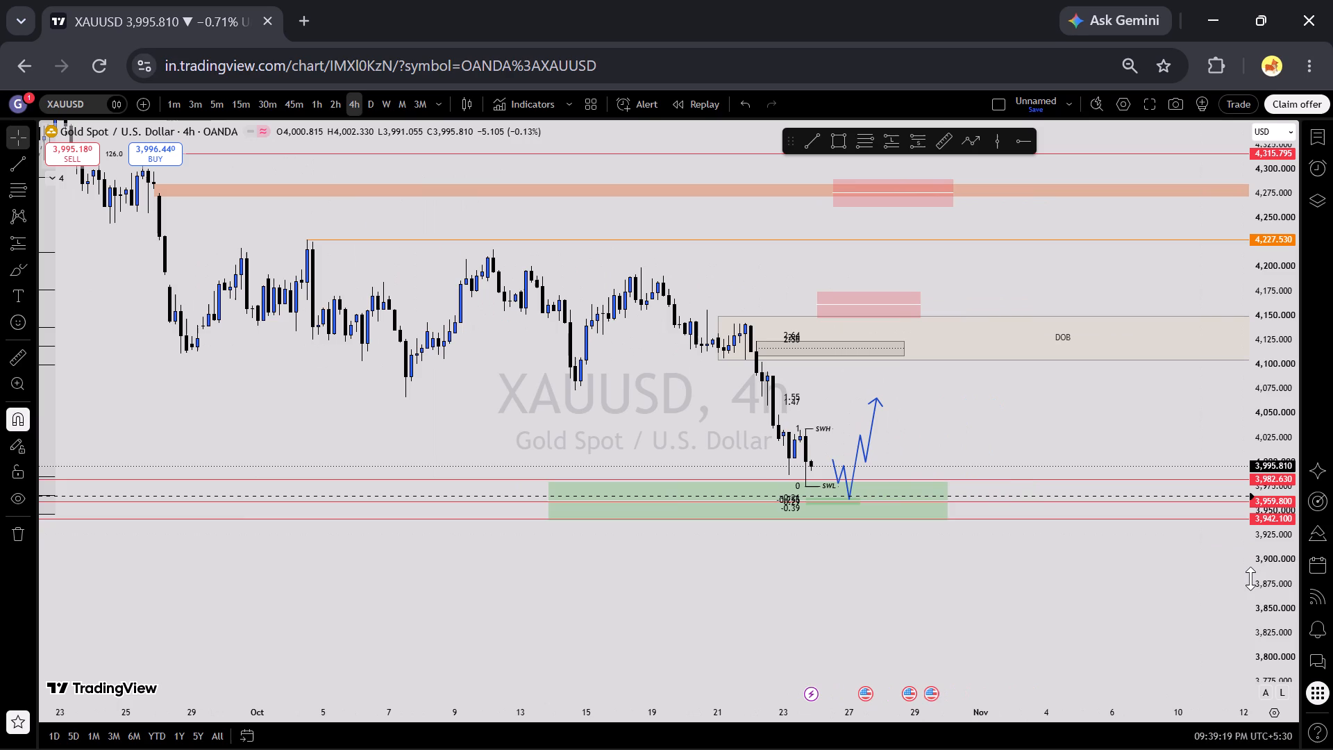
{"action": "left_click", "coordinate": [328, 108]}
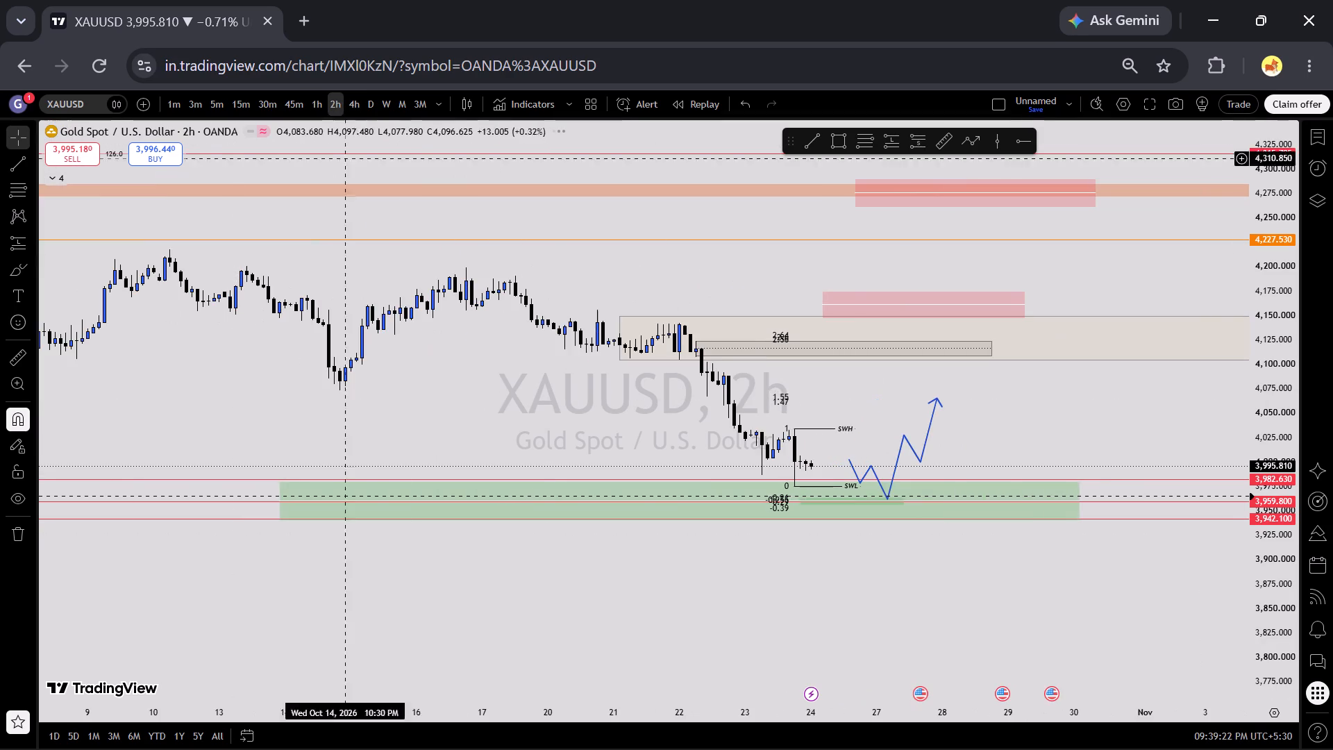
Examine the 2h price history with the marked zones, projected path and the separate Fib drawing far below current price.
{"action": "scroll", "coordinate": [917, 494], "scroll_direction": "down", "scroll_amount": 11}
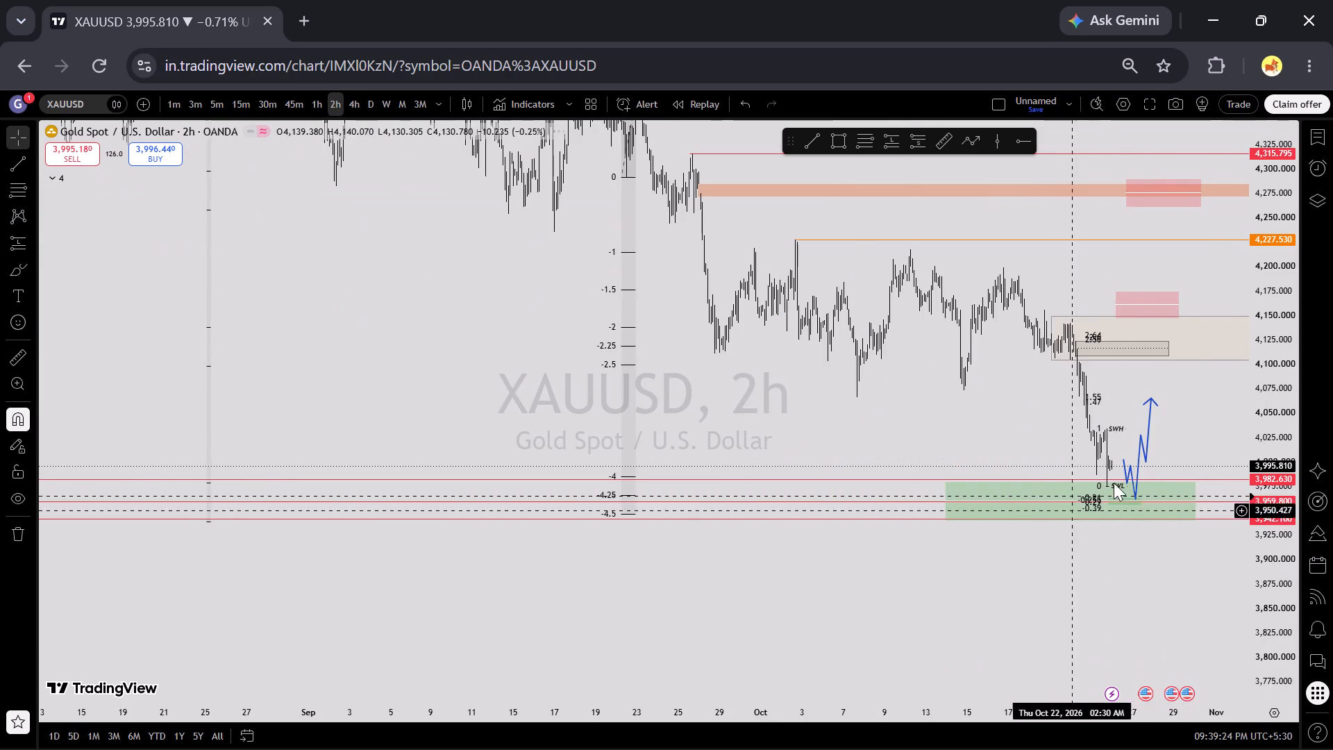
{"action": "scroll", "coordinate": [1194, 444], "scroll_direction": "up", "scroll_amount": 5}
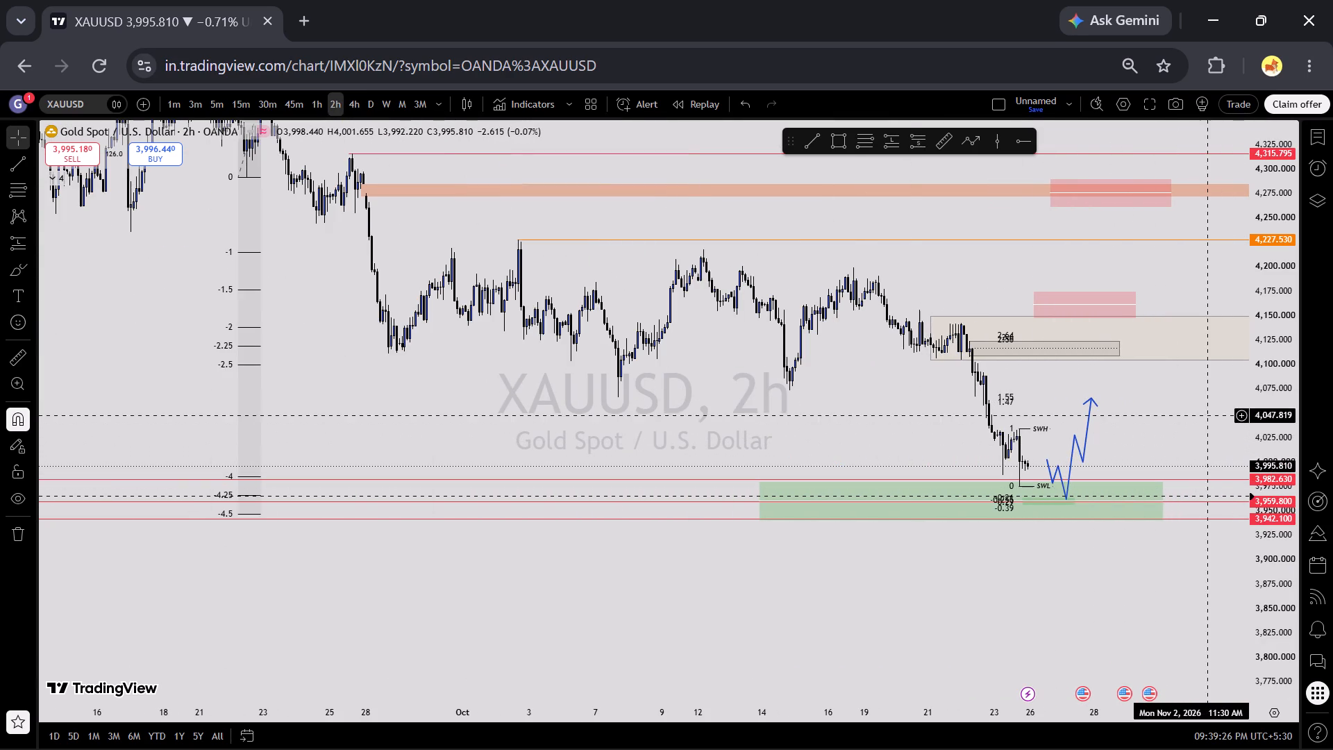
{"action": "left_click_drag", "start_coordinate": [1208, 406], "coordinate": [1165, 492]}
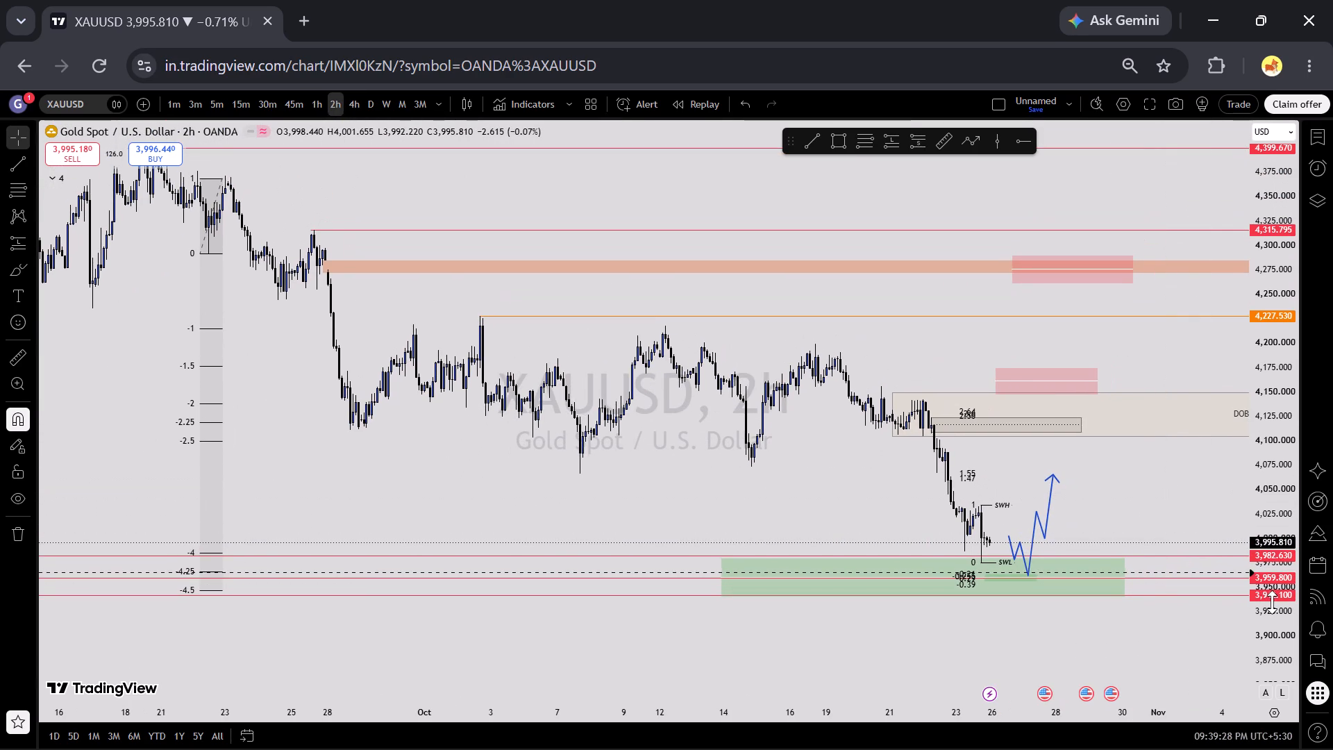
{"action": "scroll", "coordinate": [1268, 599], "scroll_direction": "up", "scroll_amount": 6}
{"action": "scroll", "coordinate": [1268, 599], "scroll_direction": "down", "scroll_amount": 18}
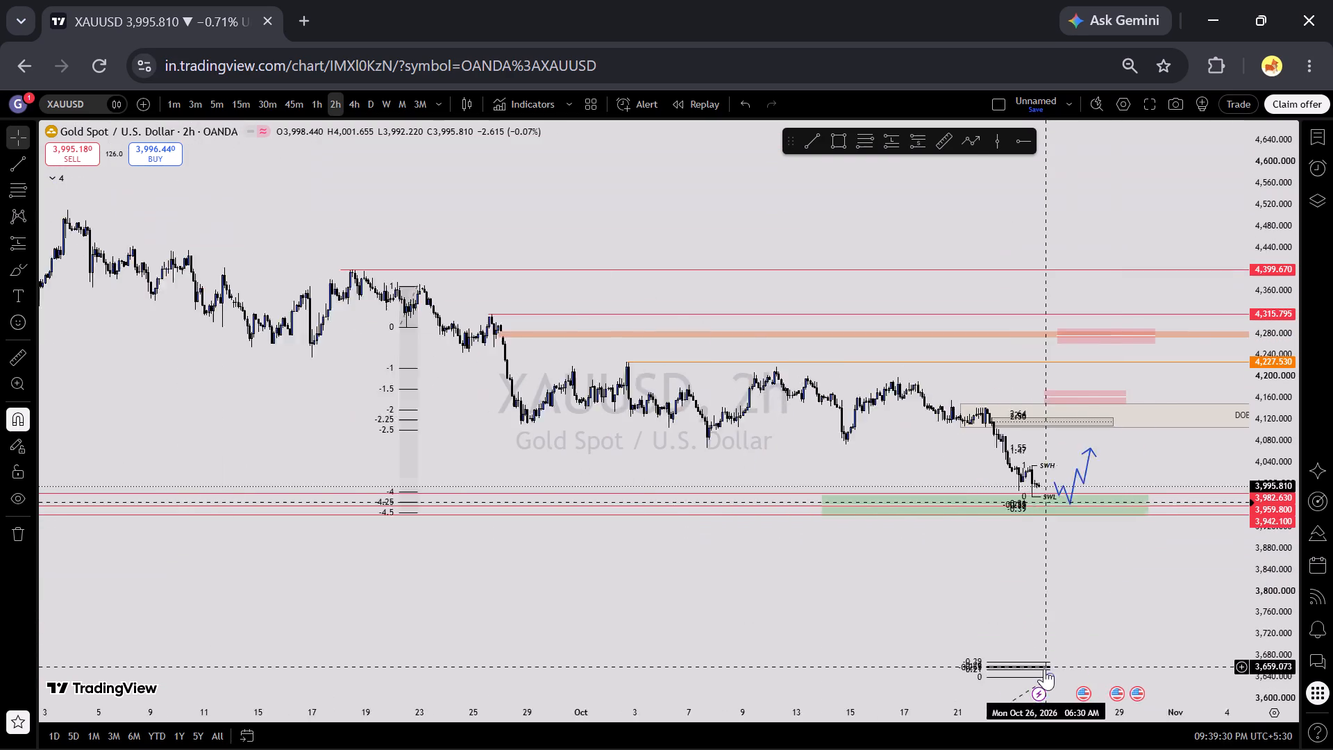
{"action": "scroll", "coordinate": [1044, 669], "scroll_direction": "down", "scroll_amount": 7}
{"action": "scroll", "coordinate": [982, 586], "scroll_direction": "up", "scroll_amount": 9}
{"action": "scroll", "coordinate": [1289, 600], "scroll_direction": "up", "scroll_amount": 8}
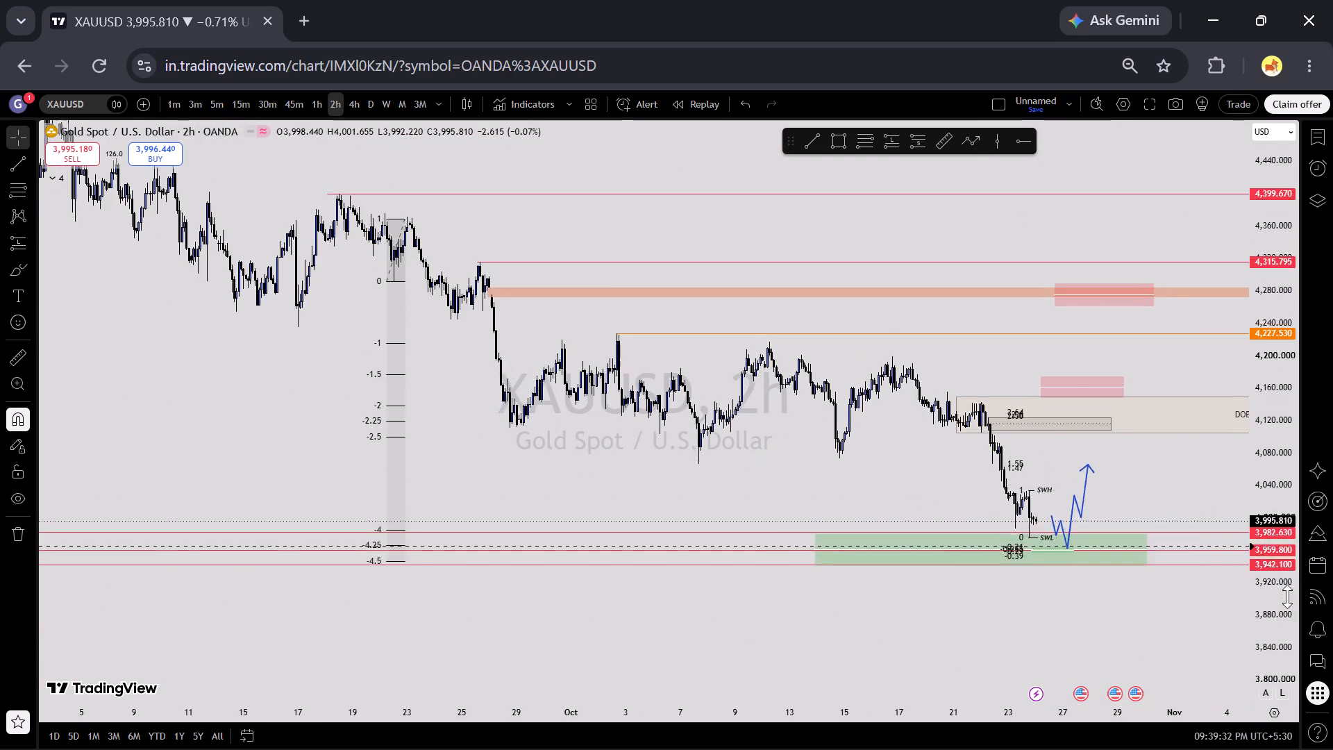
{"action": "scroll", "coordinate": [1287, 597], "scroll_direction": "up", "scroll_amount": 3}
{"action": "scroll", "coordinate": [1141, 539], "scroll_direction": "up", "scroll_amount": 5}
{"action": "left_click_drag", "start_coordinate": [1140, 533], "coordinate": [1078, 275]}
{"action": "scroll", "coordinate": [1190, 515], "scroll_direction": "down", "scroll_amount": 6}
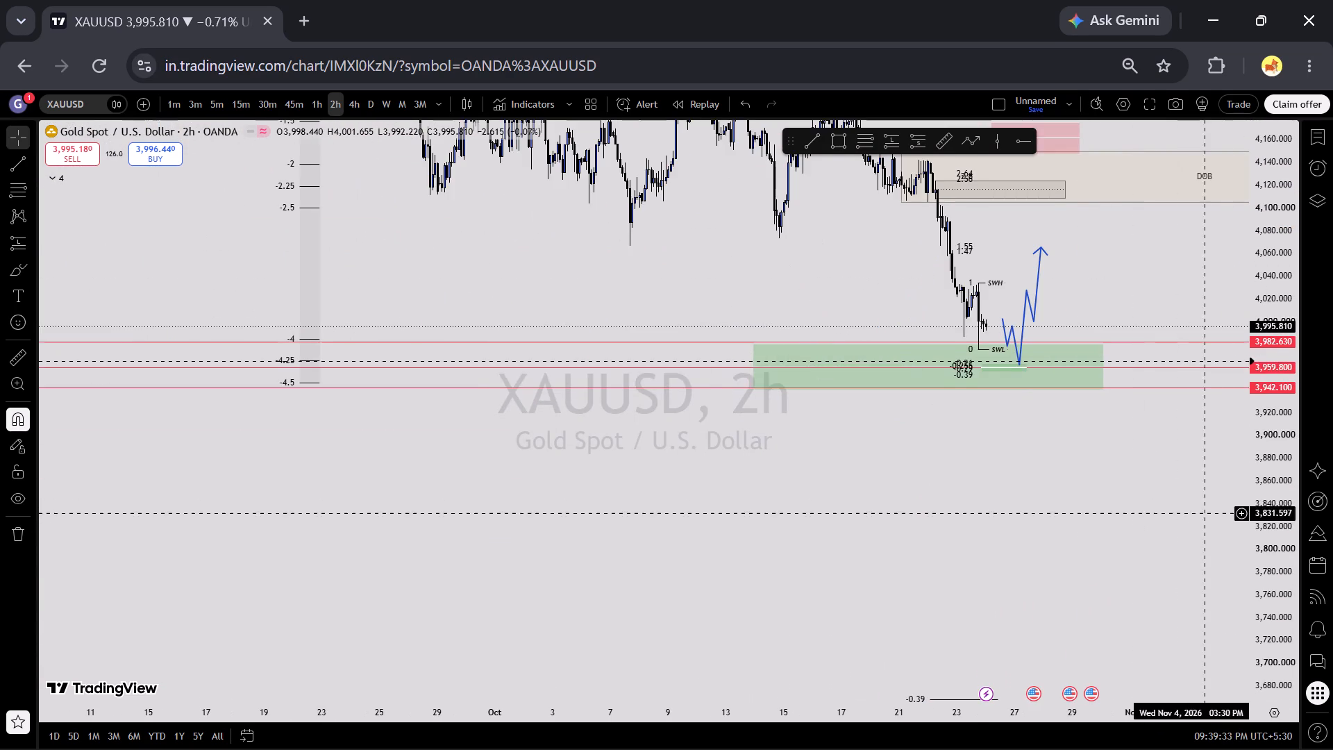
{"action": "scroll", "coordinate": [1280, 558], "scroll_direction": "down", "scroll_amount": 14}
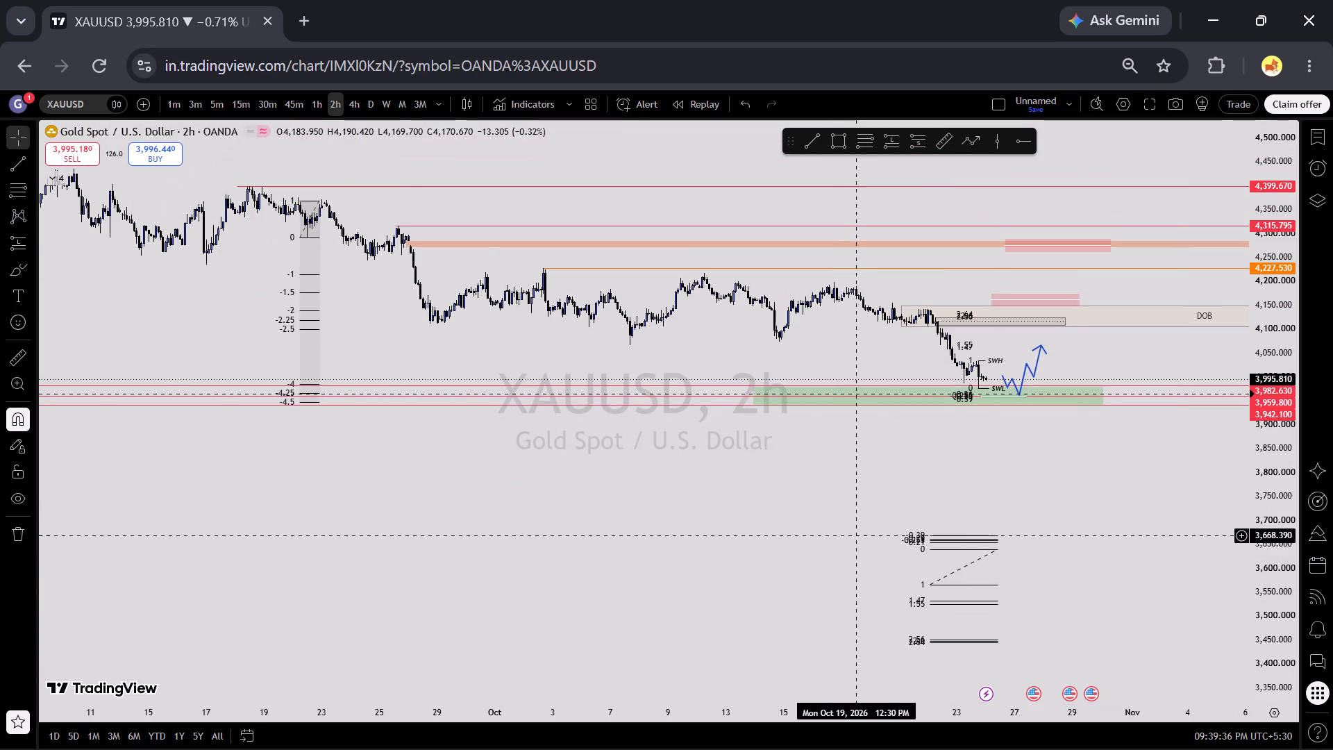
Delete the separate Fib retracement drawn far below current price, between about 3,639 and 3,566.
{"action": "left_click_drag", "start_coordinate": [821, 489], "coordinate": [1170, 678], "text": "ctrl"}
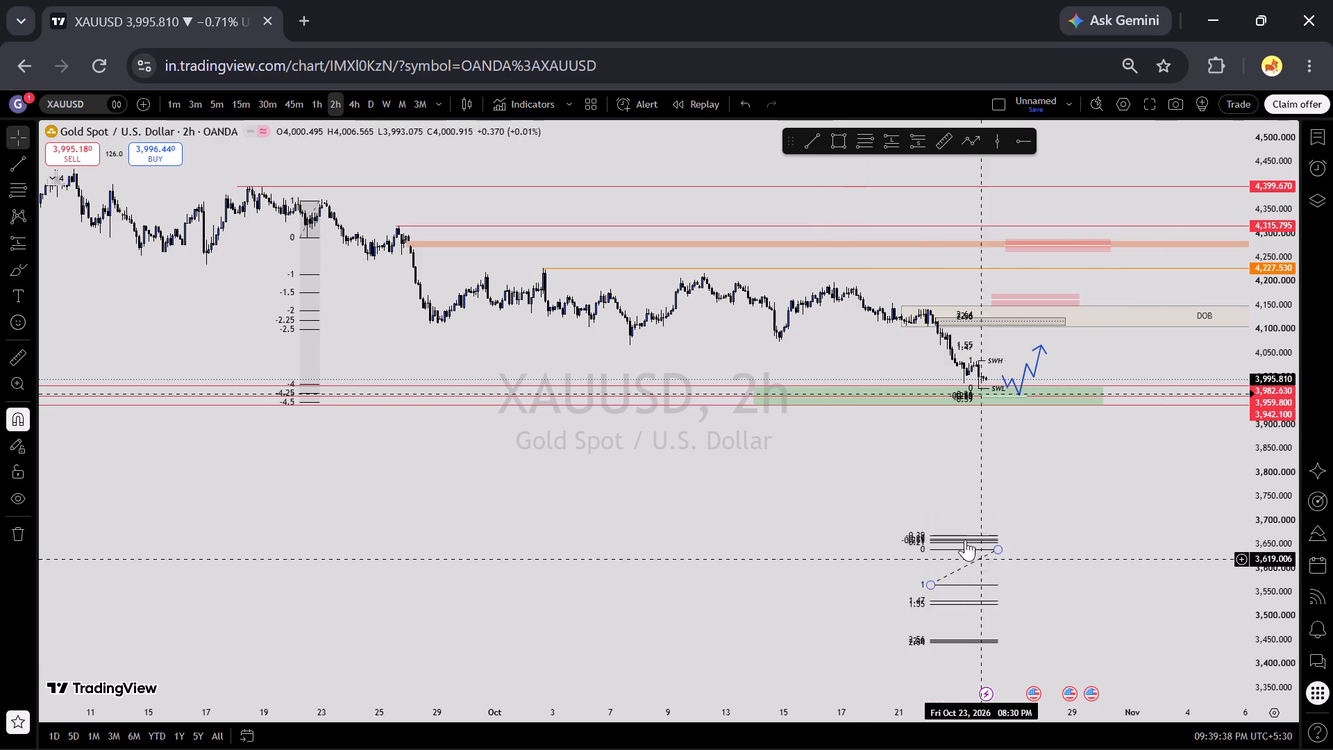
{"action": "left_click_drag", "start_coordinate": [932, 499], "coordinate": [1007, 646], "text": "ctrl"}
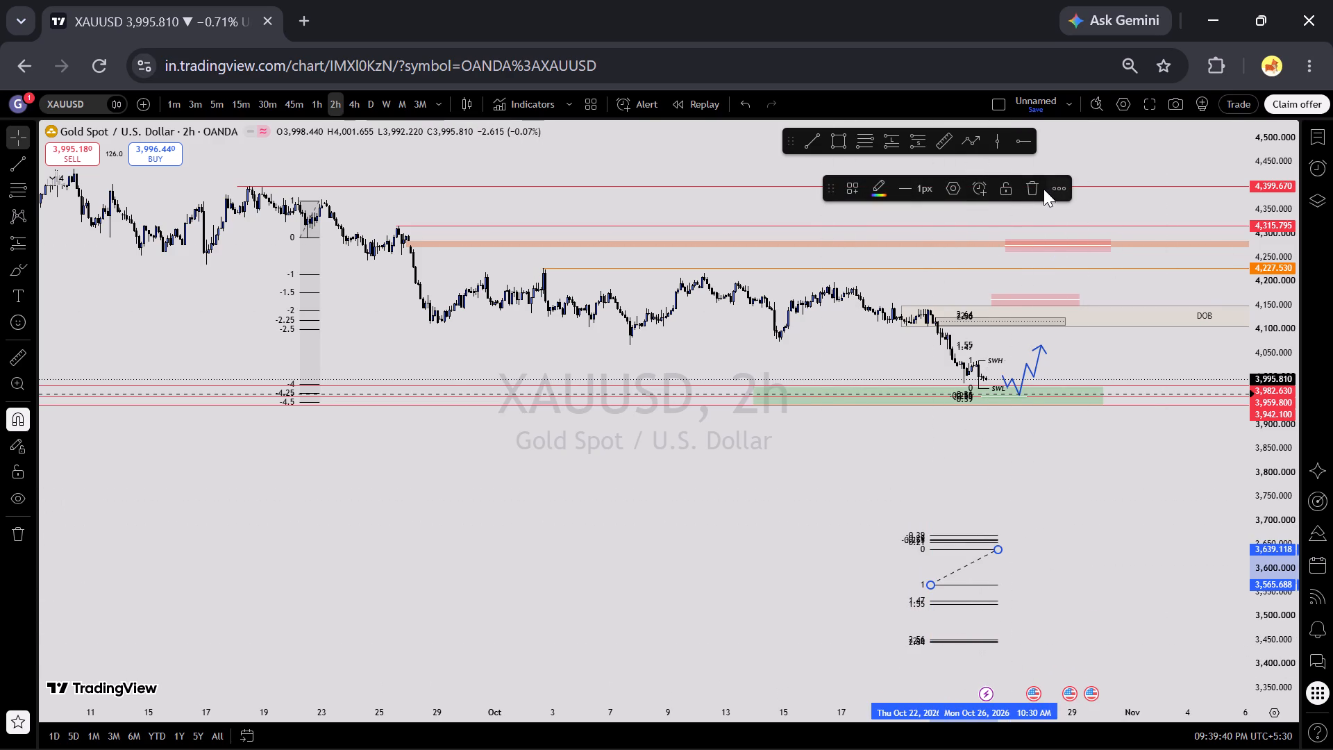
{"action": "left_click", "coordinate": [1032, 187]}
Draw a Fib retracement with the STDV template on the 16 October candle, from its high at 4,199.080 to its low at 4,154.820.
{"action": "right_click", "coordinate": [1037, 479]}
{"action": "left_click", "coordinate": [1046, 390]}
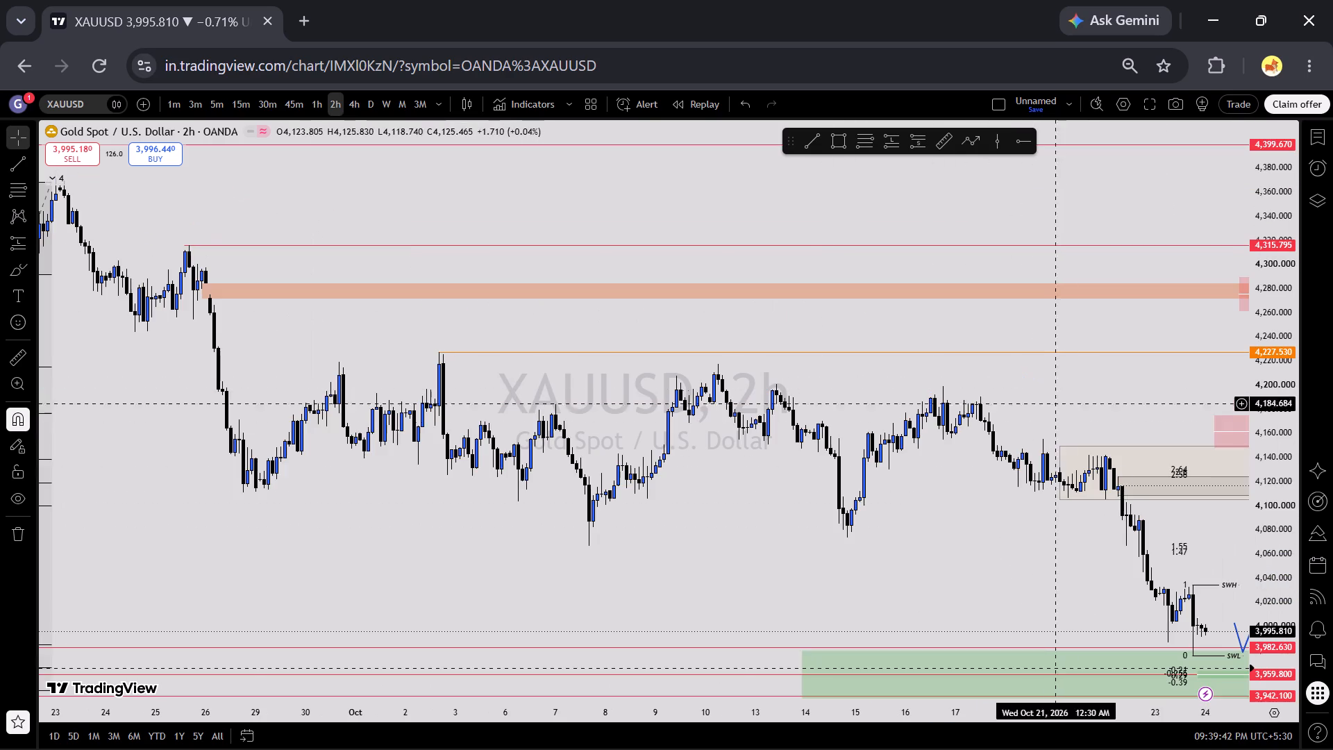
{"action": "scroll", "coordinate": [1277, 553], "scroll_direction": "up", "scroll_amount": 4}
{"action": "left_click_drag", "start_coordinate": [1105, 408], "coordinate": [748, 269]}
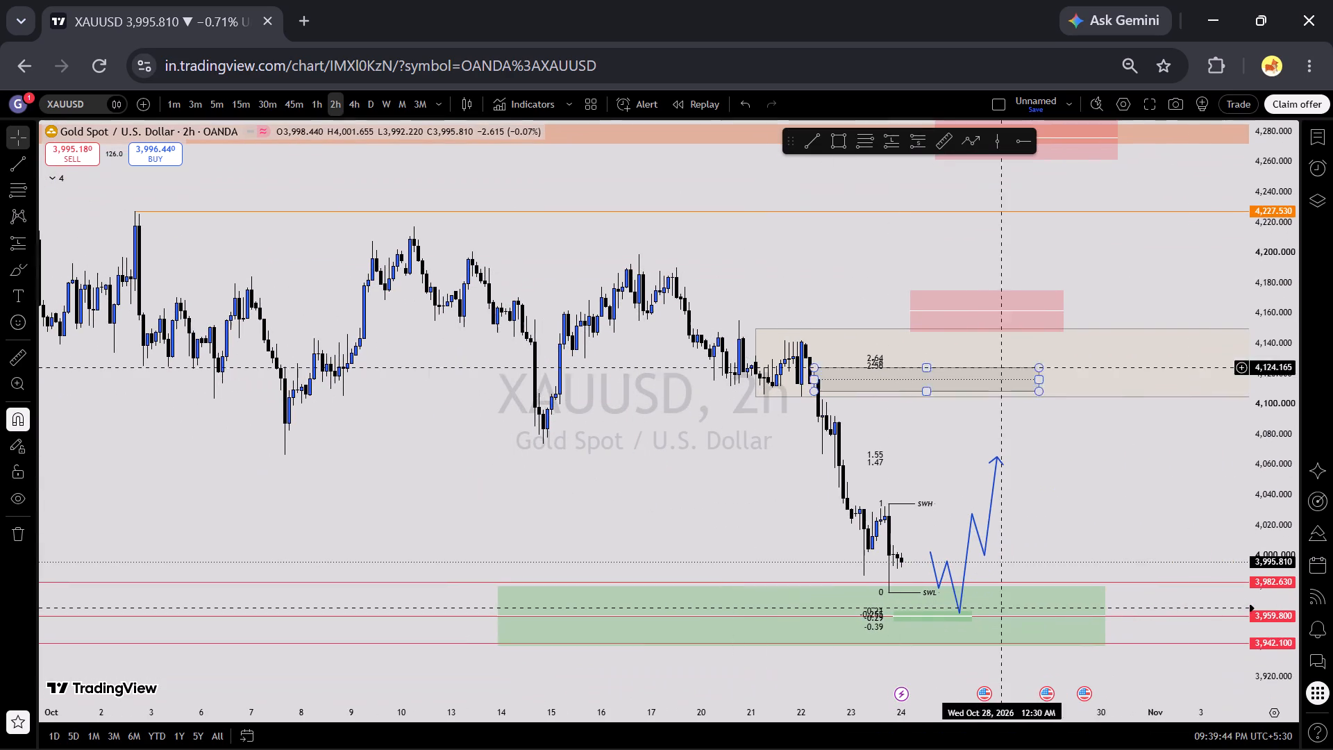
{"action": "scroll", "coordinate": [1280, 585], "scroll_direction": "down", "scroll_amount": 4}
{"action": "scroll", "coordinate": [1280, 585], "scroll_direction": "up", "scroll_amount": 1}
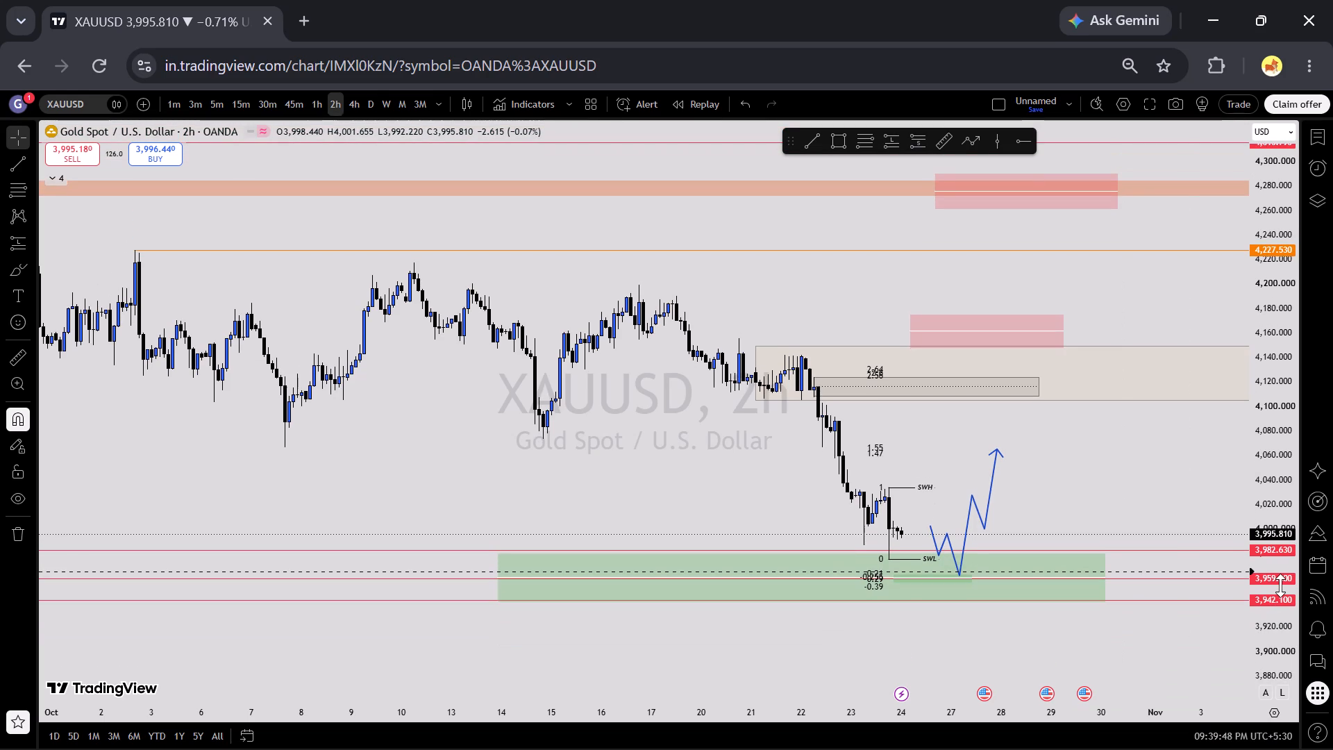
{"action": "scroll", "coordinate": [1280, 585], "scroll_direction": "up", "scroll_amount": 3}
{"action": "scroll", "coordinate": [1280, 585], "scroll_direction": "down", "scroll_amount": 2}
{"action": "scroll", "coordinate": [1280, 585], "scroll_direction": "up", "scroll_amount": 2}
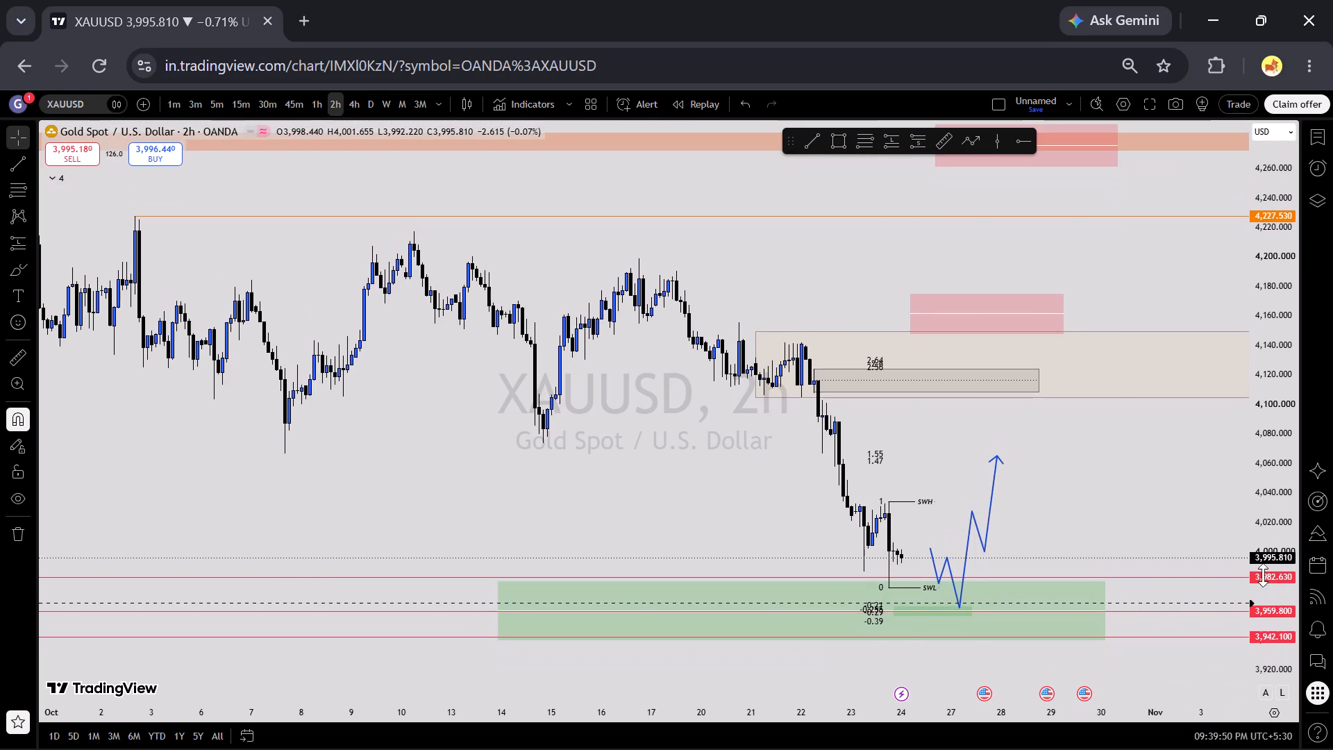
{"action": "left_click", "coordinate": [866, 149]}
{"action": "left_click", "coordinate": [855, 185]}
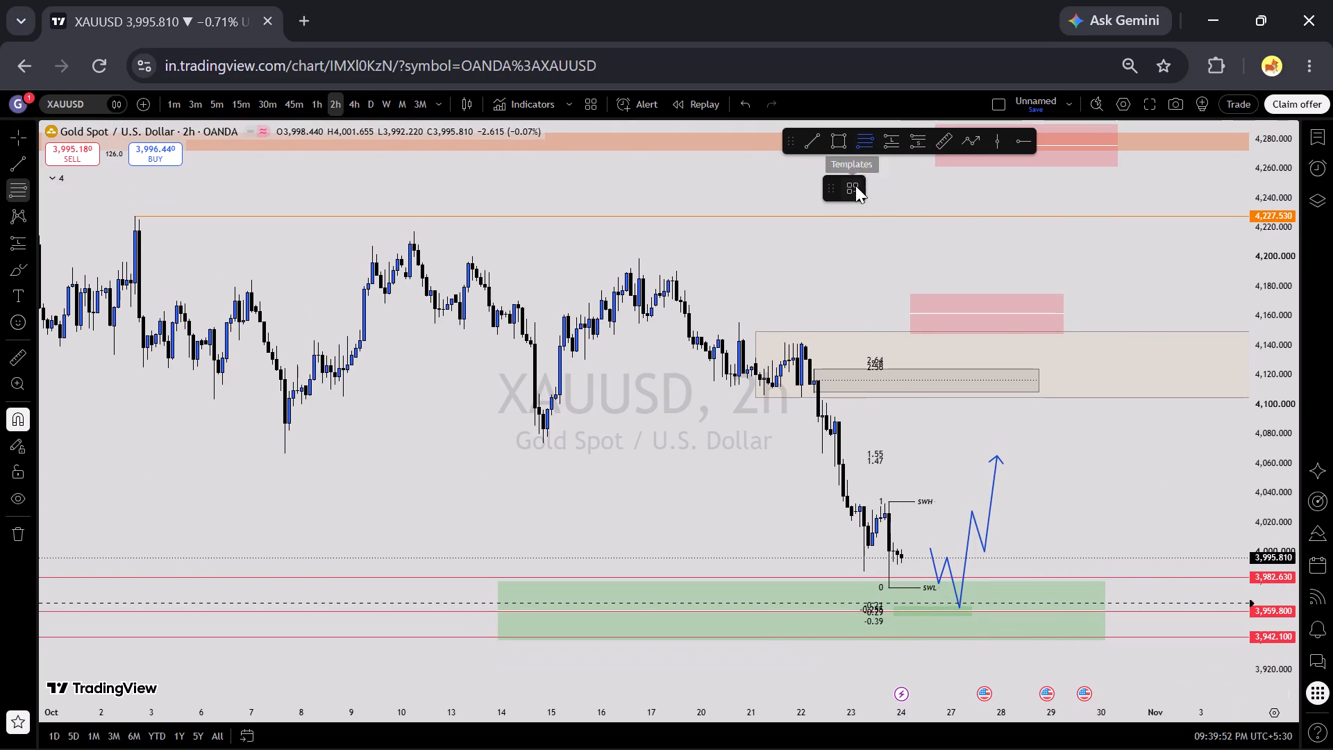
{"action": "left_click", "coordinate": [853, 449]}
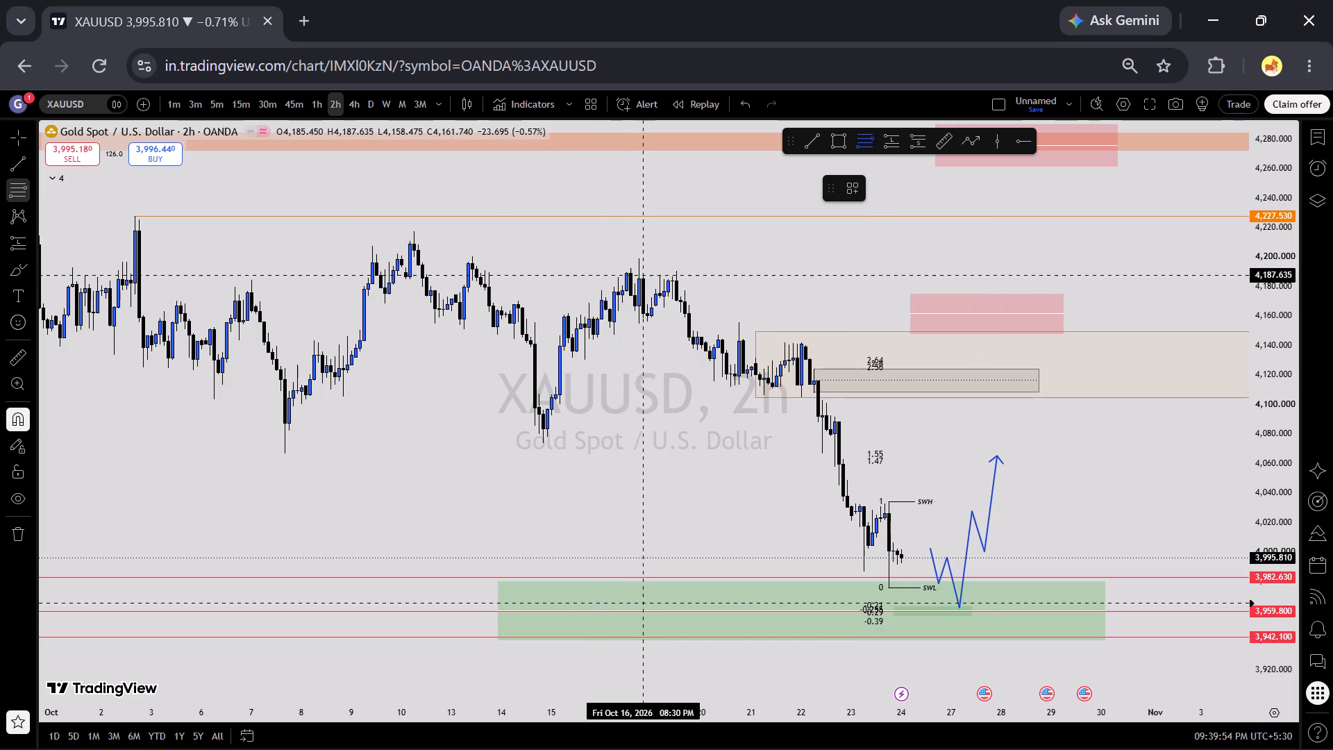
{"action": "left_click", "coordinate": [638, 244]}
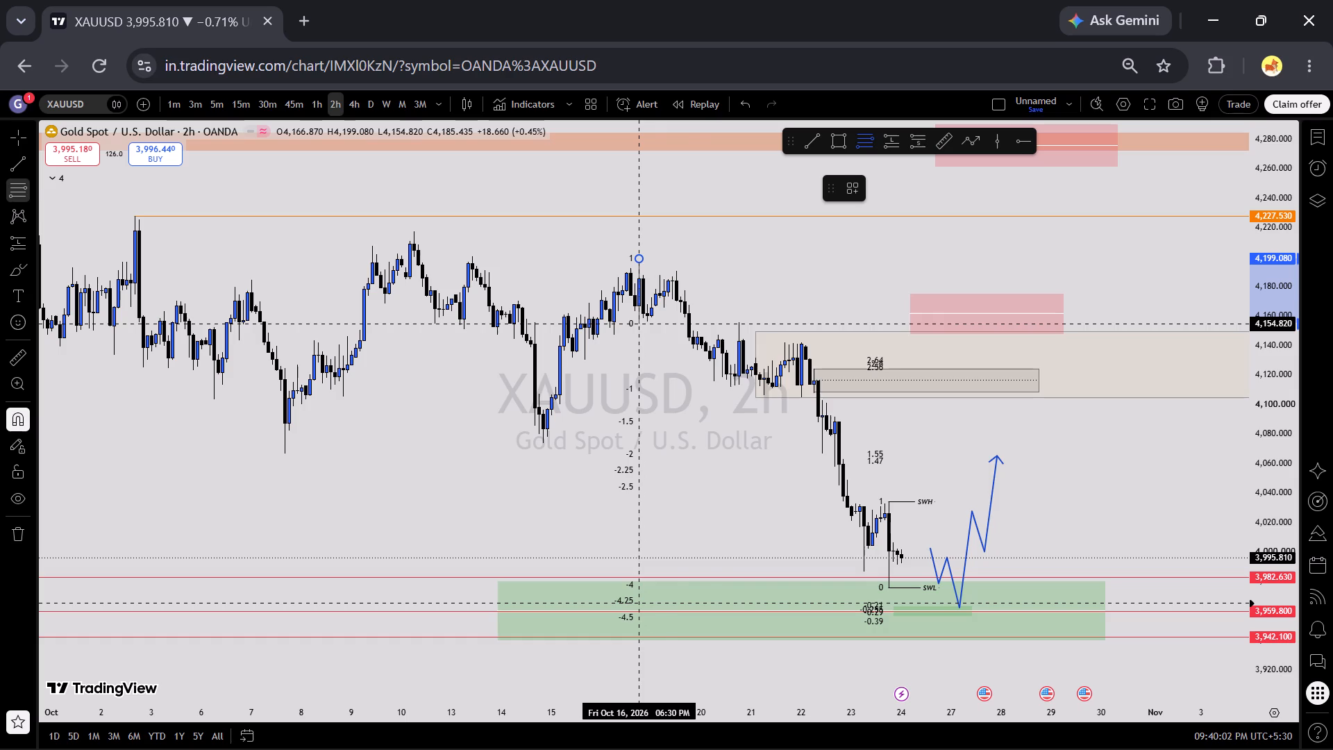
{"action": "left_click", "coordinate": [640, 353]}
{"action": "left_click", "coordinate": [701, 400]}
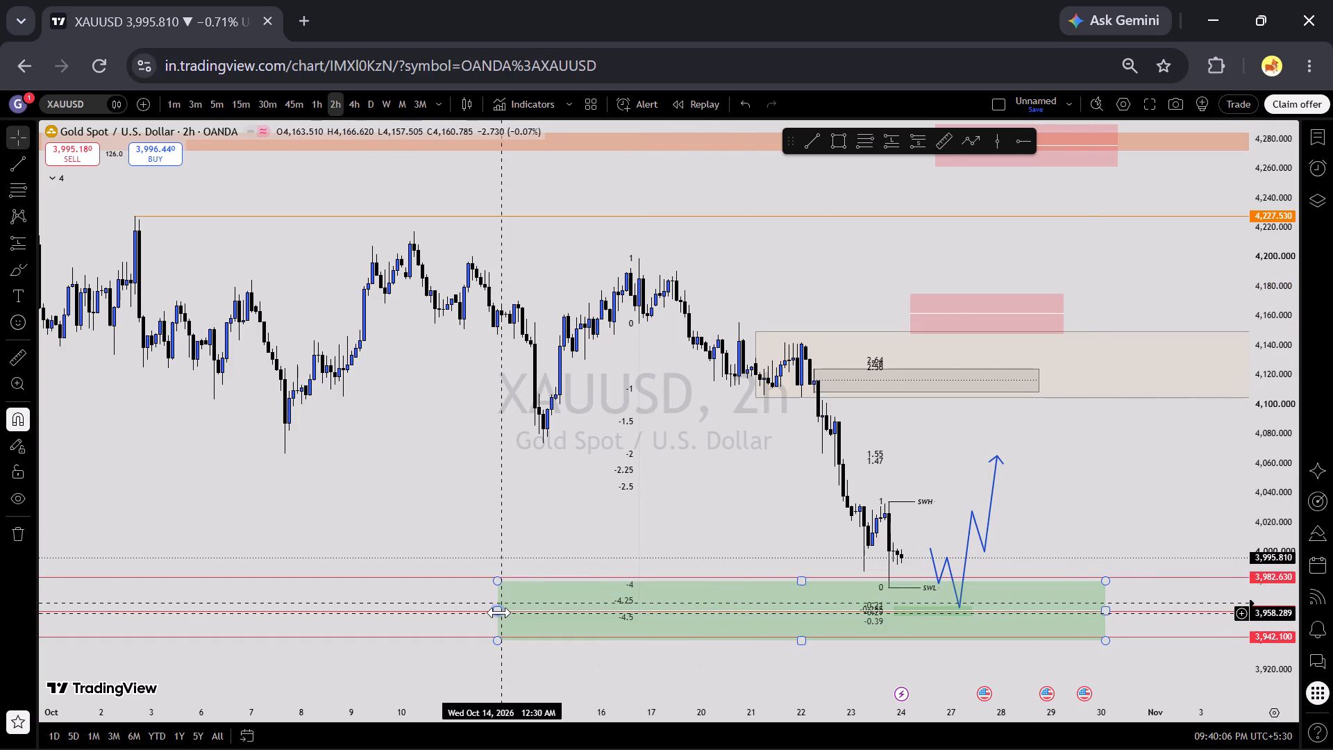
Shorten the green zone around 3,960 by moving its starting edge to 16 October, in line with the Fib.
{"action": "left_click_drag", "start_coordinate": [499, 612], "coordinate": [636, 605]}
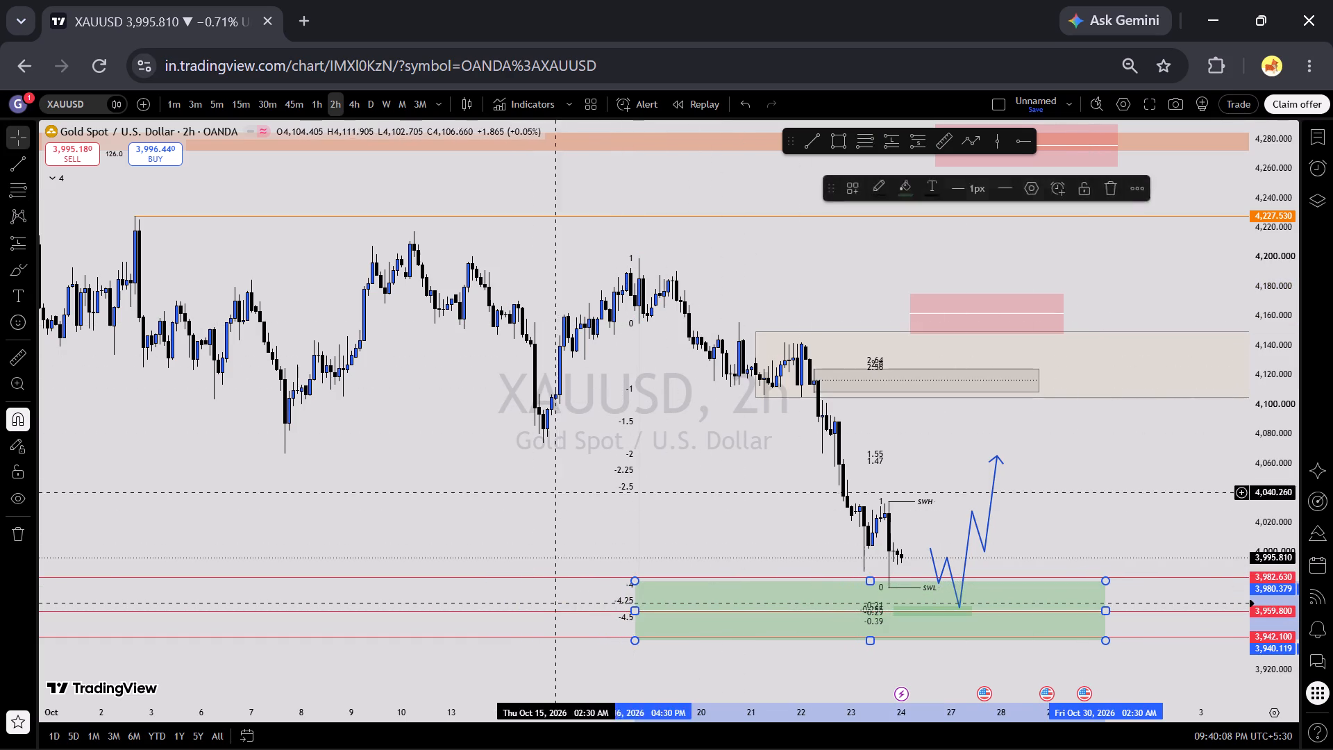
{"action": "left_click", "coordinate": [550, 475]}
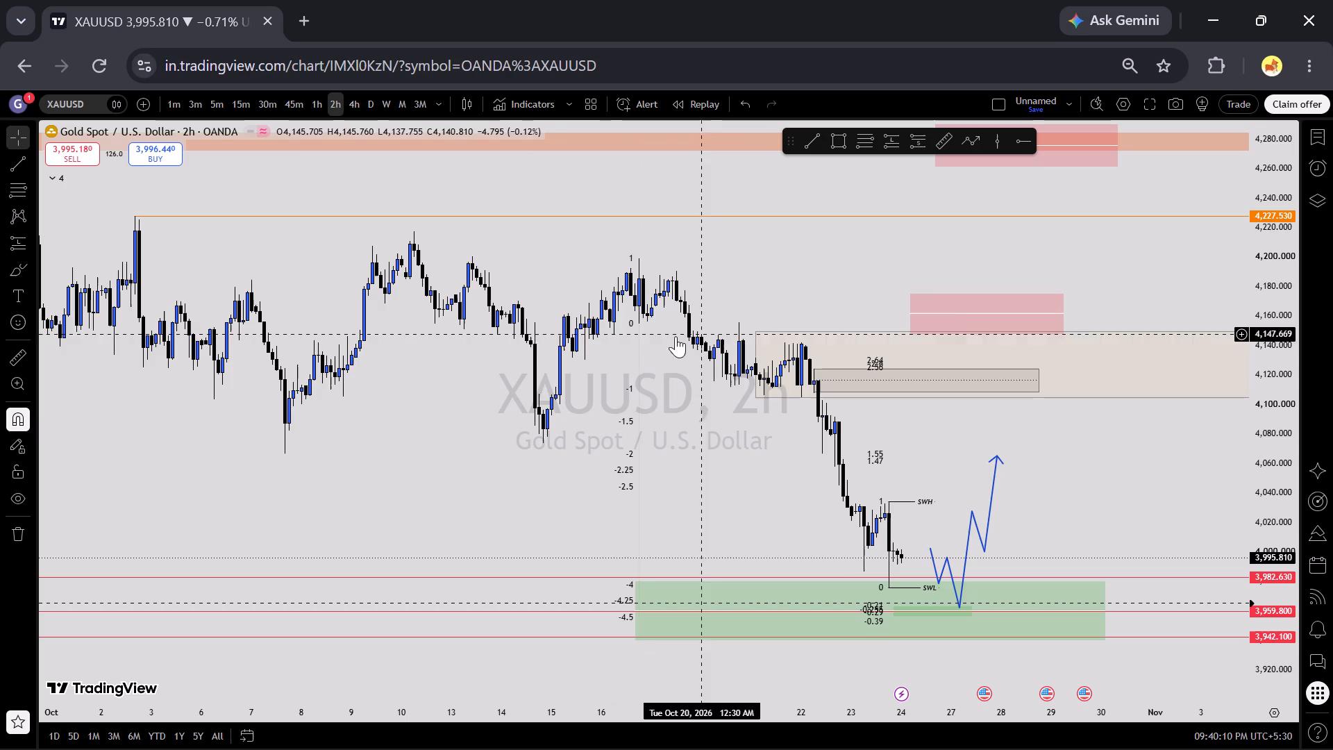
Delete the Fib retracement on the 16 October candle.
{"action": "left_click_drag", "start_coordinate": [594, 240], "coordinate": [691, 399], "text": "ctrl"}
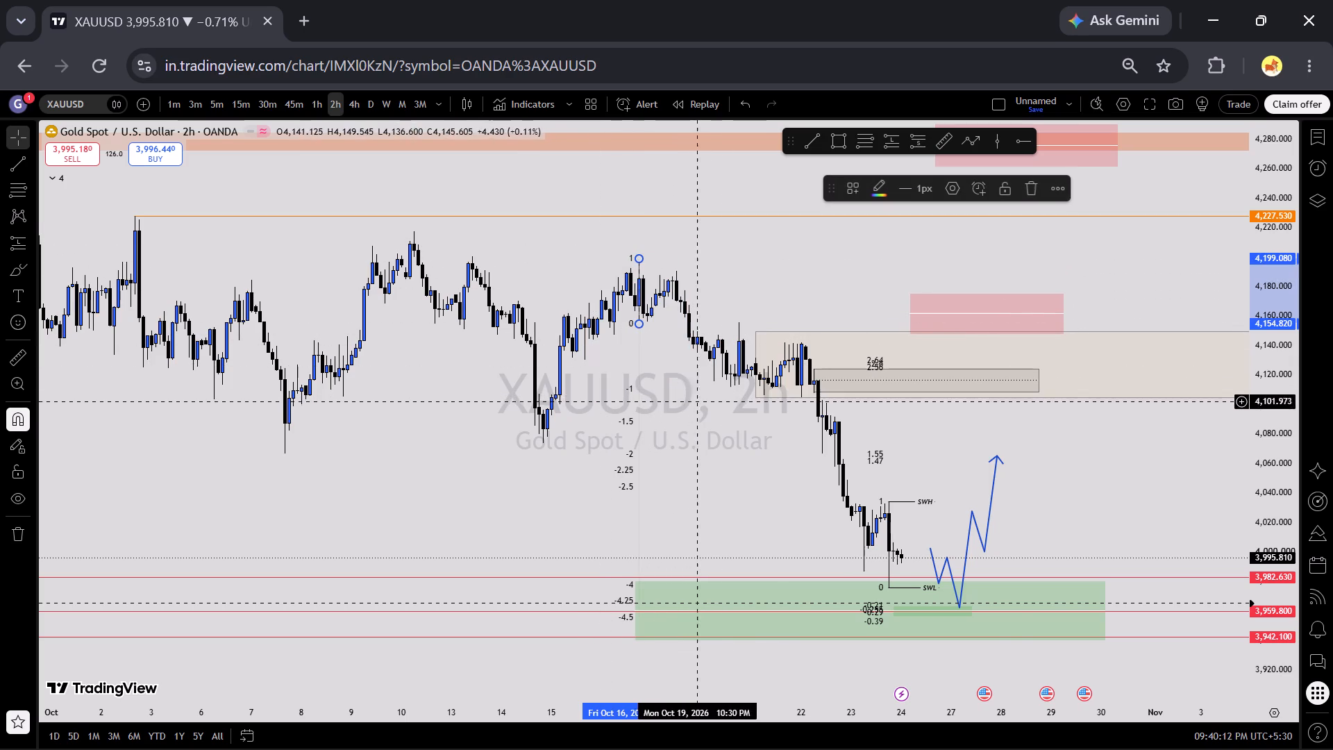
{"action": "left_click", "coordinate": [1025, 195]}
Draw a templated horizontal trend line labelled SWH from the 16 October high at 4,199.080 to about 30 October.
{"action": "left_click", "coordinate": [806, 144]}
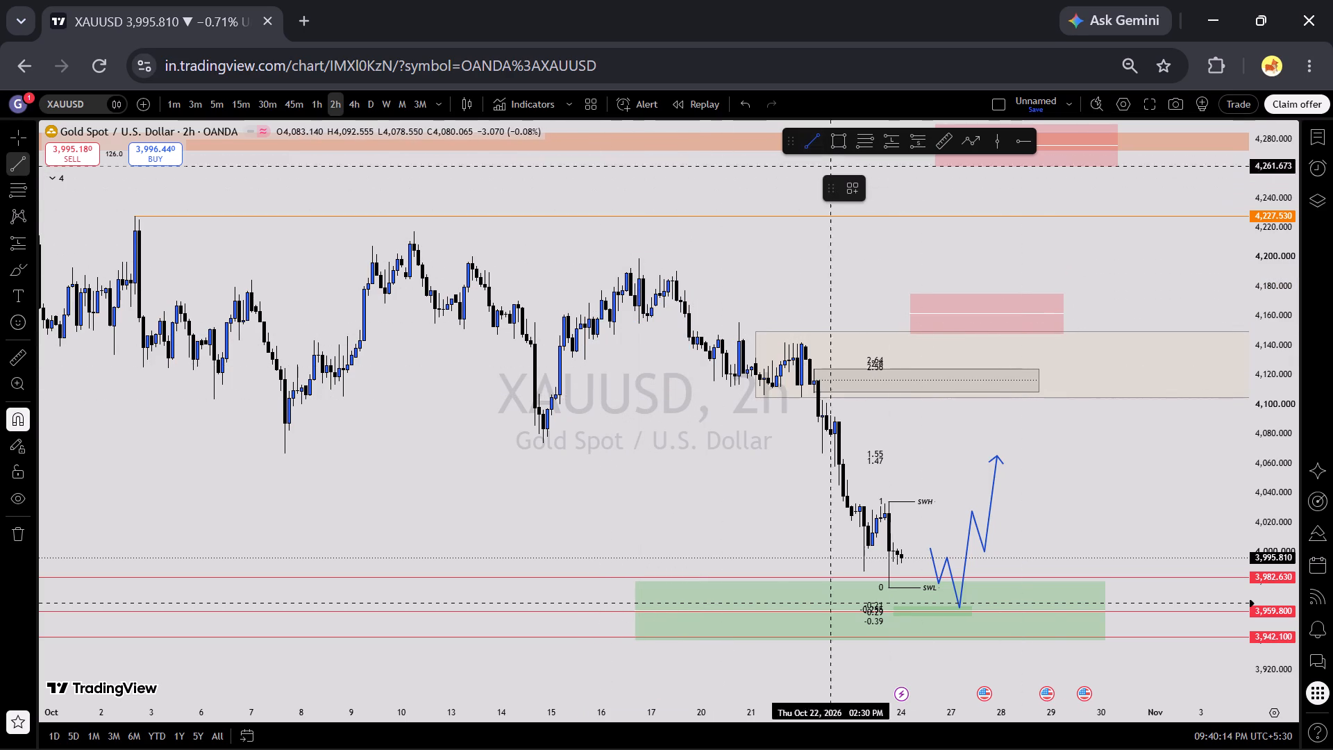
{"action": "left_click", "coordinate": [849, 194]}
{"action": "left_click", "coordinate": [885, 517]}
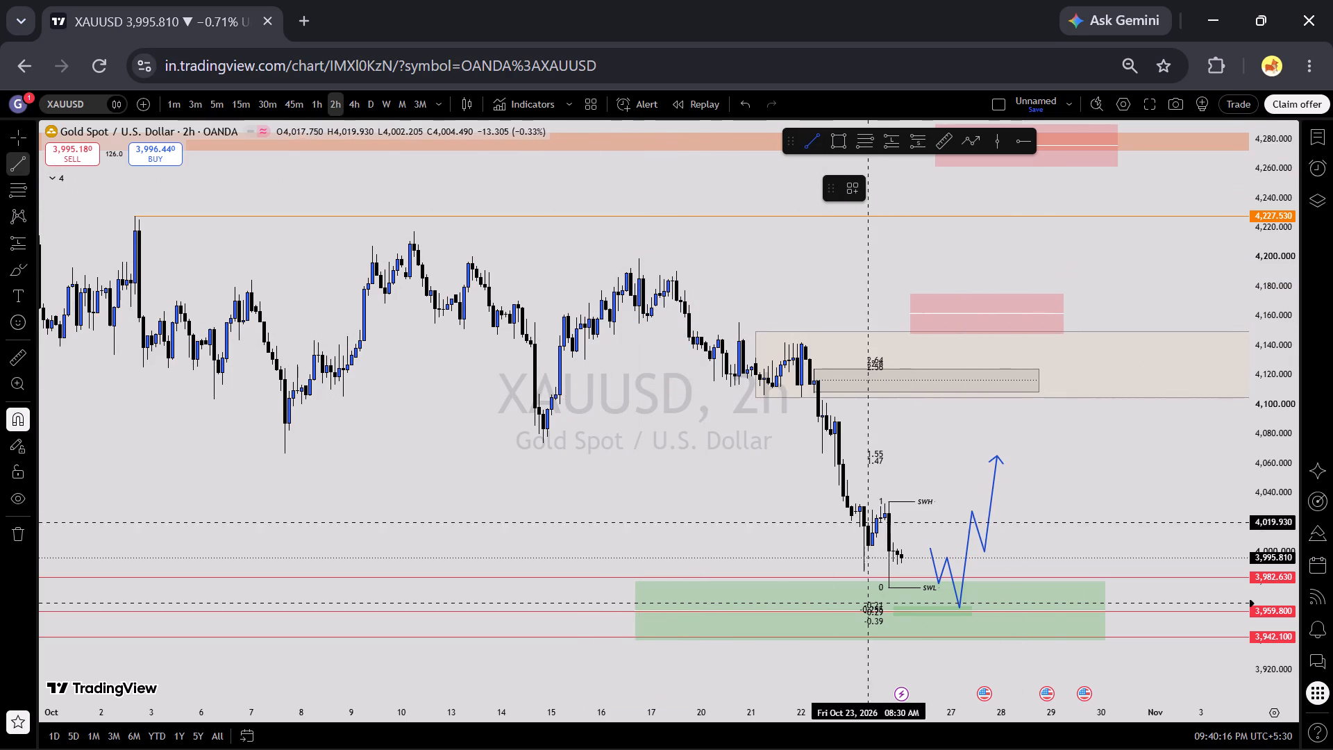
{"action": "left_click", "coordinate": [637, 232]}
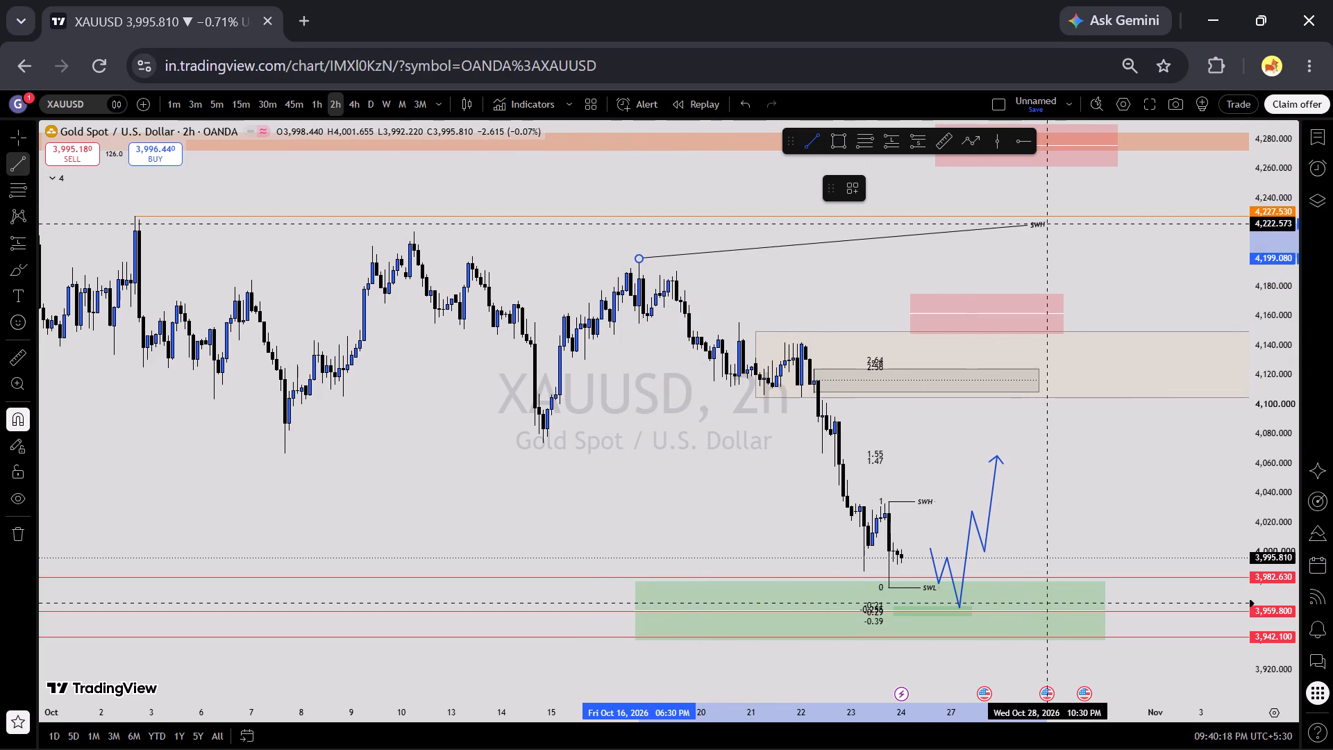
{"action": "left_click", "coordinate": [1130, 239], "text": "shift"}
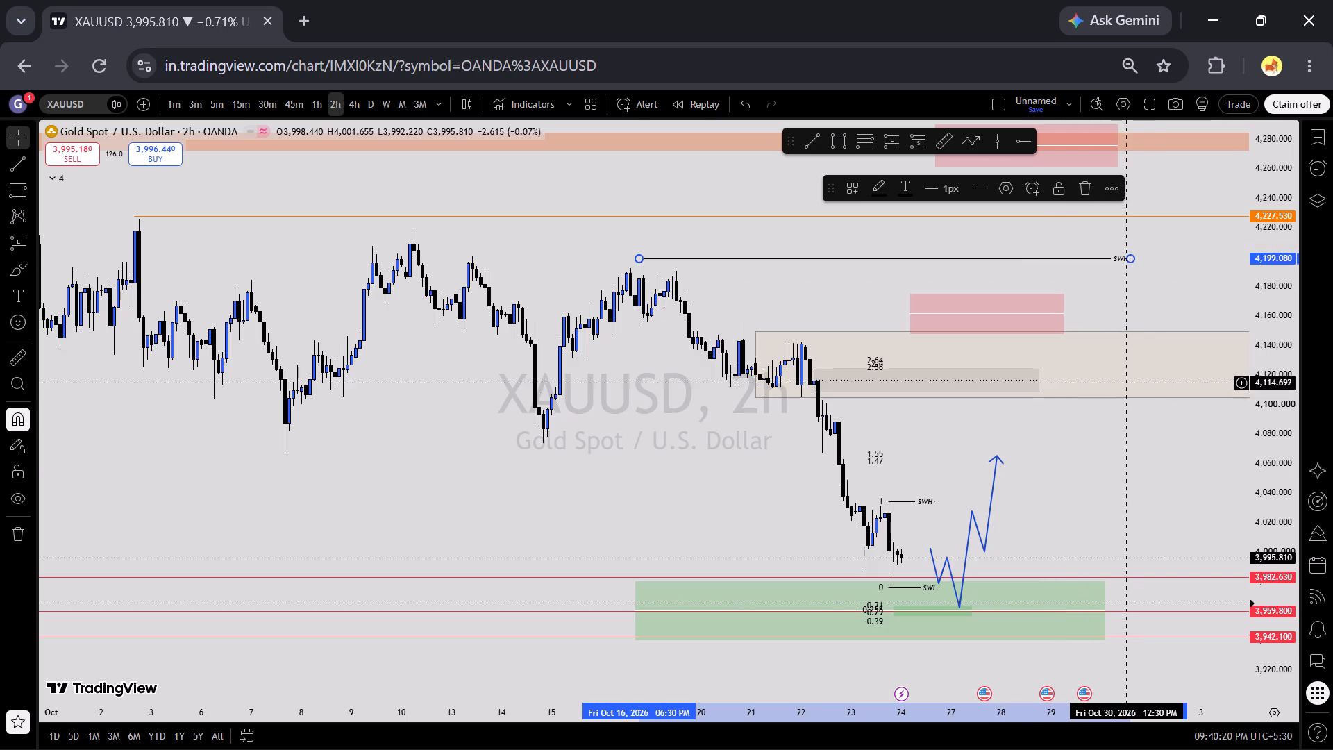
{"action": "left_click", "coordinate": [1150, 466]}
Draw a Fib retracement with the STDV template from the 16 October candle's high at 4,199.080 to its low at 4,154.820.
{"action": "scroll", "coordinate": [1142, 467], "scroll_direction": "up", "scroll_amount": 2}
{"action": "left_click_drag", "start_coordinate": [1146, 479], "coordinate": [1096, 464]}
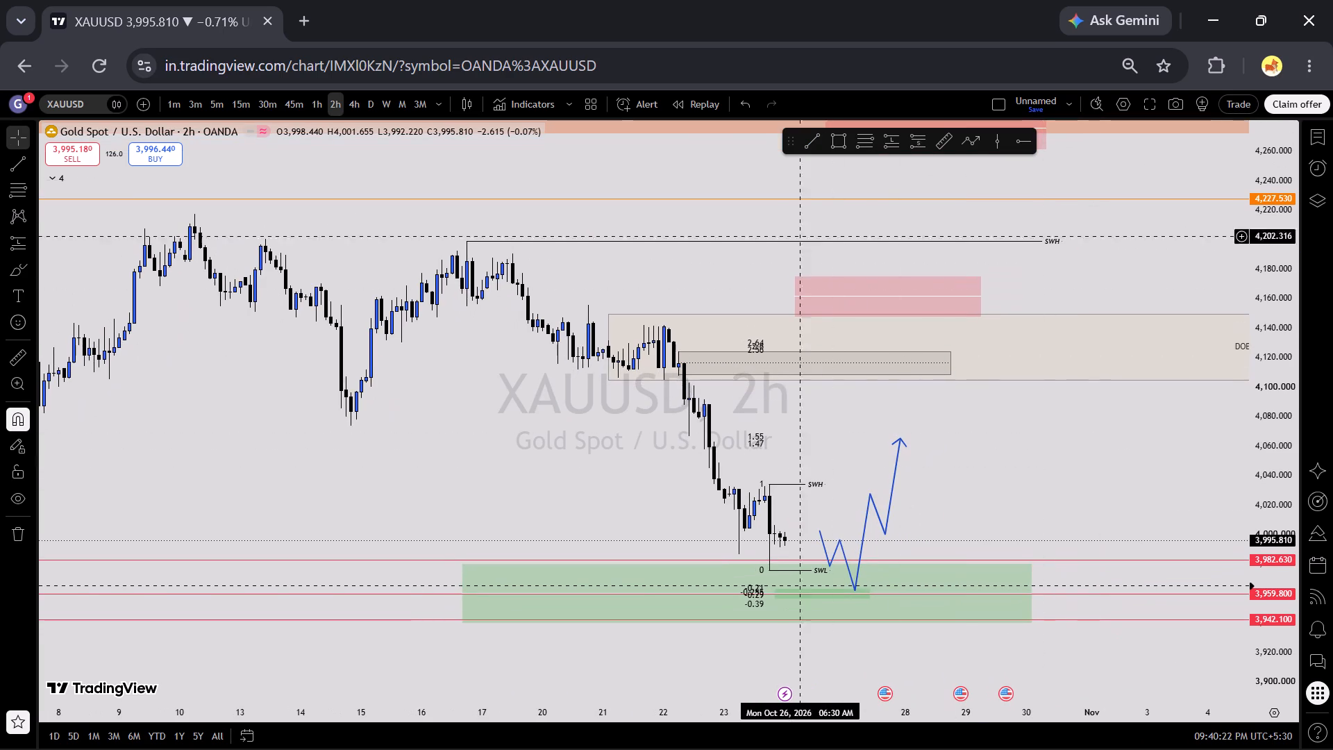
{"action": "left_click", "coordinate": [871, 143]}
{"action": "left_click", "coordinate": [860, 189]}
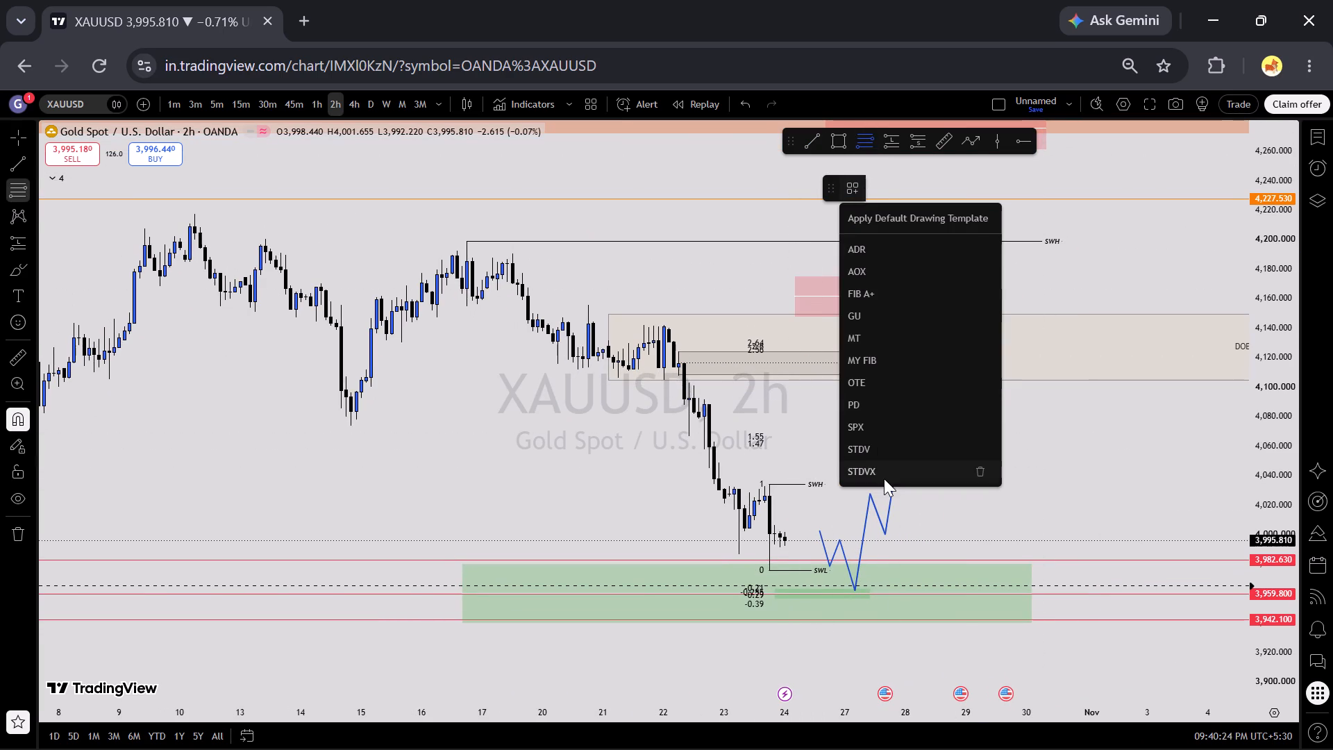
{"action": "left_click", "coordinate": [875, 449]}
{"action": "left_click", "coordinate": [467, 221]}
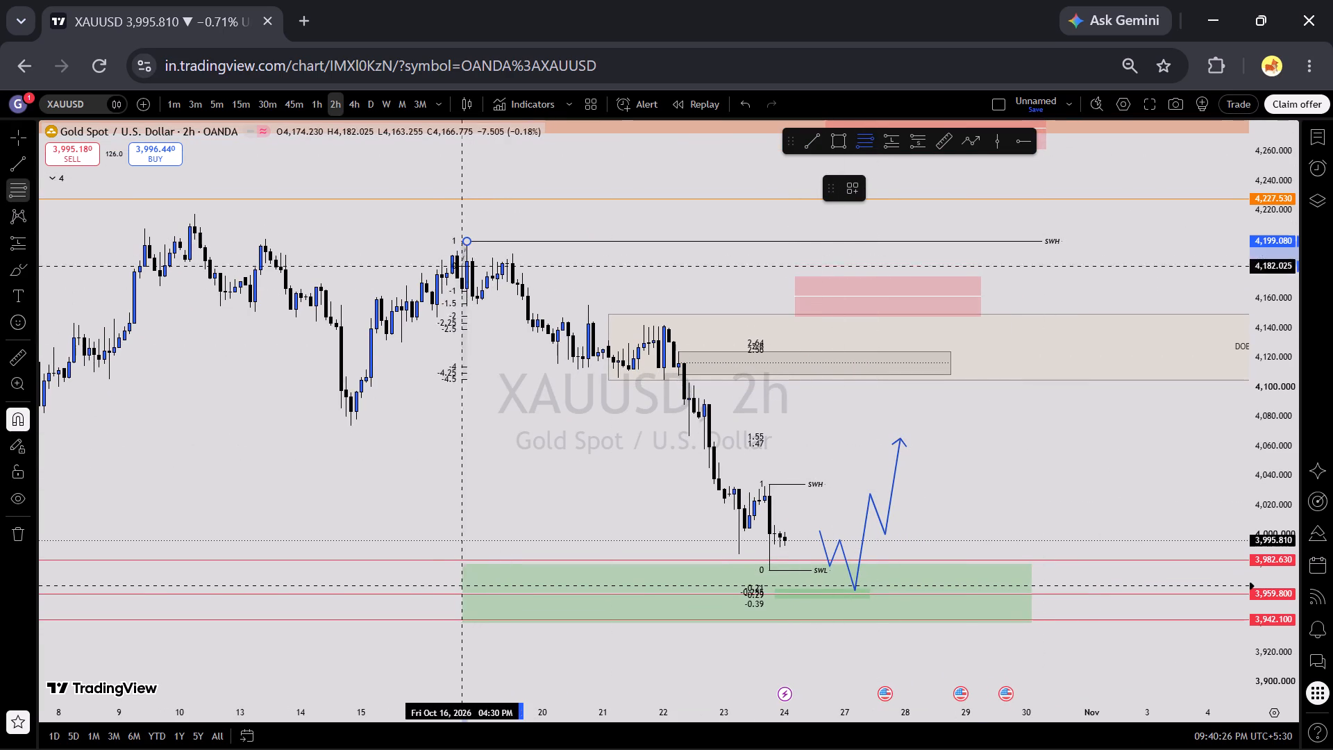
{"action": "left_click", "coordinate": [464, 312]}
{"action": "left_click", "coordinate": [508, 406]}
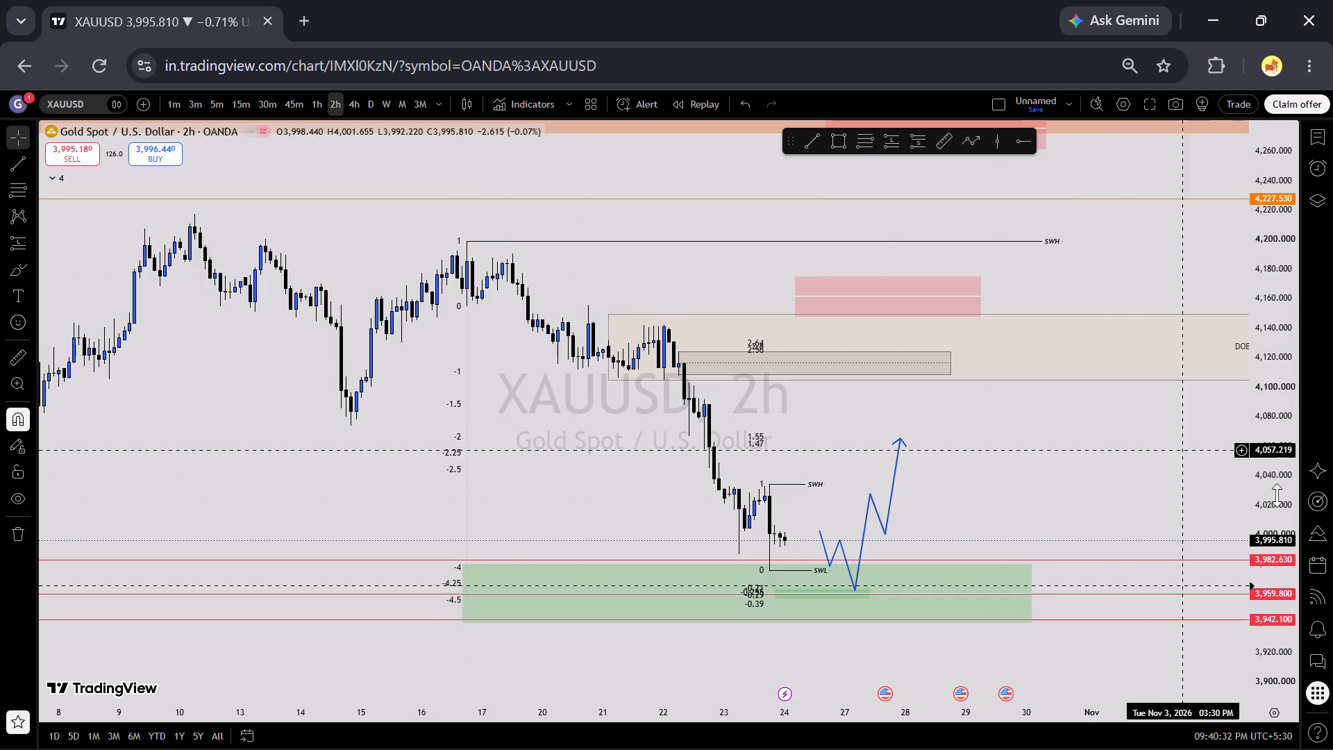
Examine the 2h chart with the STDV projection levels, the green zone and the projected path around current price.
{"action": "scroll", "coordinate": [1275, 490], "scroll_direction": "down", "scroll_amount": 10}
{"action": "scroll", "coordinate": [1064, 560], "scroll_direction": "down", "scroll_amount": 8}
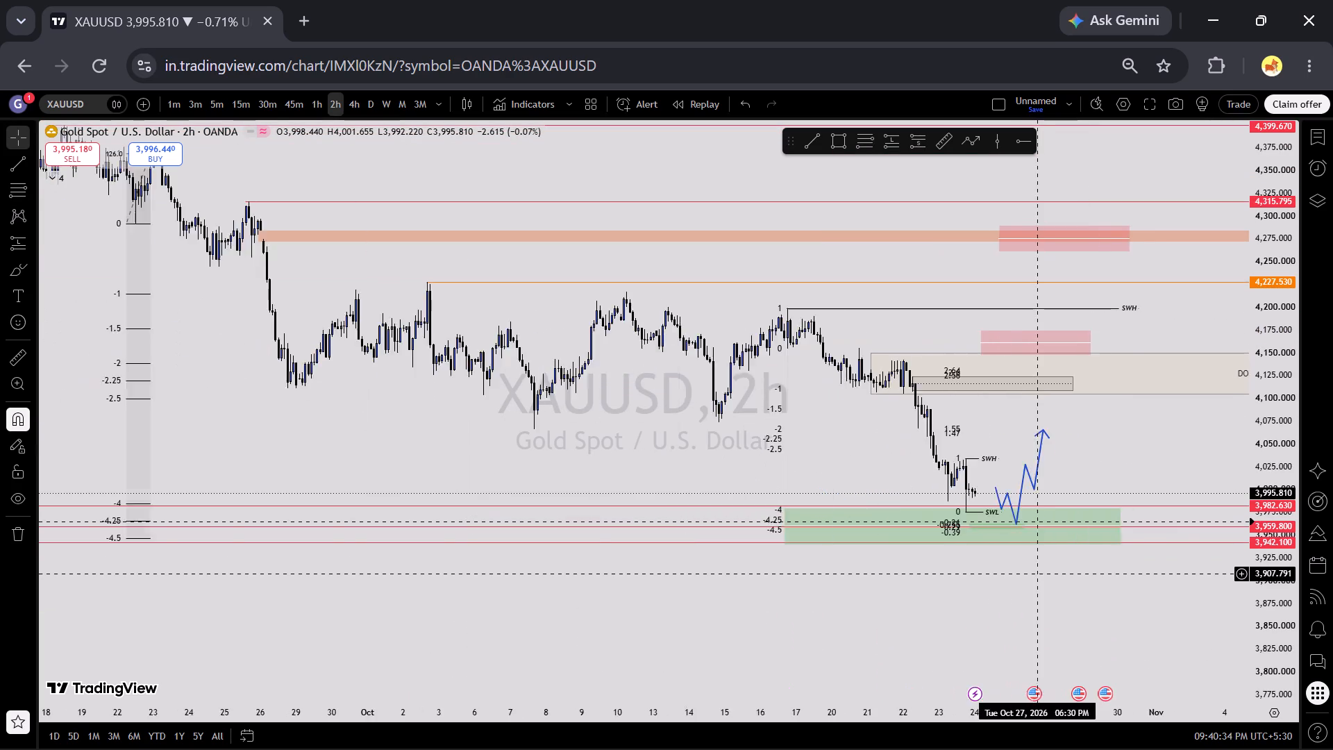
{"action": "scroll", "coordinate": [1036, 574], "scroll_direction": "down", "scroll_amount": 2}
{"action": "scroll", "coordinate": [1089, 567], "scroll_direction": "up", "scroll_amount": 11}
{"action": "scroll", "coordinate": [1211, 602], "scroll_direction": "up", "scroll_amount": 7}
{"action": "scroll", "coordinate": [1207, 590], "scroll_direction": "down", "scroll_amount": 7}
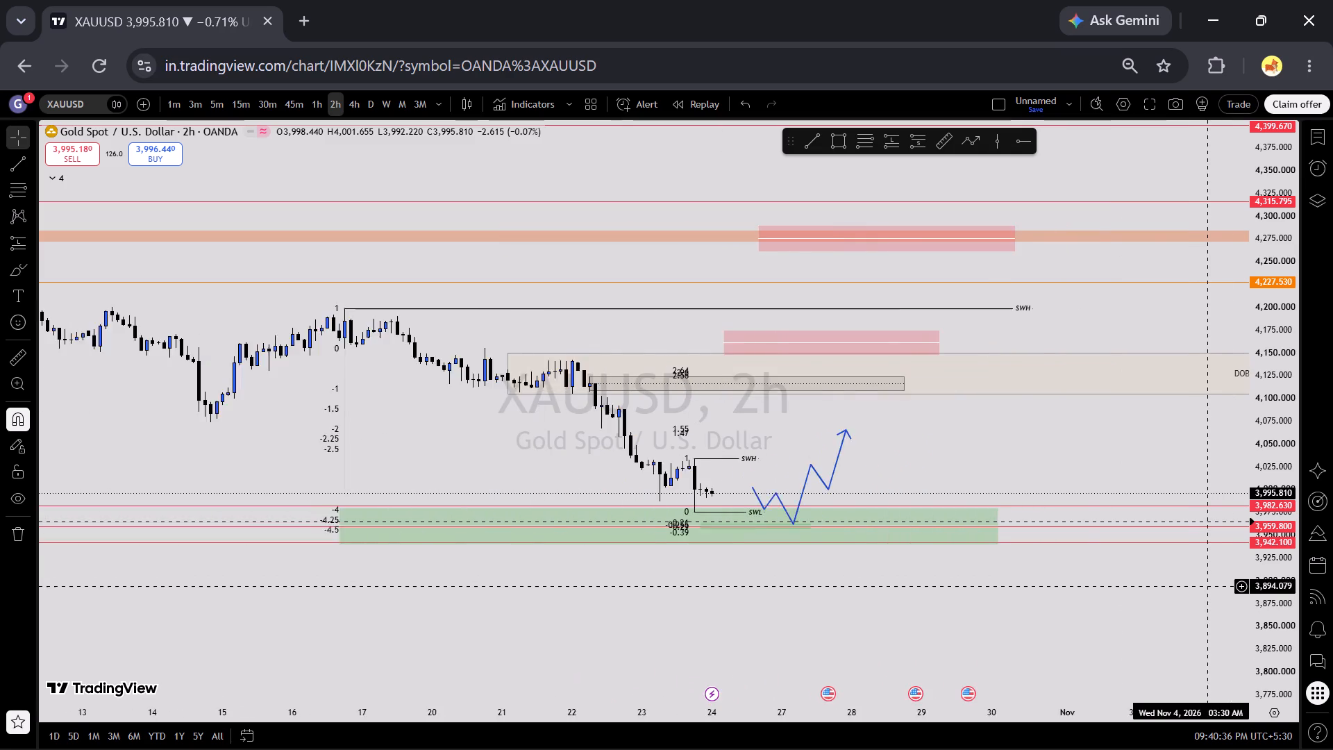
{"action": "scroll", "coordinate": [1207, 586], "scroll_direction": "down", "scroll_amount": 2}
{"action": "scroll", "coordinate": [1207, 586], "scroll_direction": "up", "scroll_amount": 12}
{"action": "scroll", "coordinate": [1207, 587], "scroll_direction": "down", "scroll_amount": 10}
{"action": "scroll", "coordinate": [1265, 574], "scroll_direction": "up", "scroll_amount": 11}
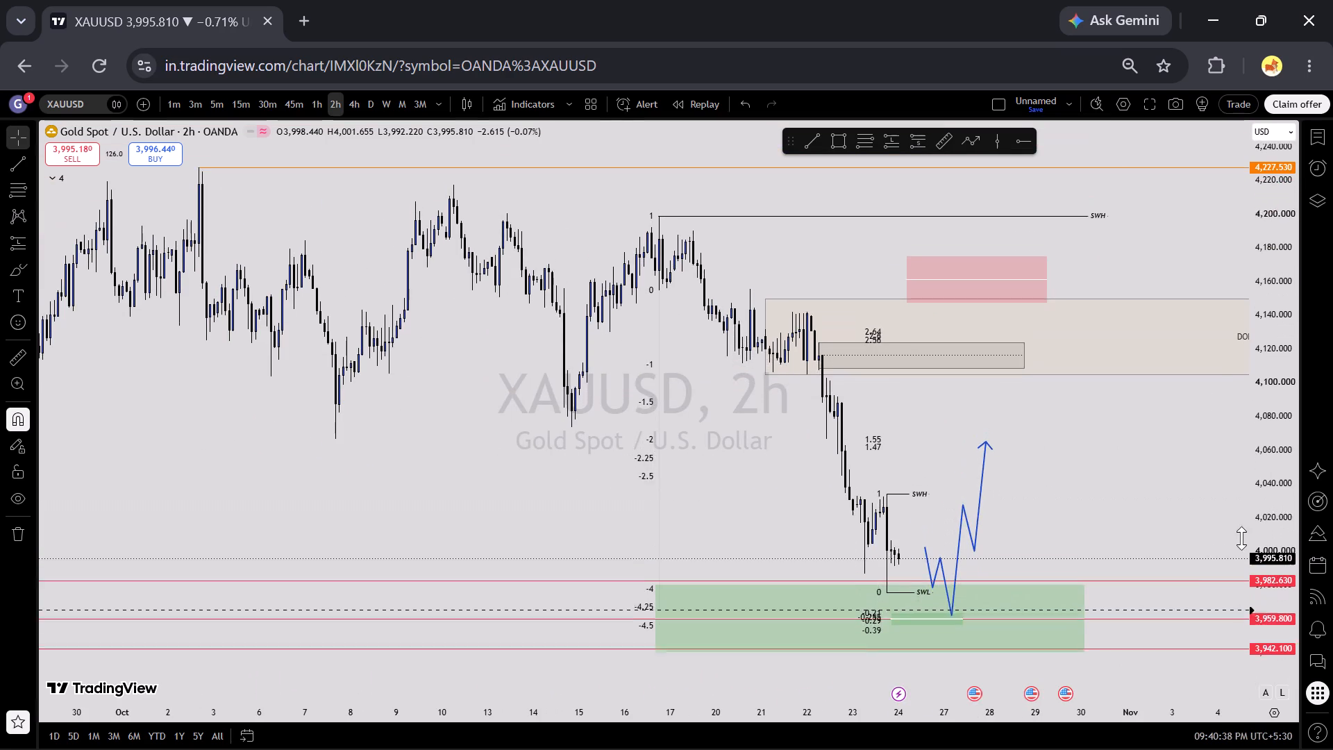
{"action": "left_click_drag", "start_coordinate": [1138, 517], "coordinate": [1220, 394]}
{"action": "scroll", "coordinate": [1190, 441], "scroll_direction": "up", "scroll_amount": 5}
{"action": "scroll", "coordinate": [1265, 512], "scroll_direction": "up", "scroll_amount": 10}
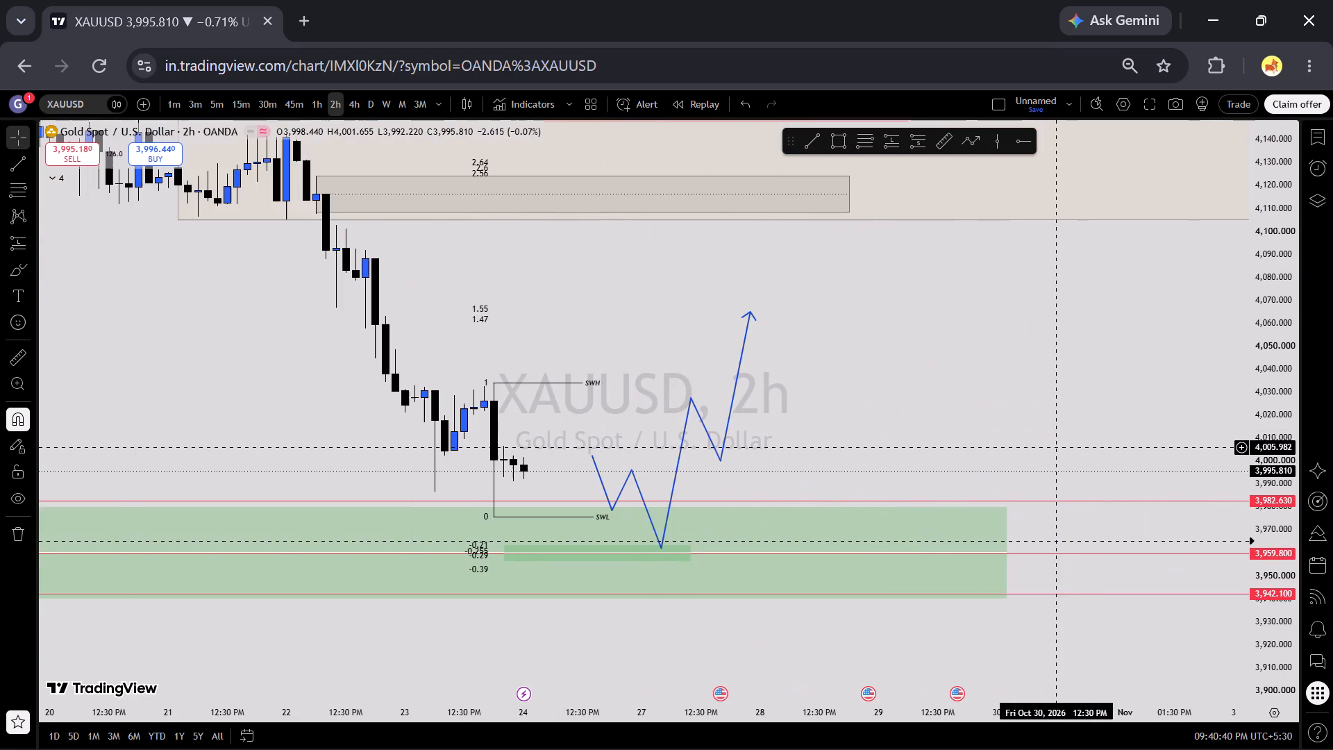